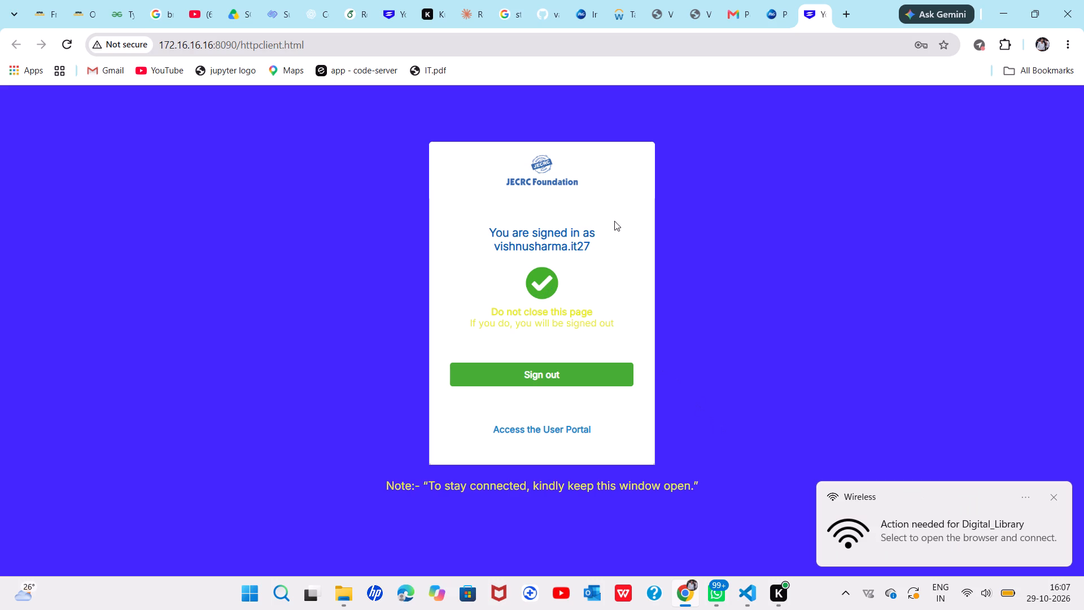
# Examine the resume PDFs stored in the "for all" and "for ibm" folders, from the summary through the projects.
pyautogui.click(274, 8)
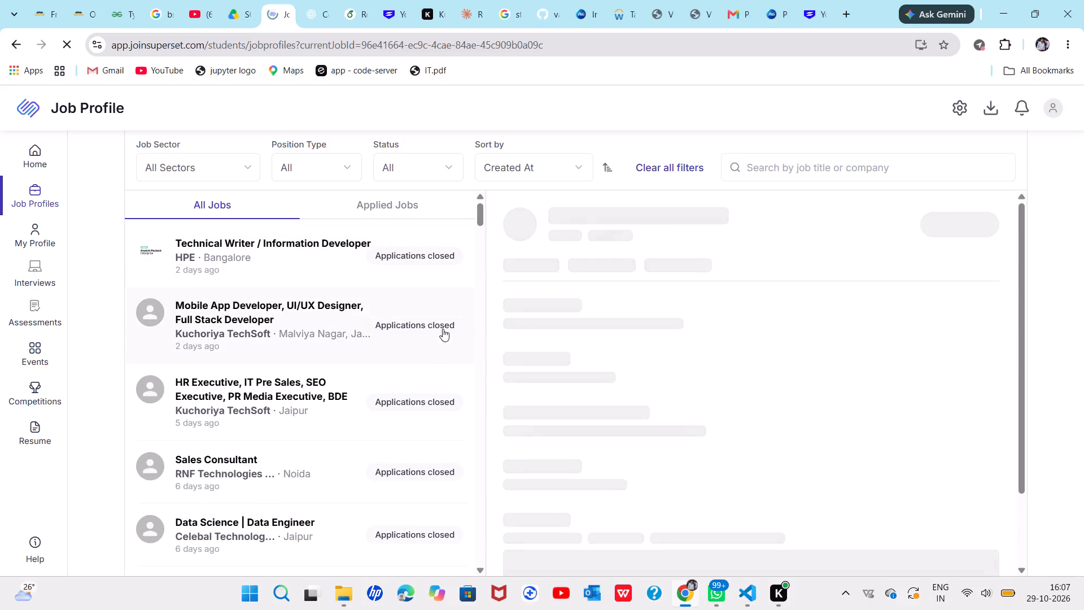
pyautogui.click(652, 14)
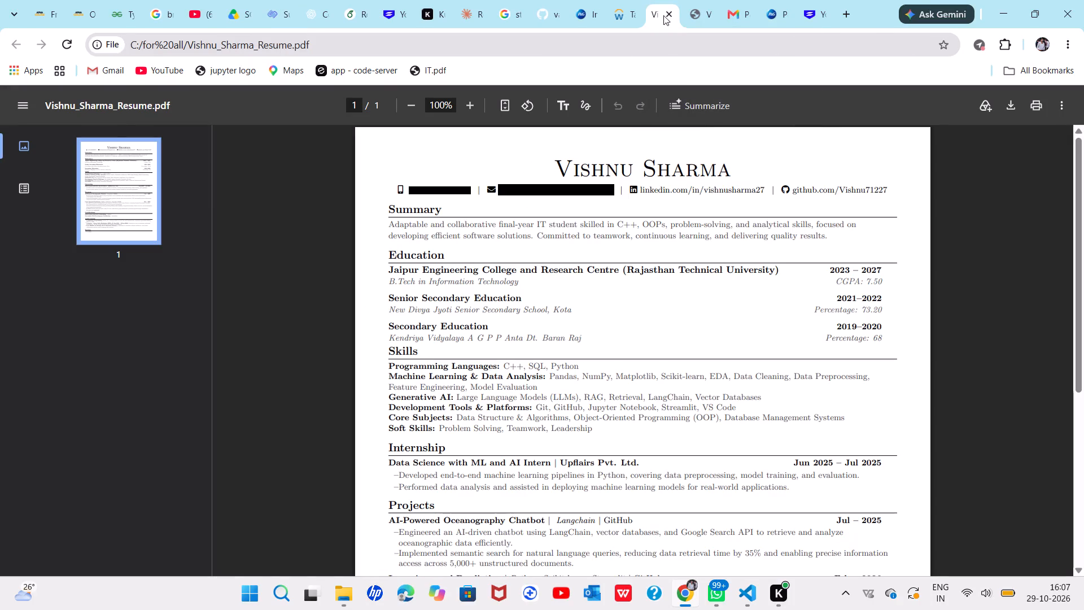
pyautogui.scroll(-1, 668, 235)
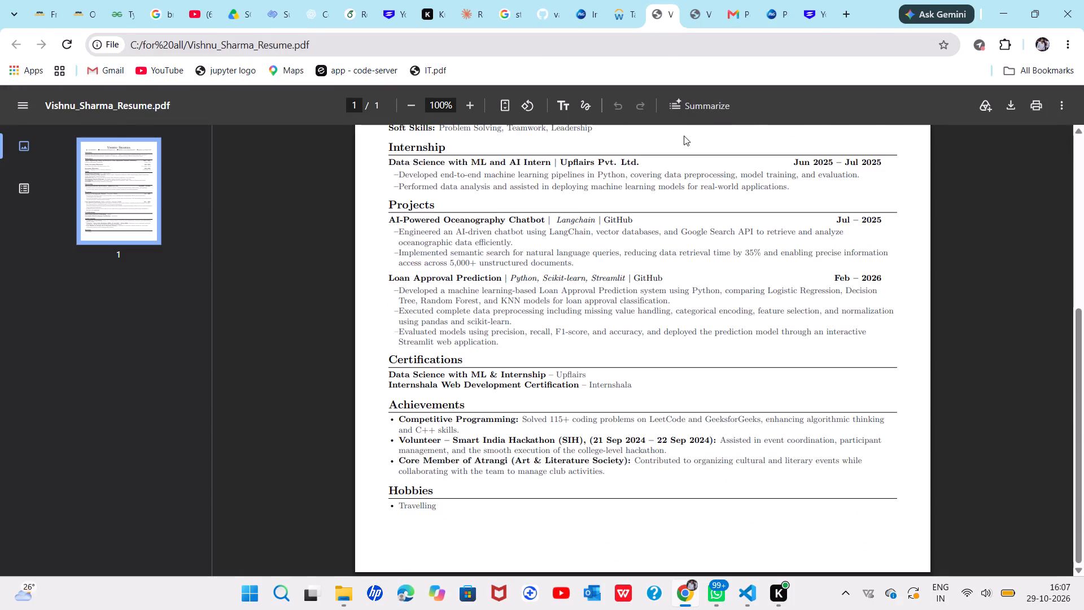
pyautogui.scroll(2, 696, 158)
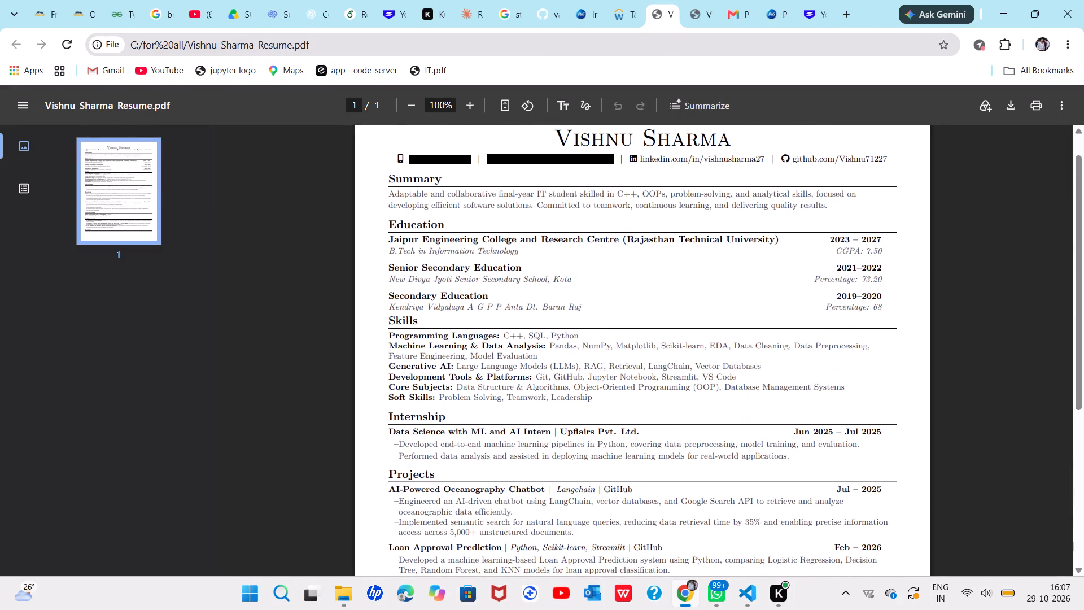
pyautogui.click(700, 15)
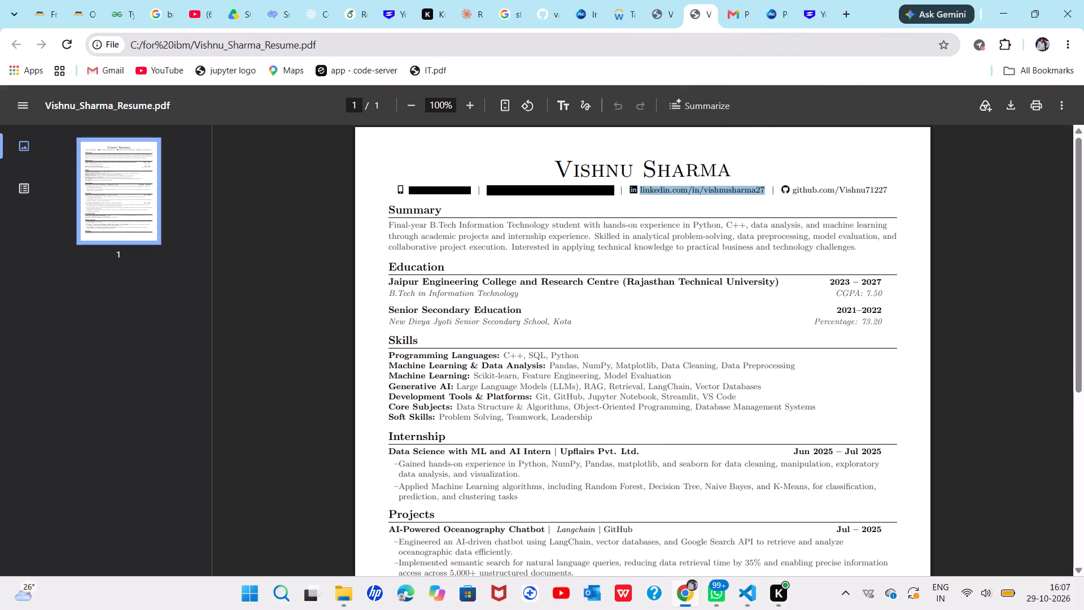
pyautogui.scroll(-1, 540, 436)
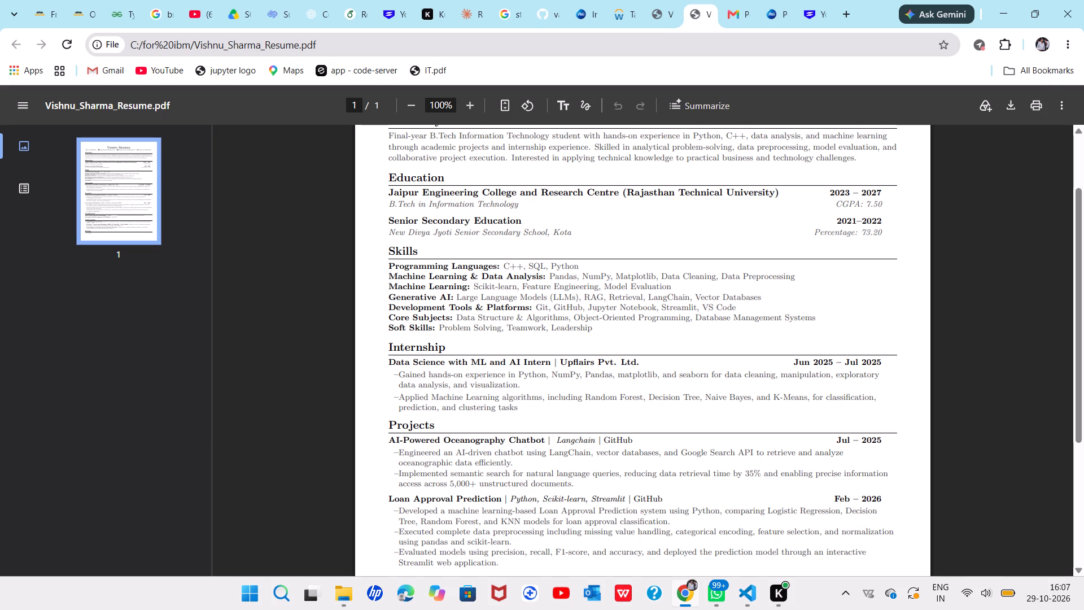
pyautogui.scroll(-1, 539, 432)
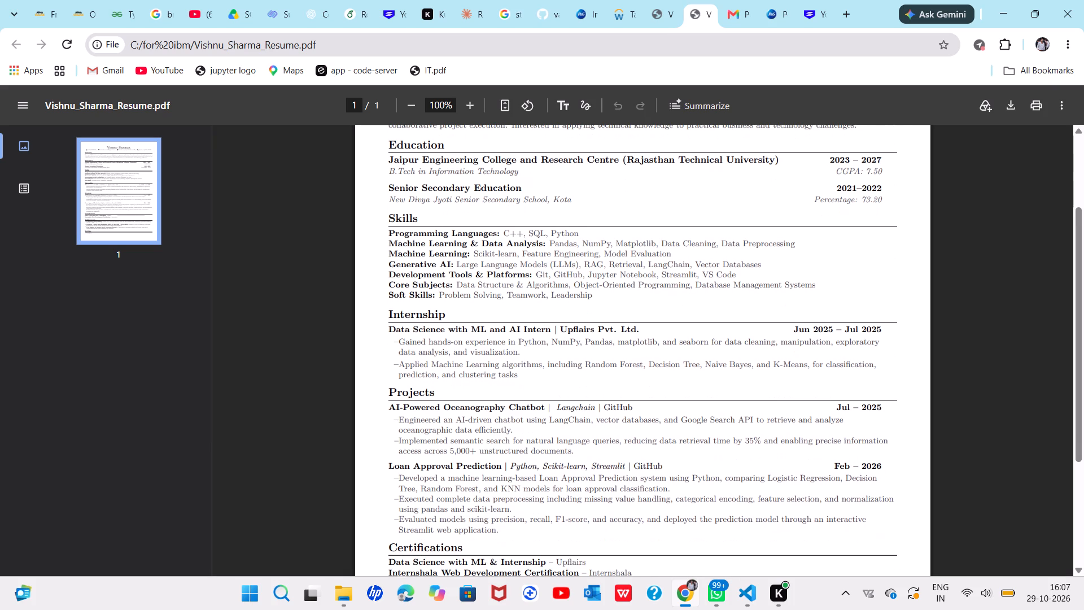
pyautogui.scroll(-1, 528, 350)
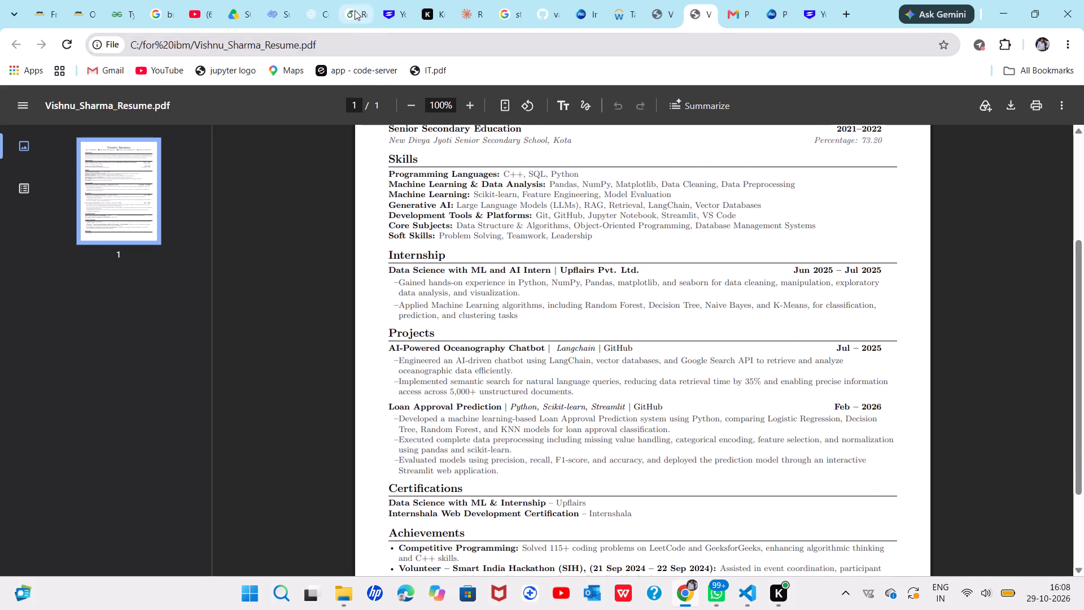
# Examine the Summary and Education sections of the resume's main.tex source in Overleaf.
pyautogui.click(355, 10)
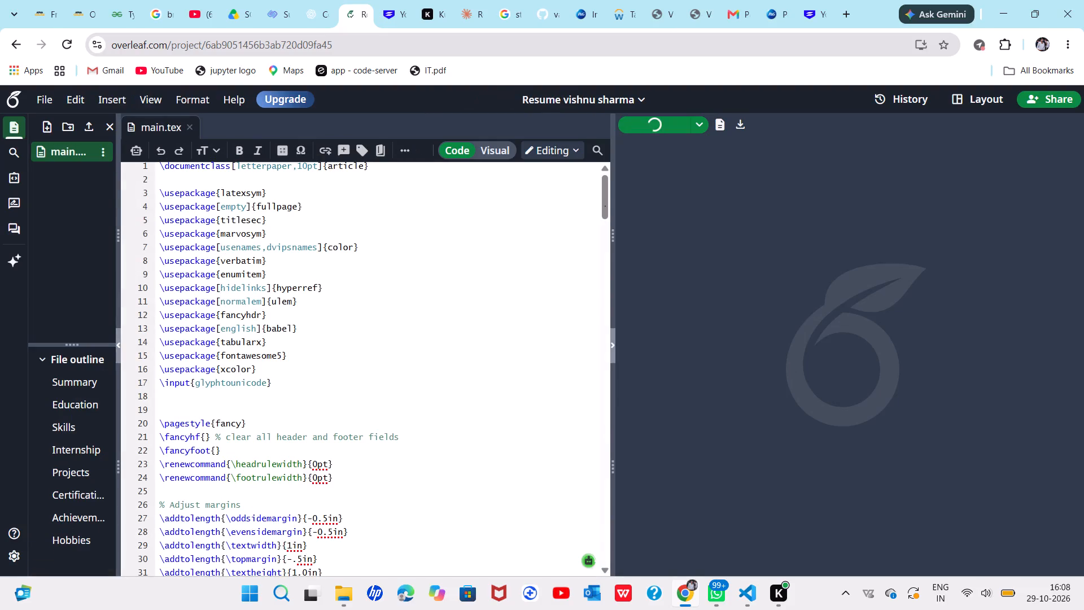
pyautogui.scroll(-3, 471, 339)
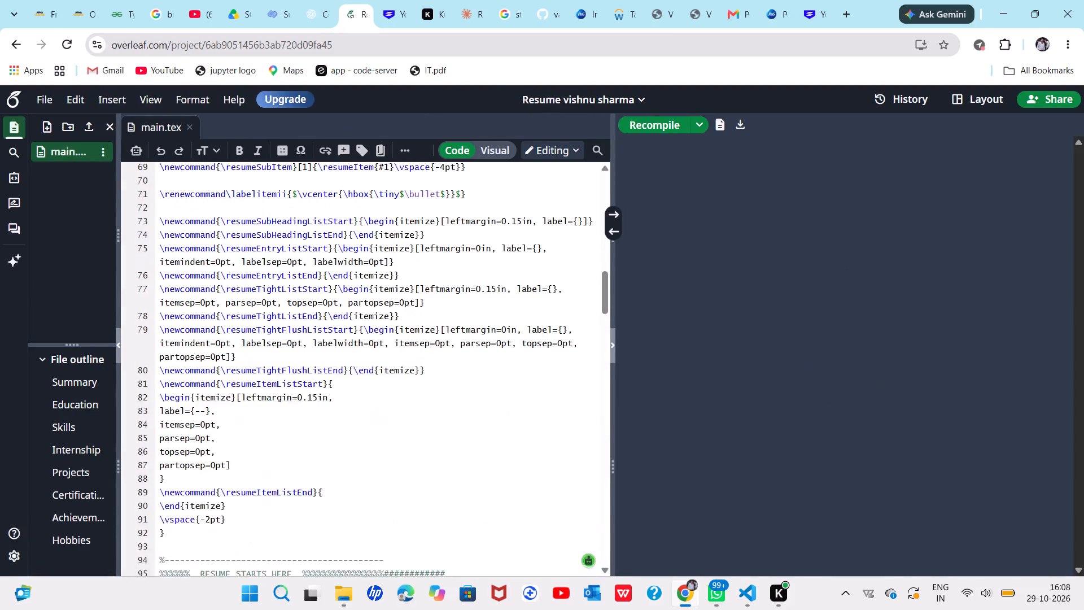
pyautogui.scroll(-3, 401, 306)
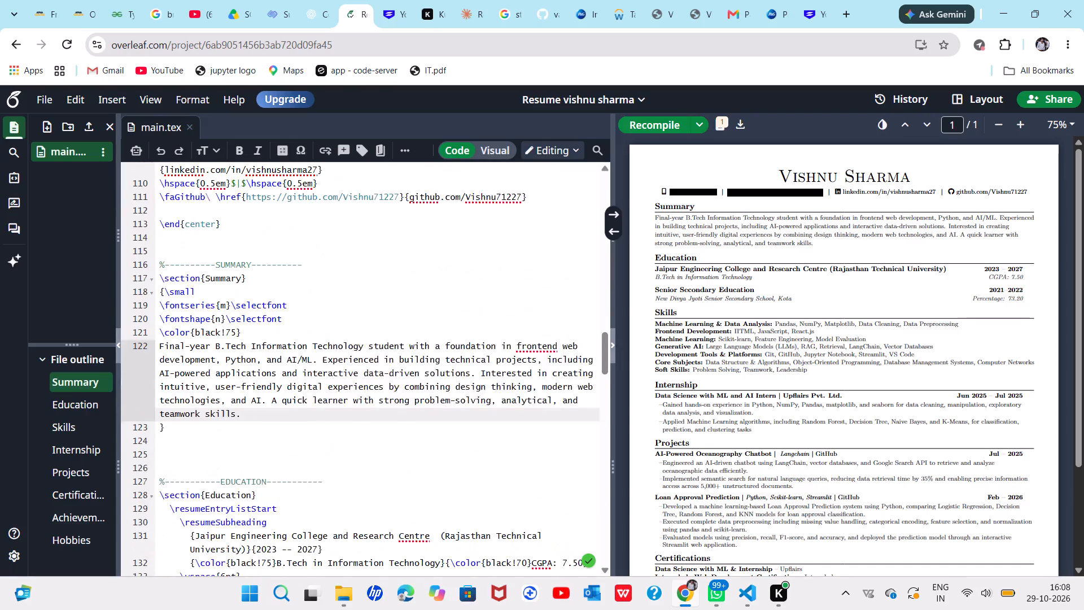
pyautogui.scroll(-1, 401, 306)
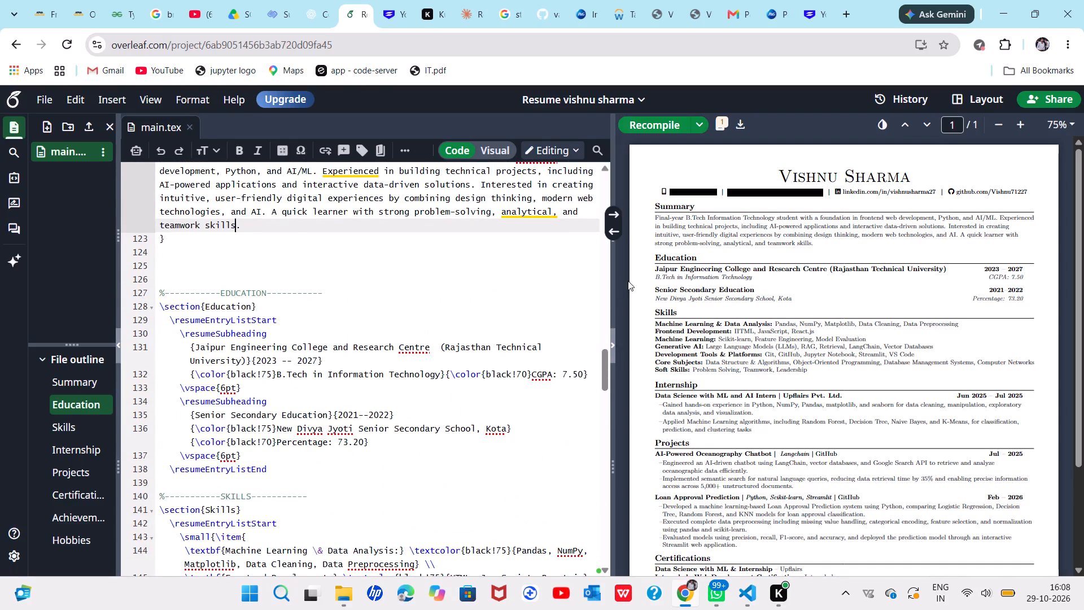
# Compare the "for all" and "for ibm" resume PDFs, checking education, skills, internship and project sections against each other.
pyautogui.click(660, 17)
pyautogui.scroll(-1, 656, 226)
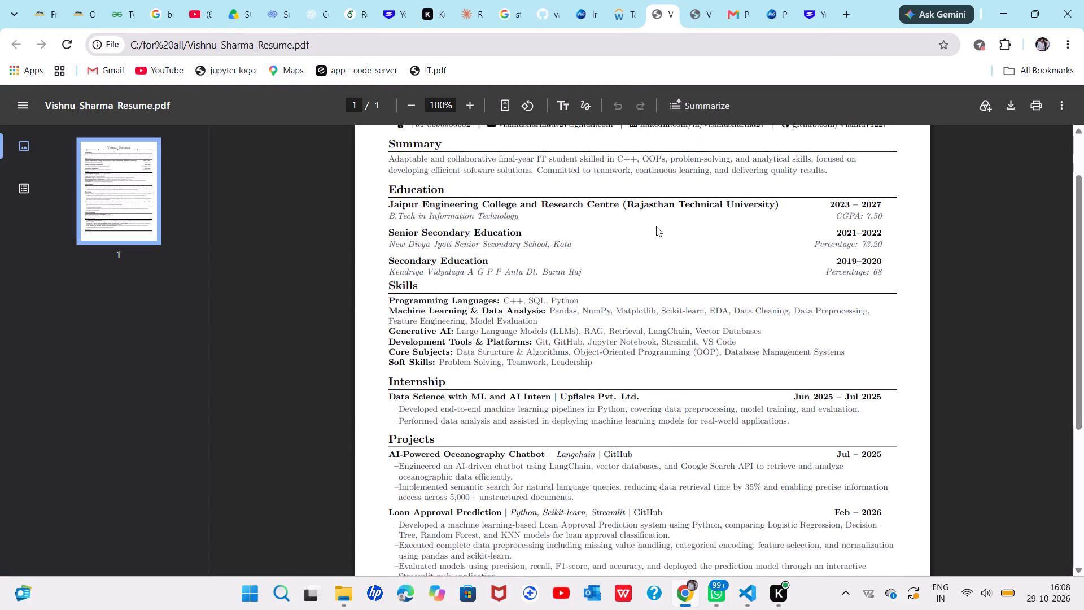
pyautogui.scroll(-1, 656, 226)
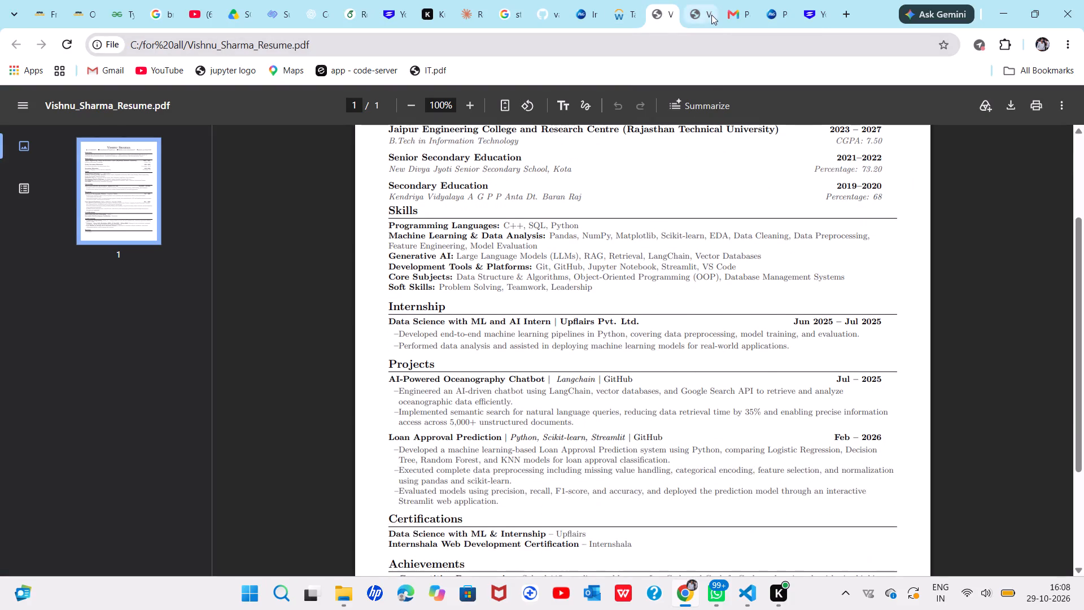
pyautogui.click(695, 15)
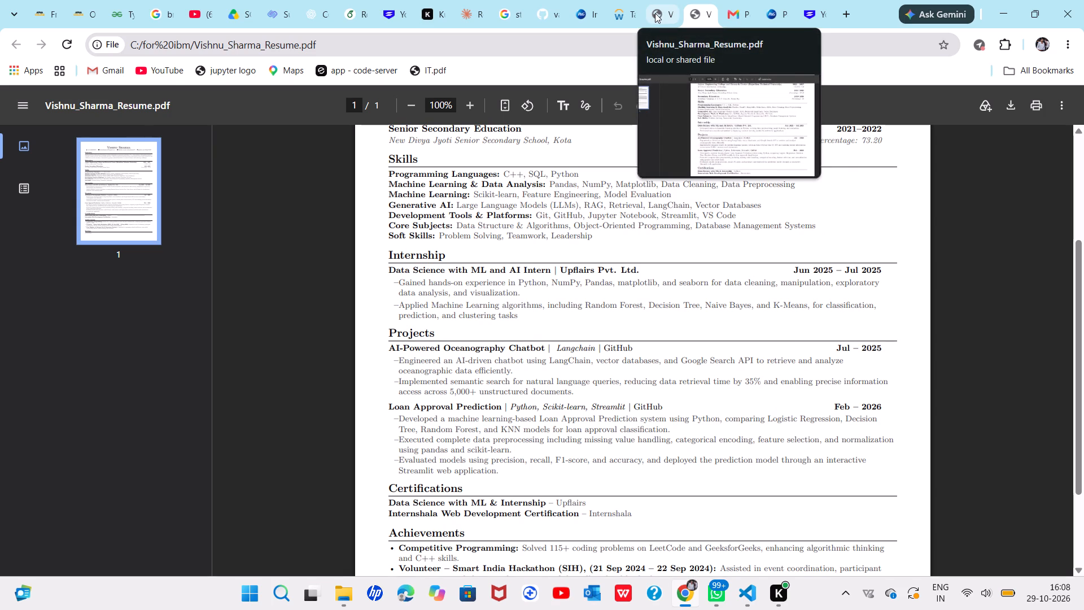
pyautogui.click(655, 13)
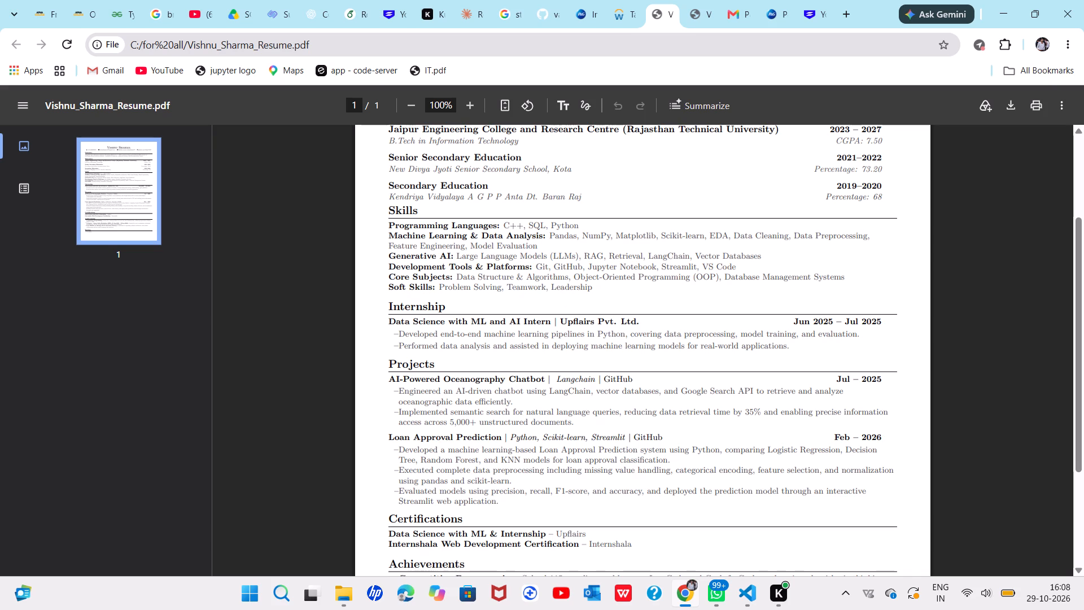
pyautogui.click(690, 2)
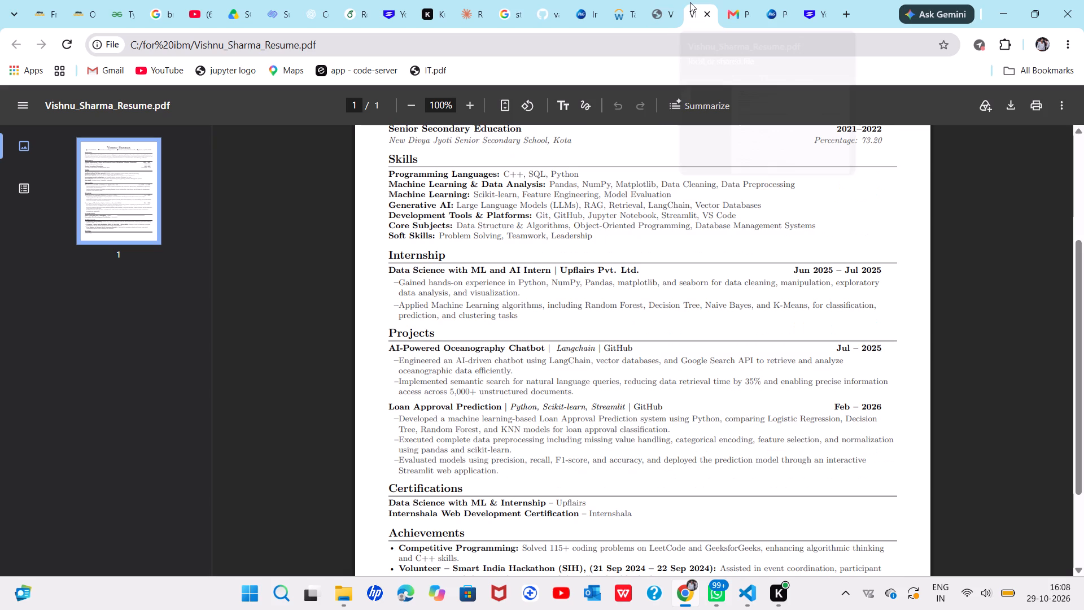
pyautogui.click(657, 14)
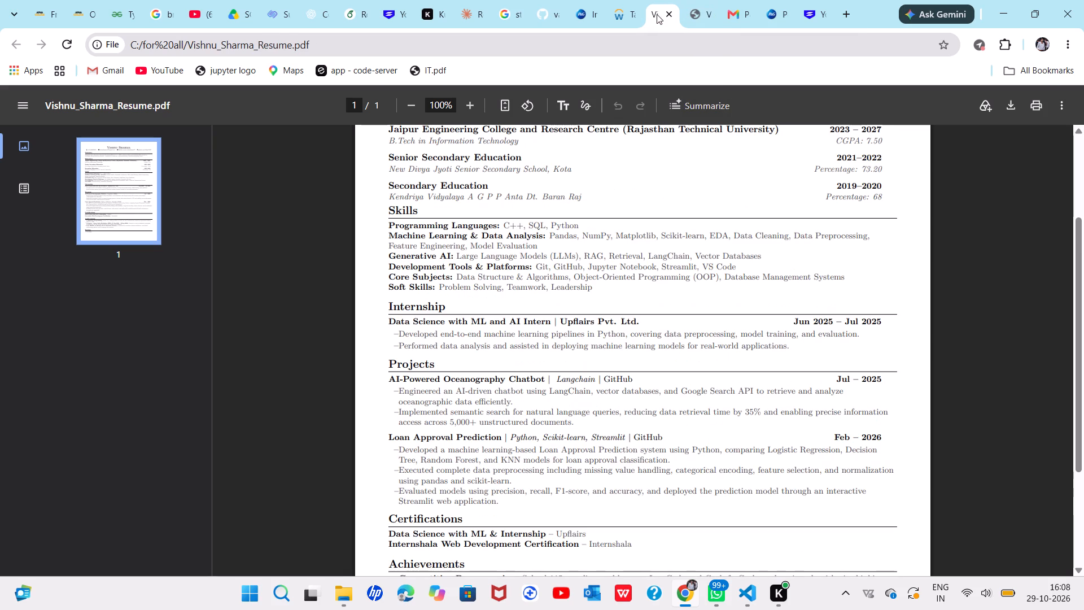
pyautogui.click(693, 14)
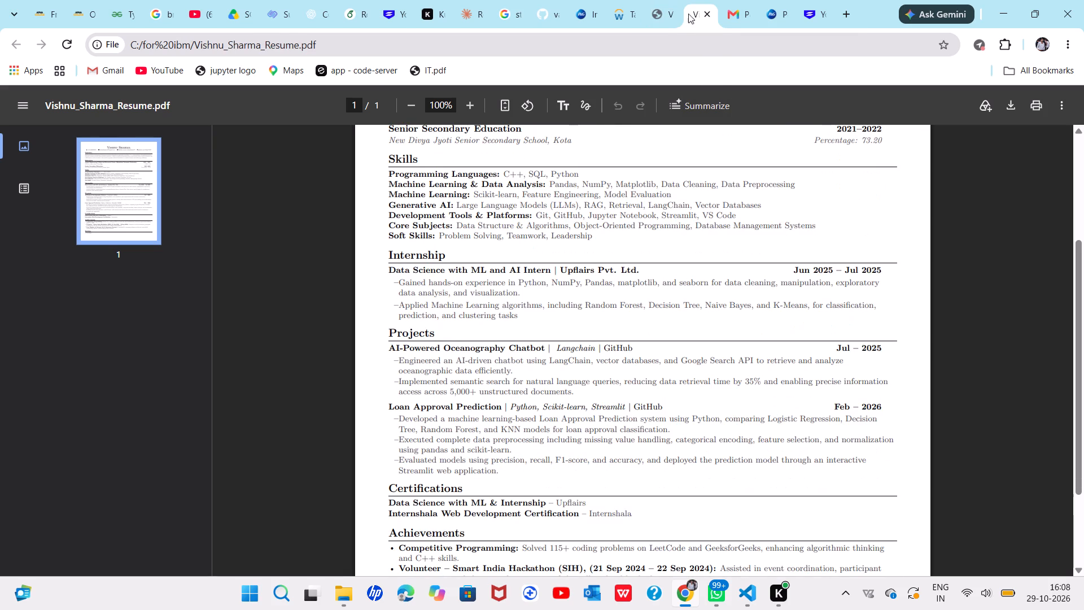
pyautogui.click(658, 15)
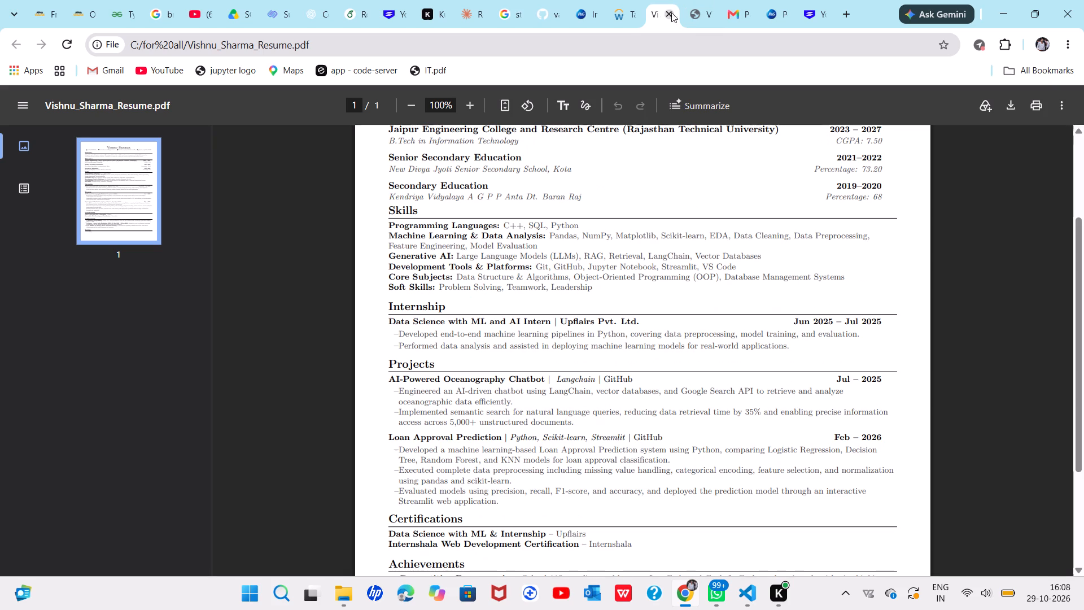
pyautogui.click(697, 15)
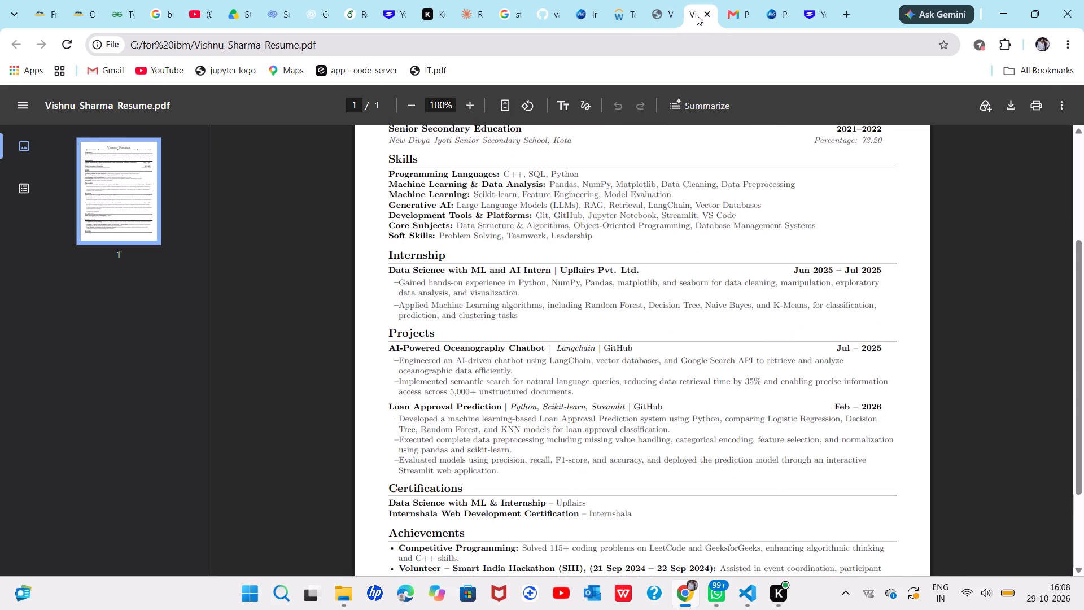
pyautogui.click(665, 21)
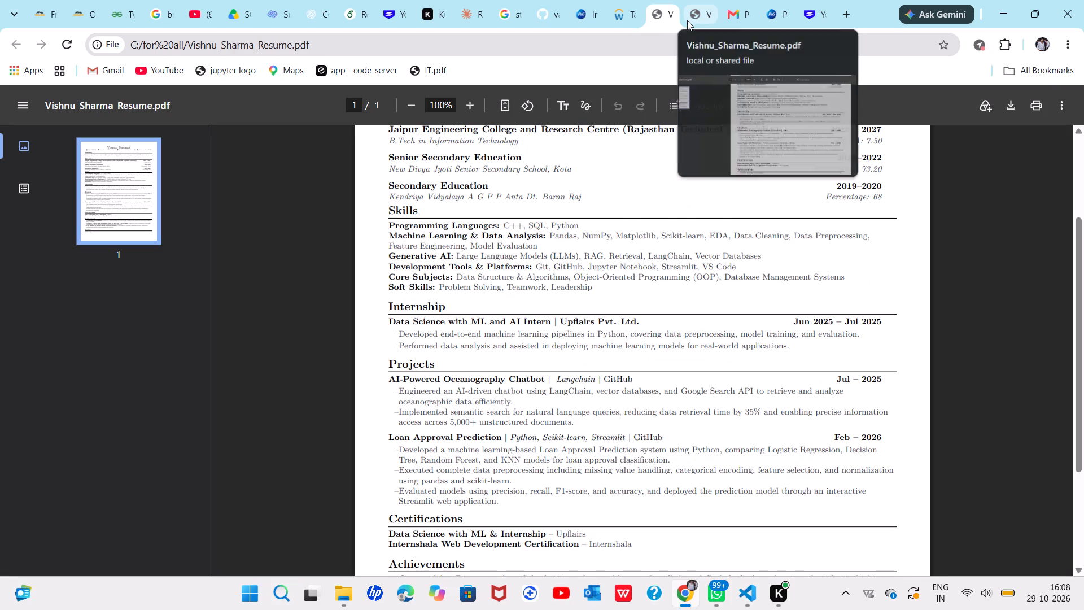
pyautogui.click(687, 20)
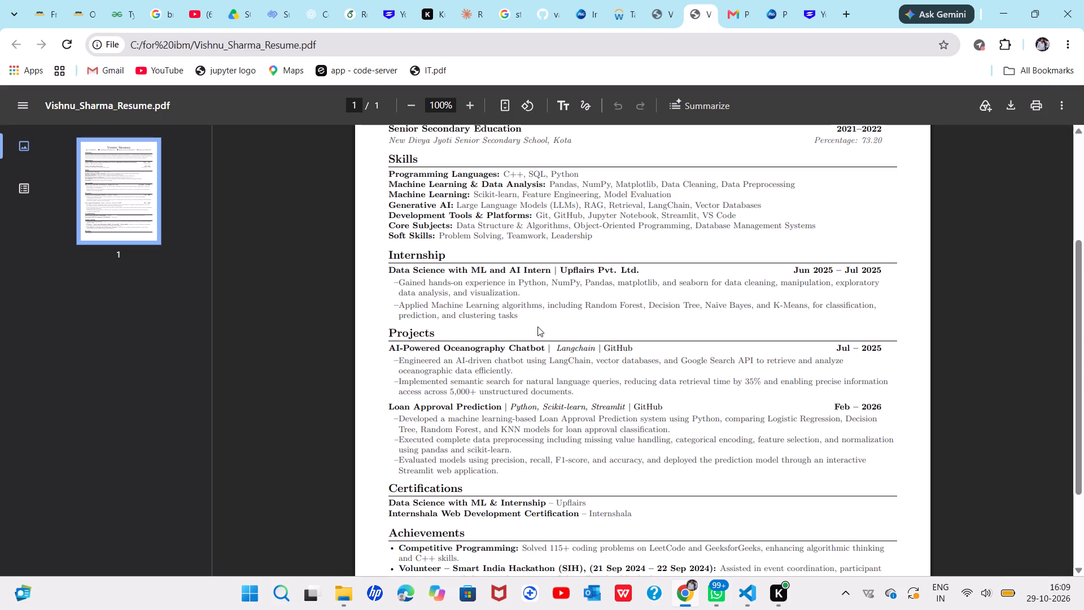
pyautogui.scroll(-1, 537, 326)
pyautogui.scroll(1, 535, 322)
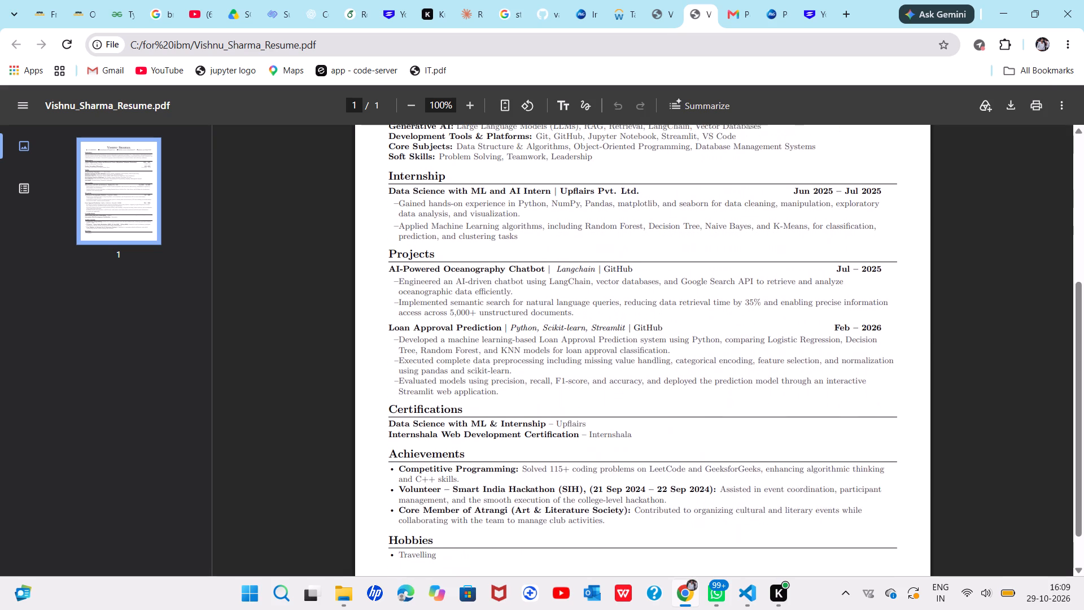
pyautogui.scroll(1, 535, 322)
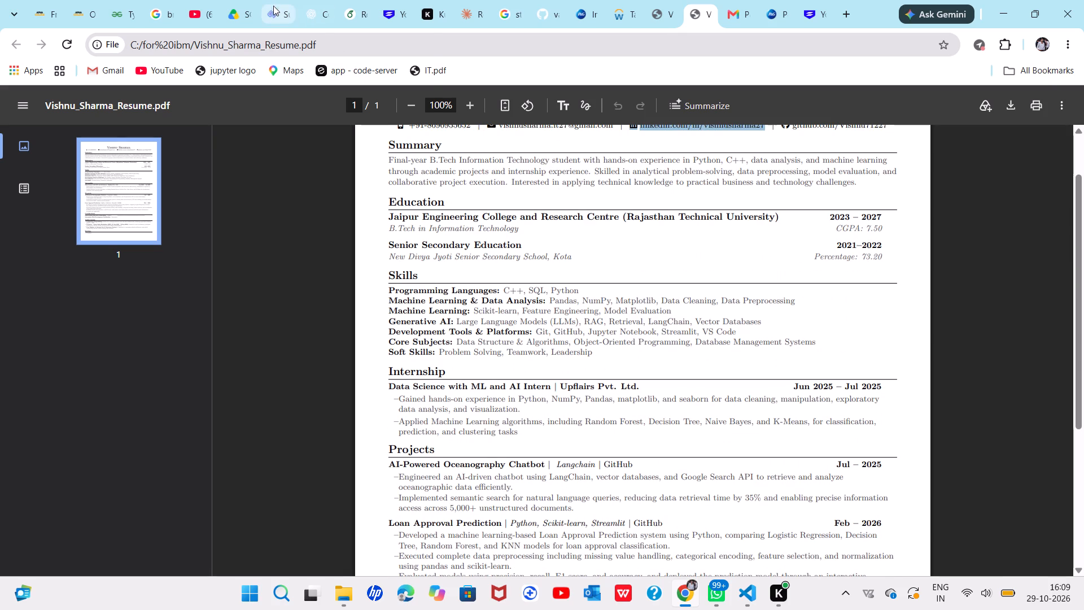
# In File Explorer, find the resume PDF in the "for ibm" folder on the C: drive and open it with Google Chrome.
pyautogui.click(349, 24)
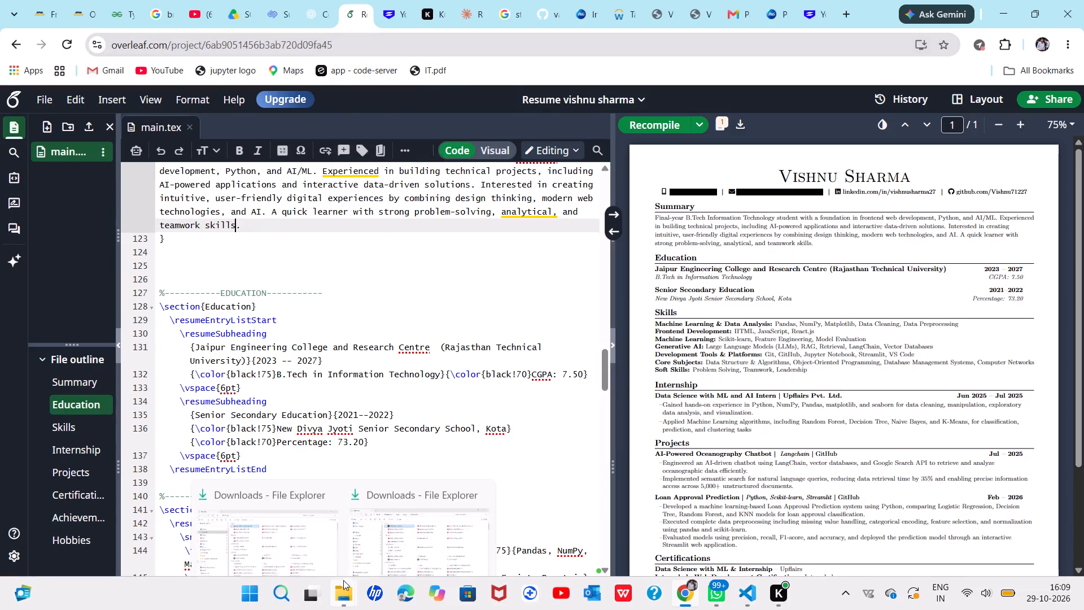
pyautogui.doubleClick(301, 525)
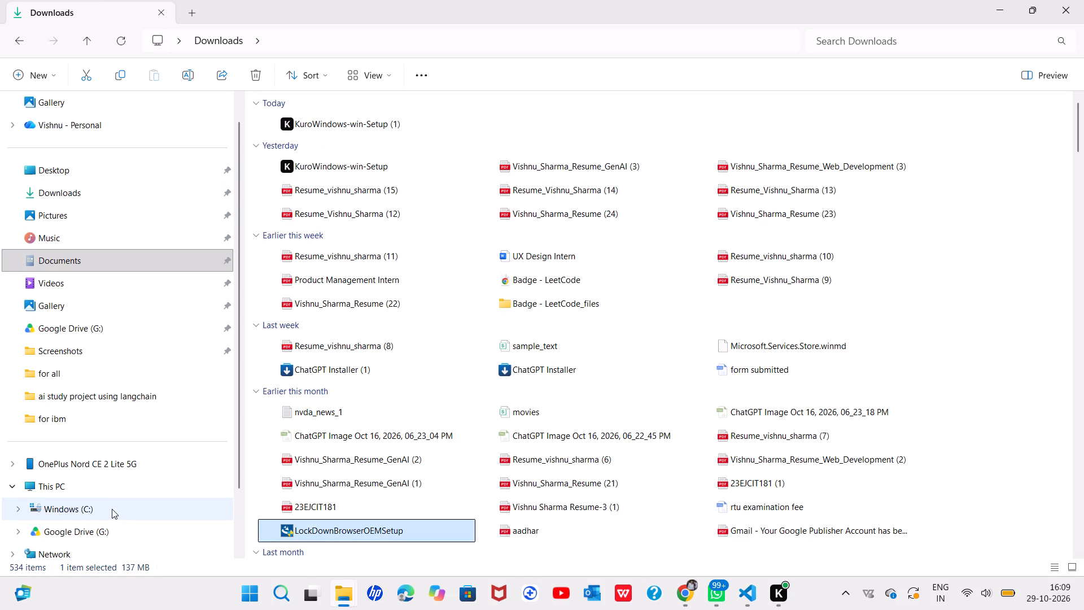
pyautogui.doubleClick(107, 515)
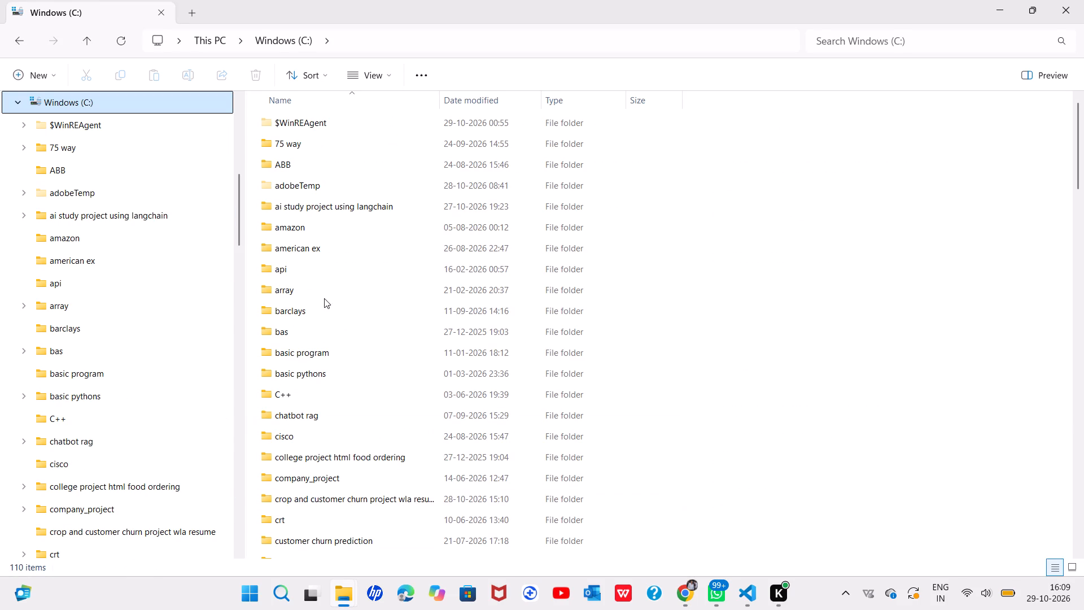
pyautogui.scroll(-2, 300, 413)
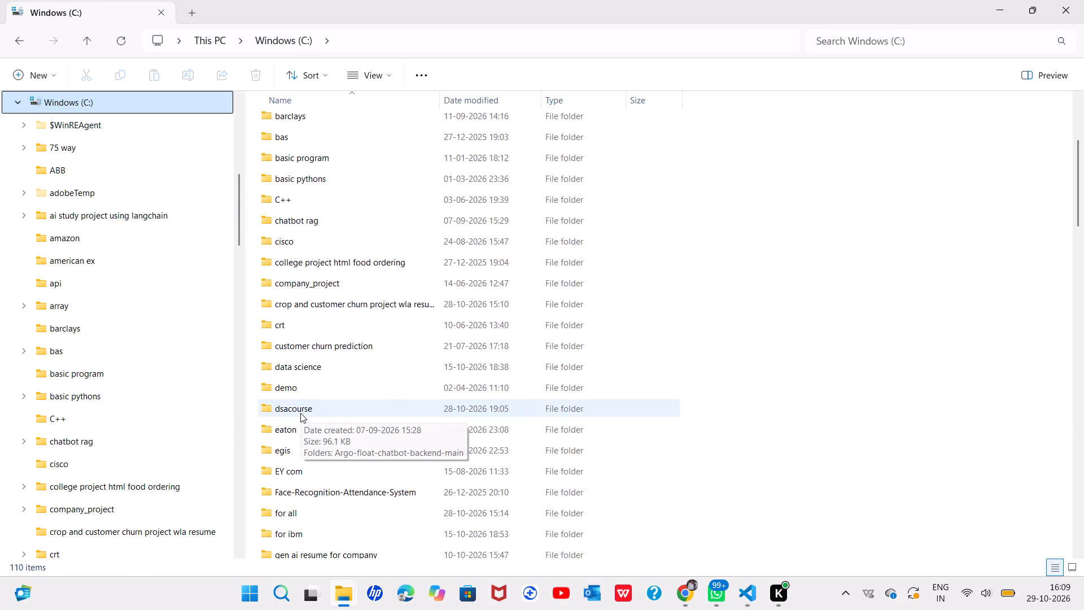
pyautogui.scroll(-1, 300, 413)
pyautogui.doubleClick(290, 481)
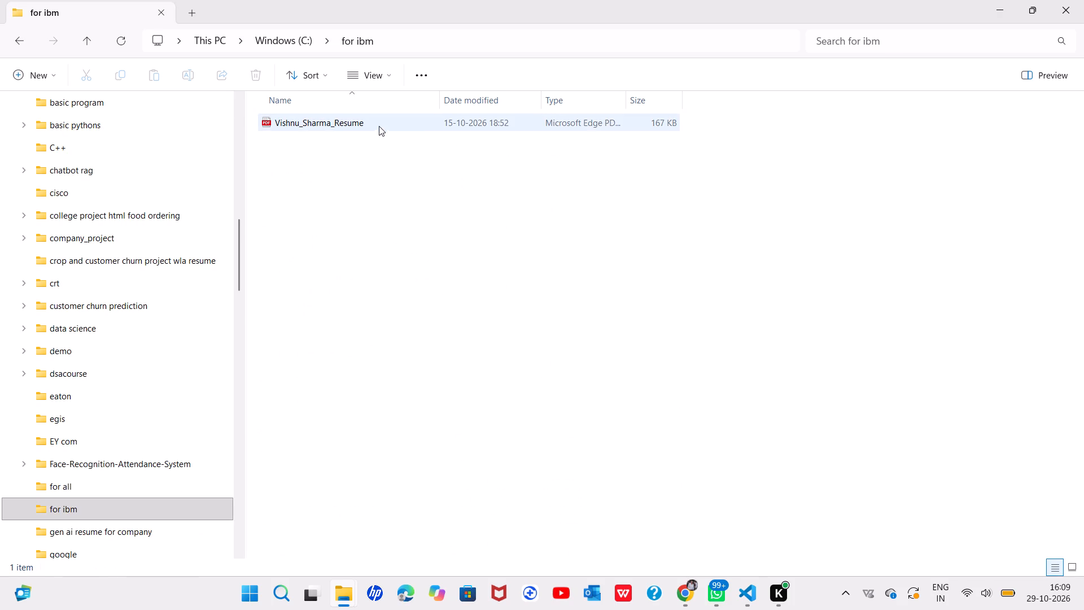
pyautogui.click(378, 123)
pyautogui.rightClick(378, 123)
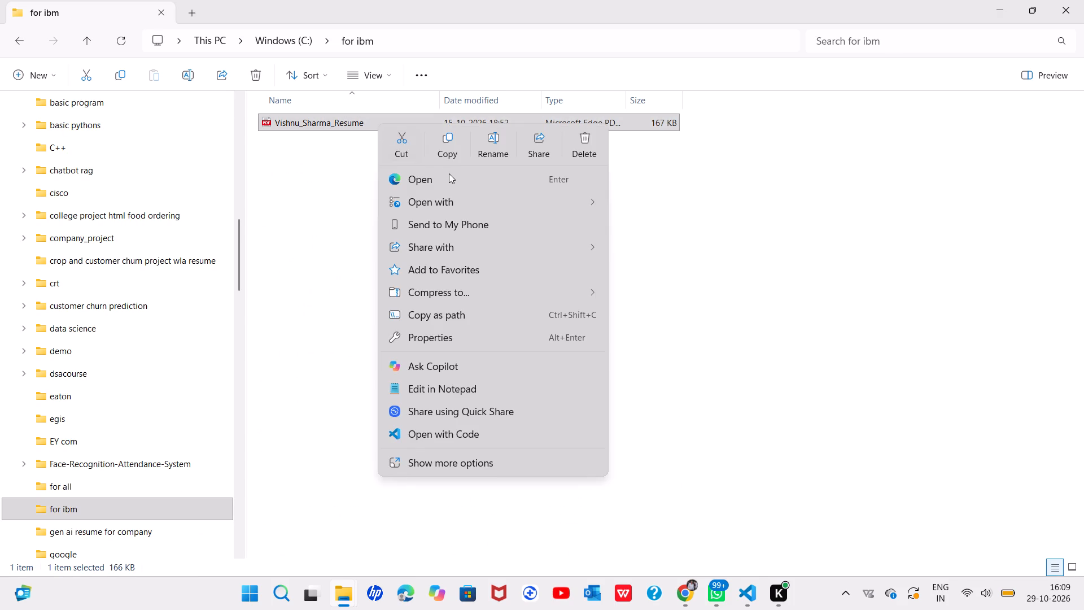
pyautogui.click(604, 204)
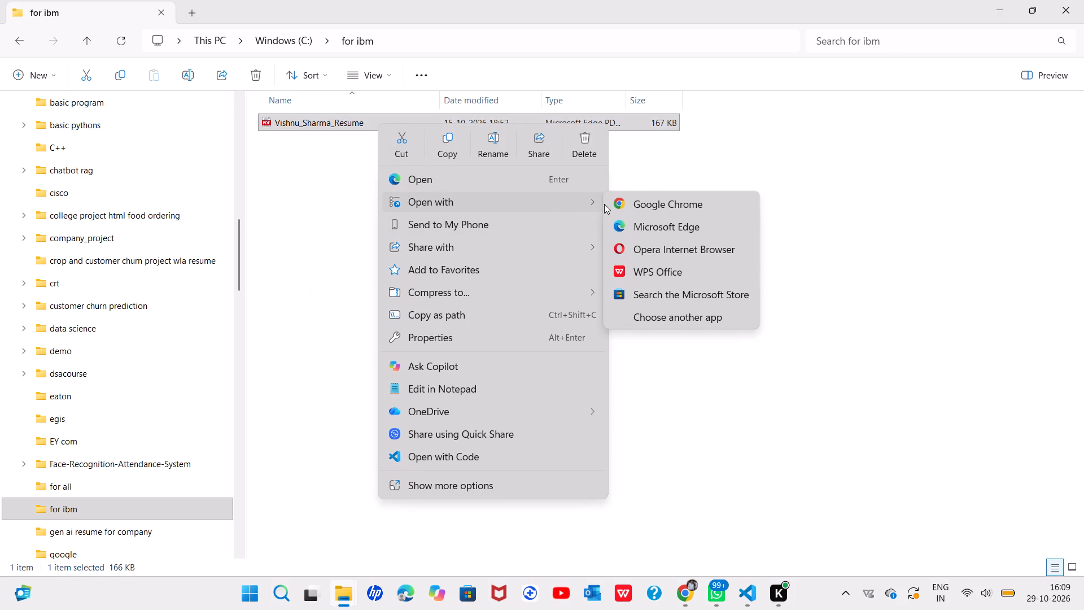
pyautogui.click(613, 204)
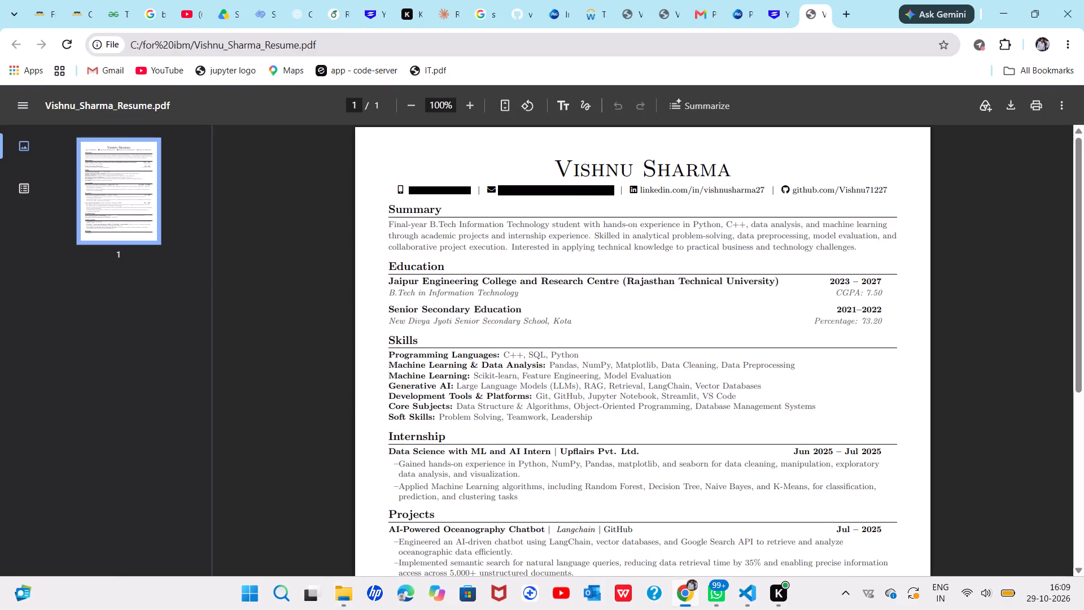
# Examine the newly opened "for ibm" resume from its header and summary down to the projects.
pyautogui.scroll(-1, 544, 286)
pyautogui.scroll(1, 544, 300)
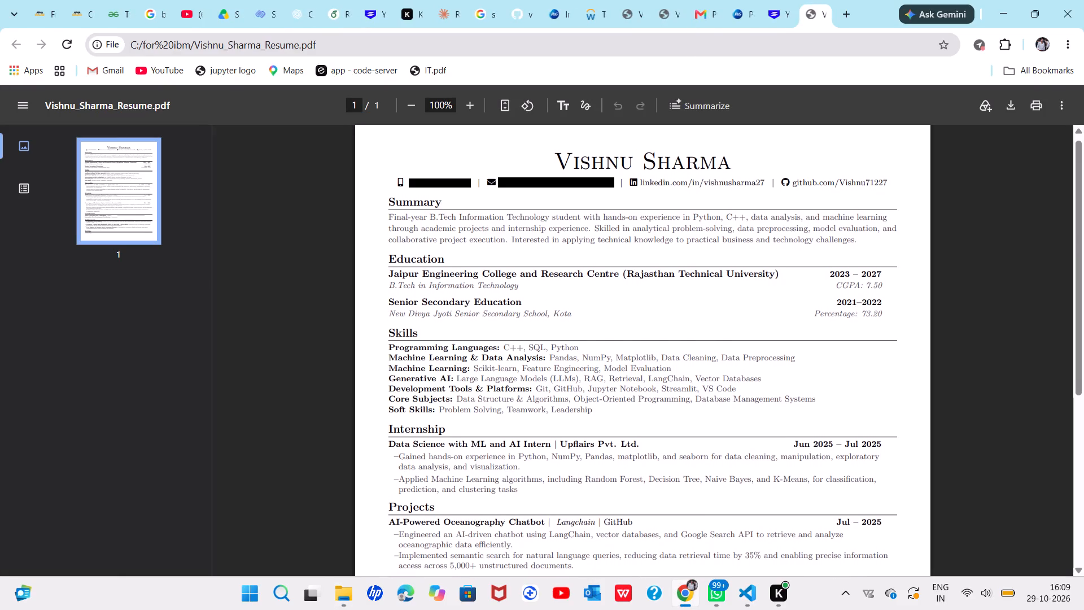
pyautogui.scroll(2, 544, 300)
pyautogui.scroll(-1, 541, 321)
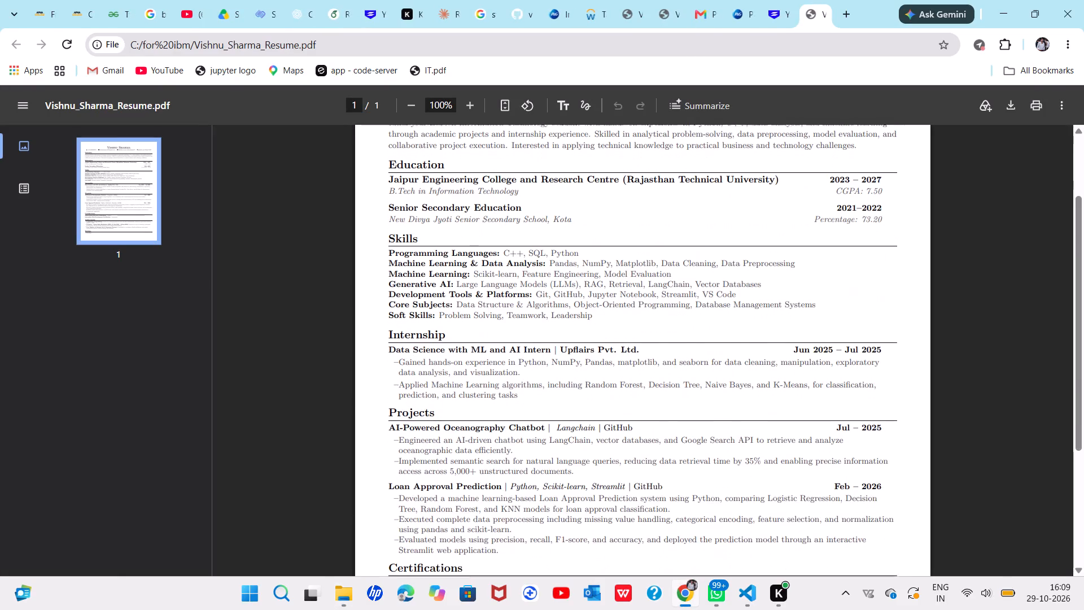
# Examine the rest of the "for ibm" resume through its Certifications, Achievements and Hobbies sections.
pyautogui.scroll(-1, 541, 321)
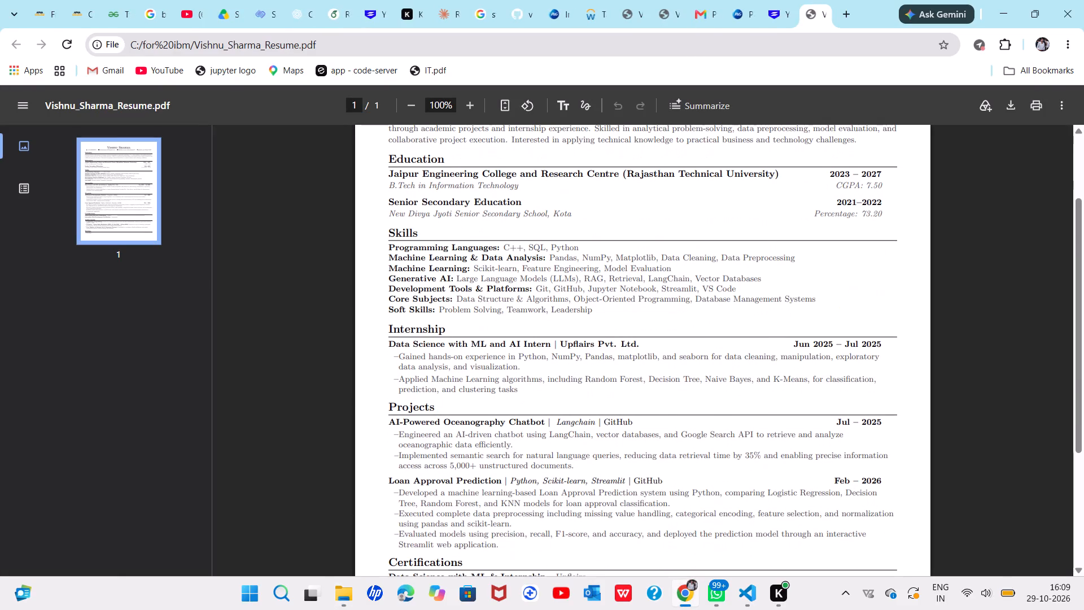
pyautogui.scroll(-1, 541, 321)
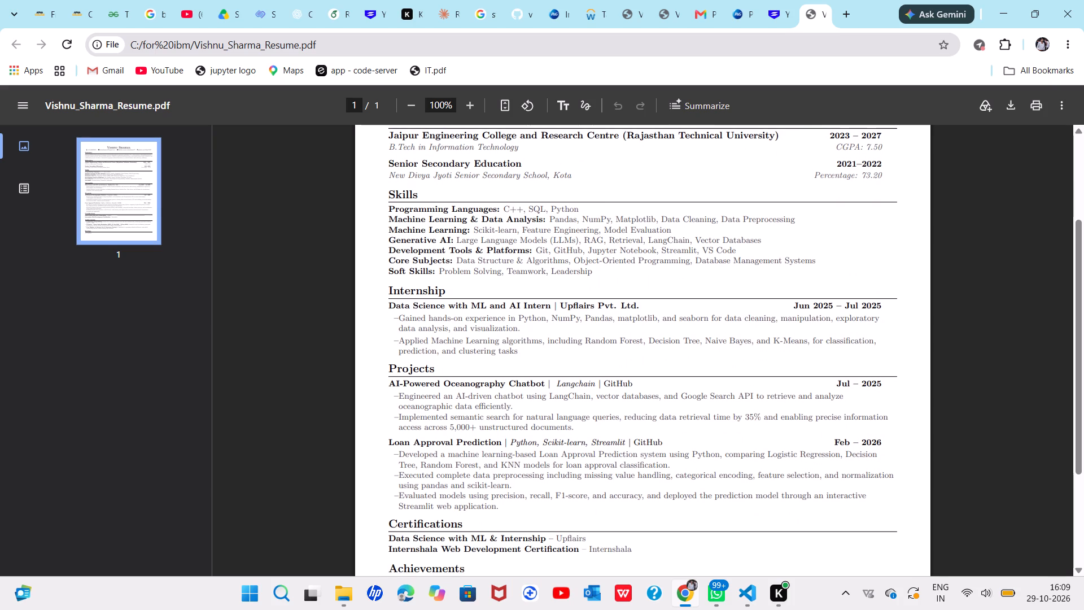
pyautogui.scroll(-3, 542, 339)
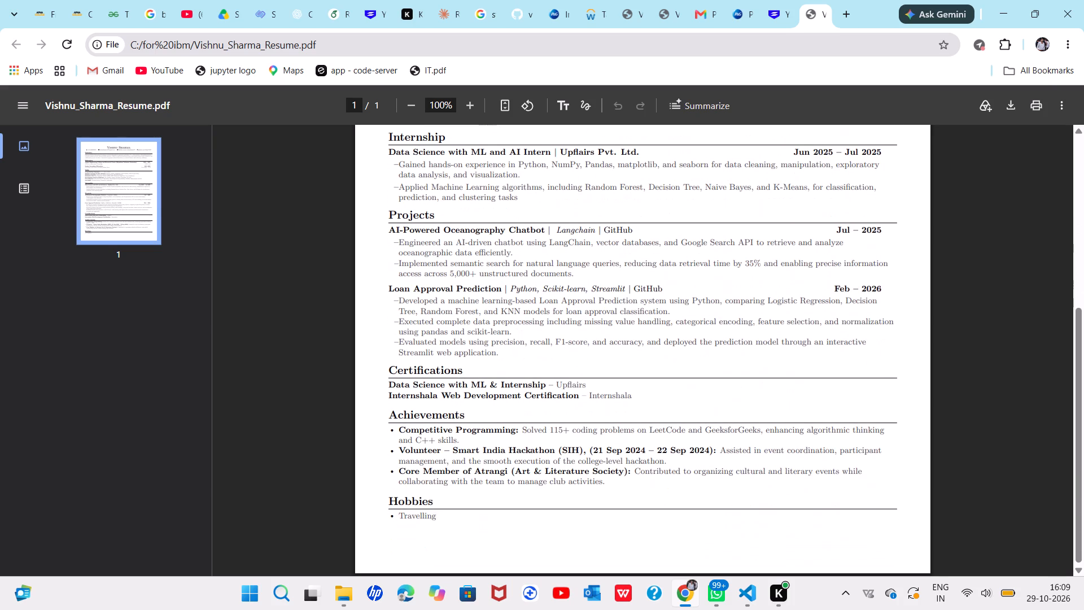
pyautogui.scroll(-4, 542, 339)
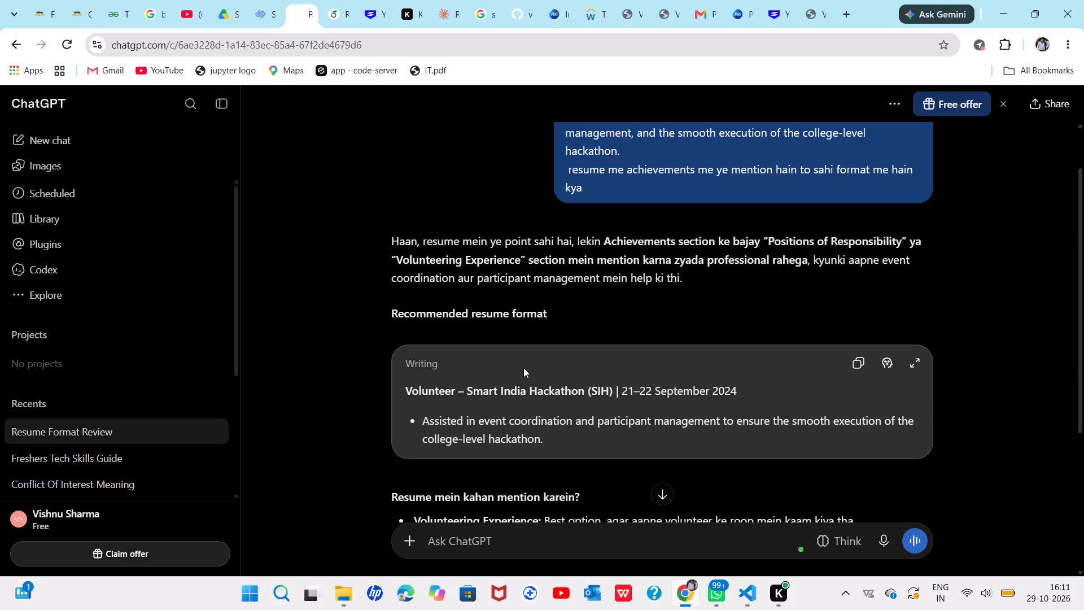
# In the Overleaf resume source, copy the $|$ separator from the AI-Powered Oceanography Chatbot project heading.
pyautogui.click(333, 19)
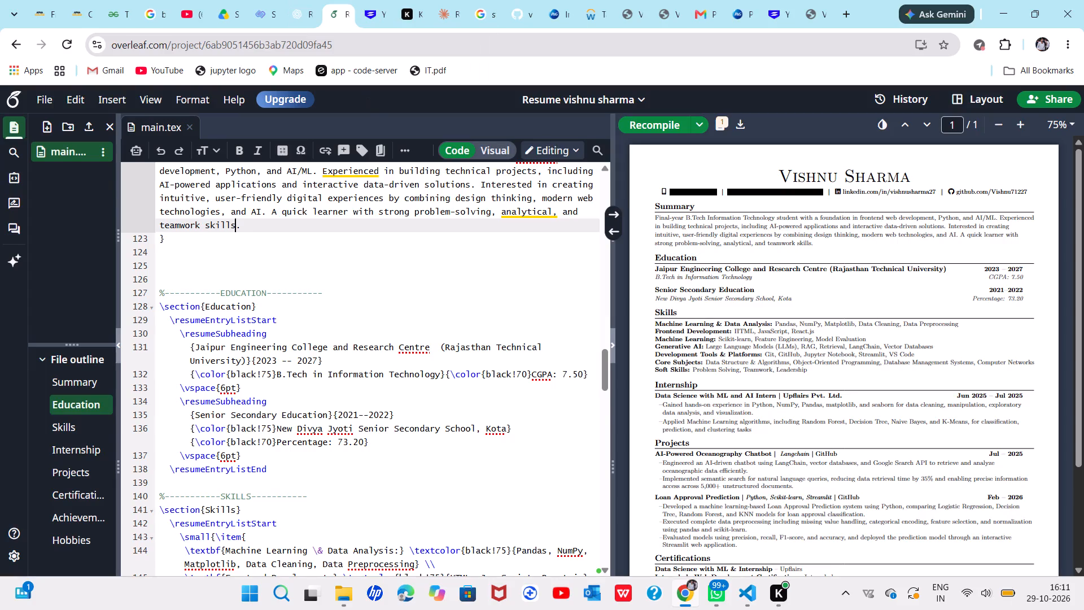
pyautogui.scroll(-7, 470, 408)
pyautogui.scroll(3, 470, 408)
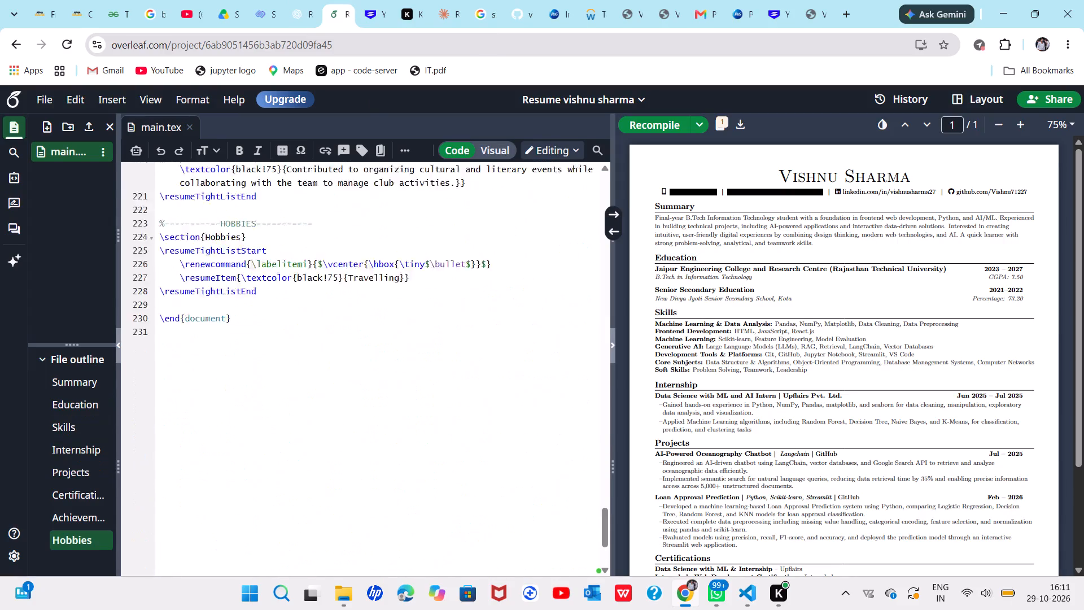
pyautogui.scroll(2, 470, 408)
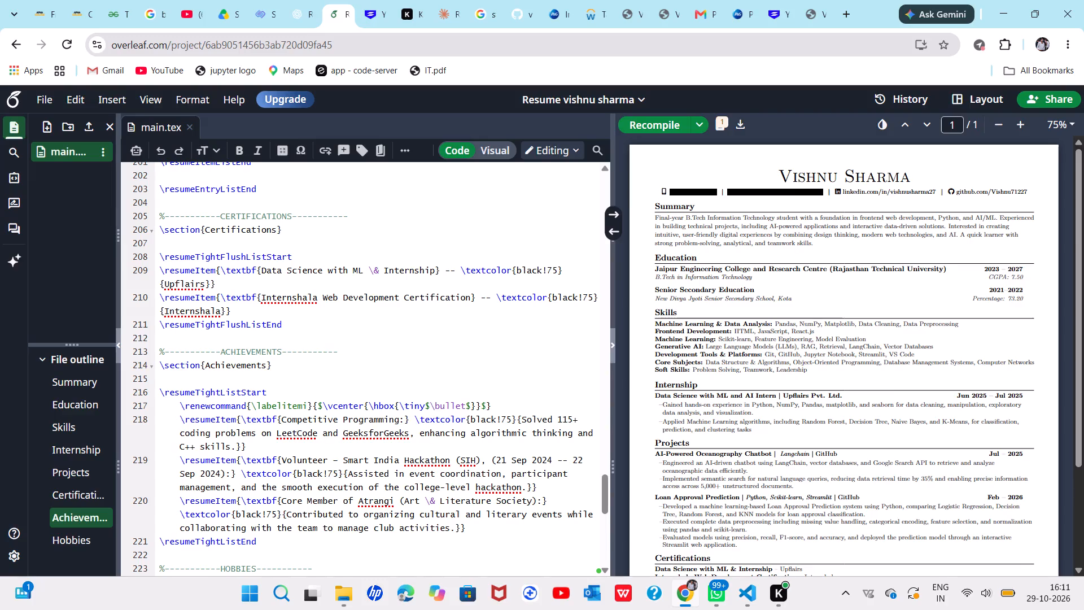
pyautogui.scroll(2, 410, 415)
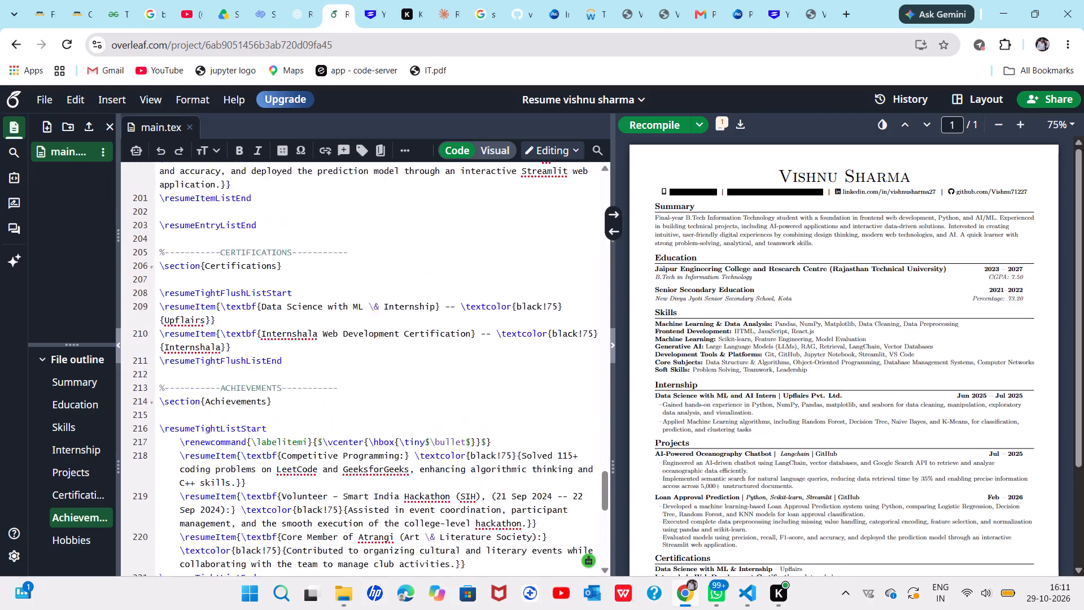
pyautogui.scroll(5, 410, 415)
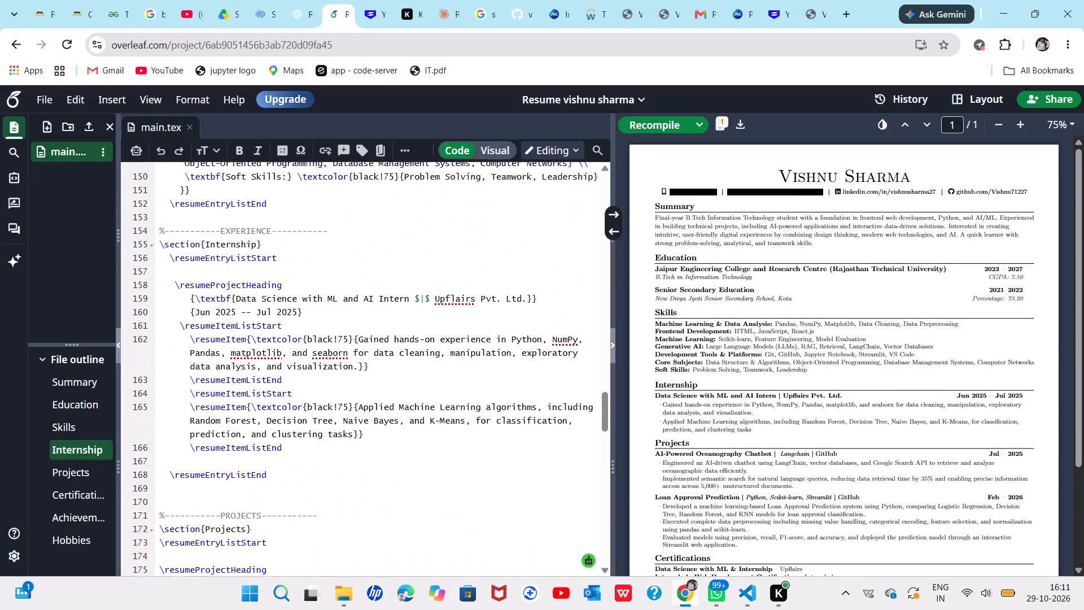
pyautogui.scroll(1, 410, 415)
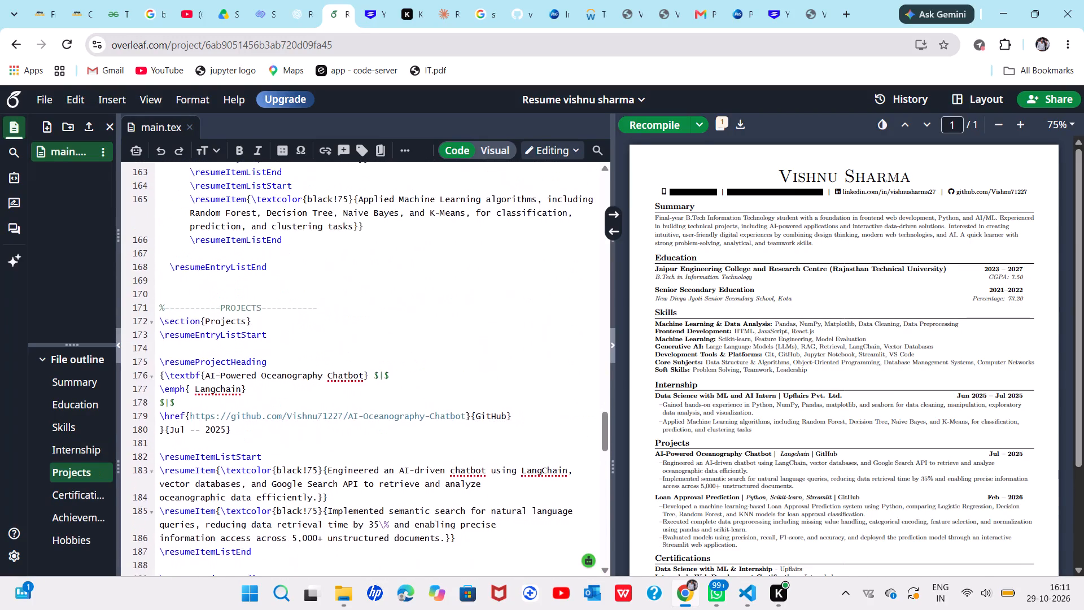
pyautogui.scroll(1, 410, 415)
pyautogui.scroll(-2, 410, 415)
pyautogui.scroll(2, 410, 415)
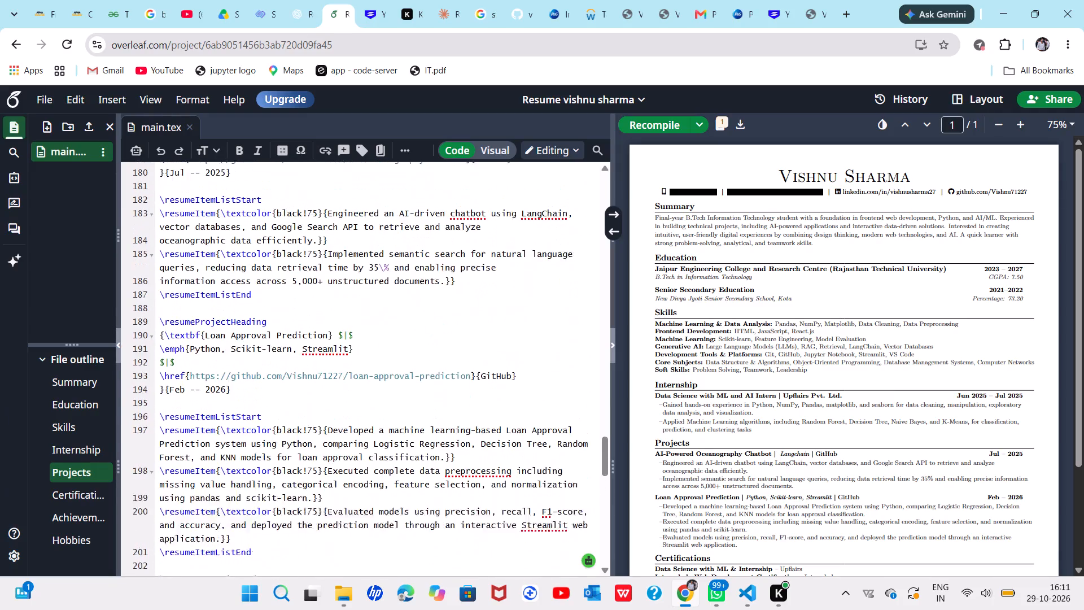
pyautogui.scroll(2, 410, 415)
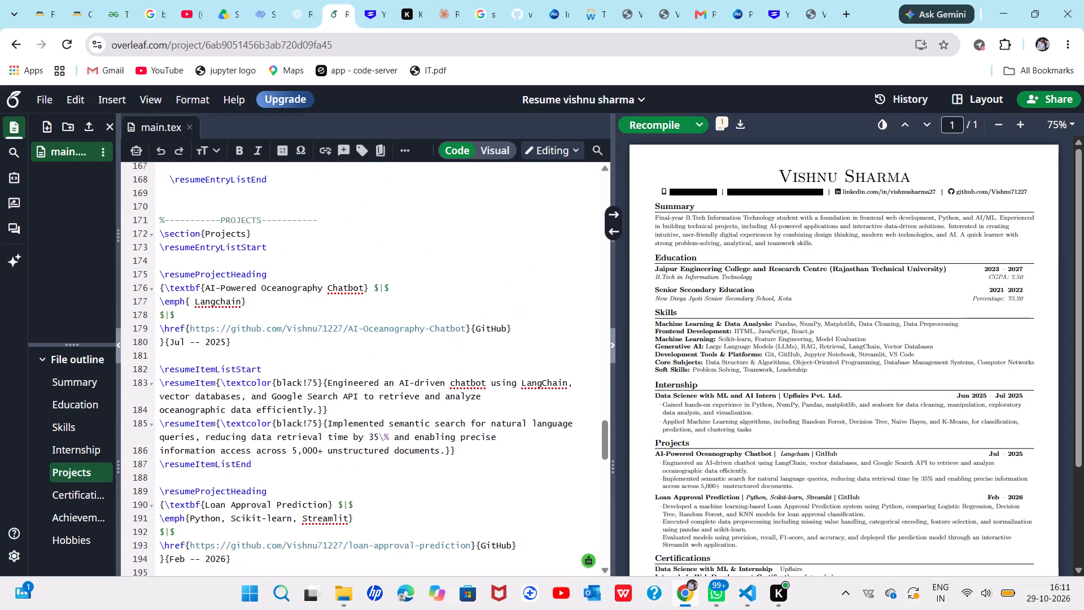
pyautogui.scroll(1, 410, 415)
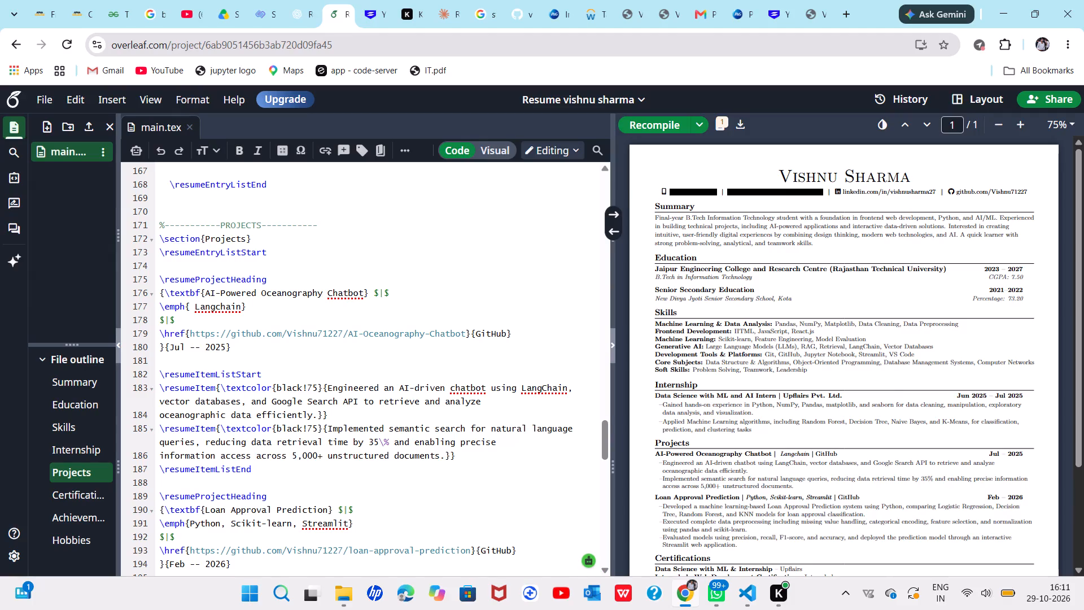
pyautogui.moveTo(373, 290); pyautogui.dragTo(394, 290)
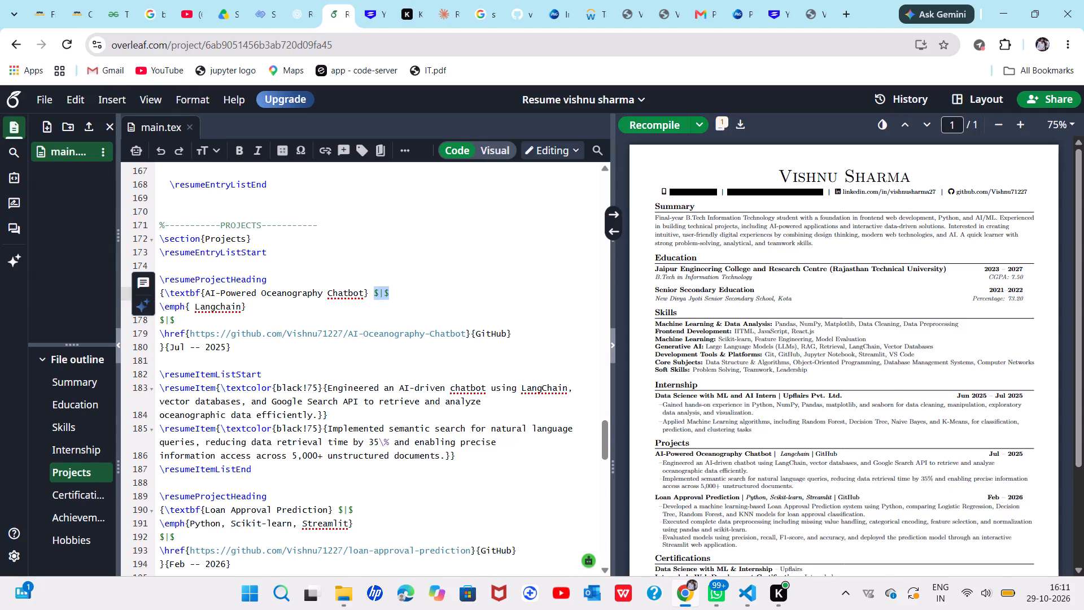
pyautogui.hotkey('ctrl', 'c')
# In the Achievements section's Smart India Hackathon (SIH) volunteer entry, replace the comma before the dates with the copied $|$ separator, spaced on both sides.
pyautogui.scroll(-2, 397, 414)
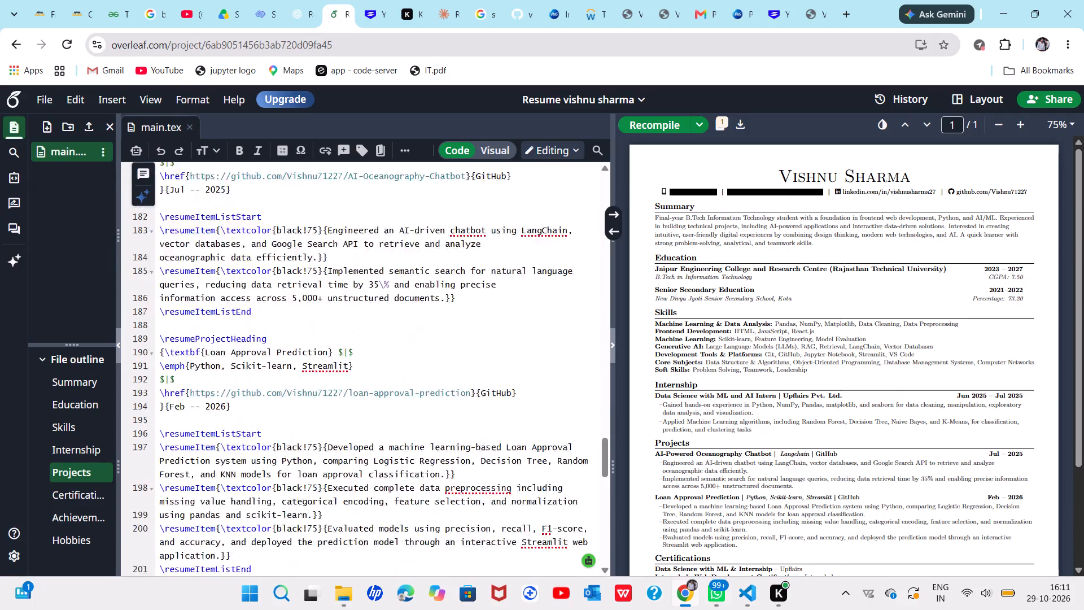
pyautogui.scroll(-3, 397, 414)
pyautogui.scroll(1, 397, 414)
pyautogui.scroll(-1, 397, 414)
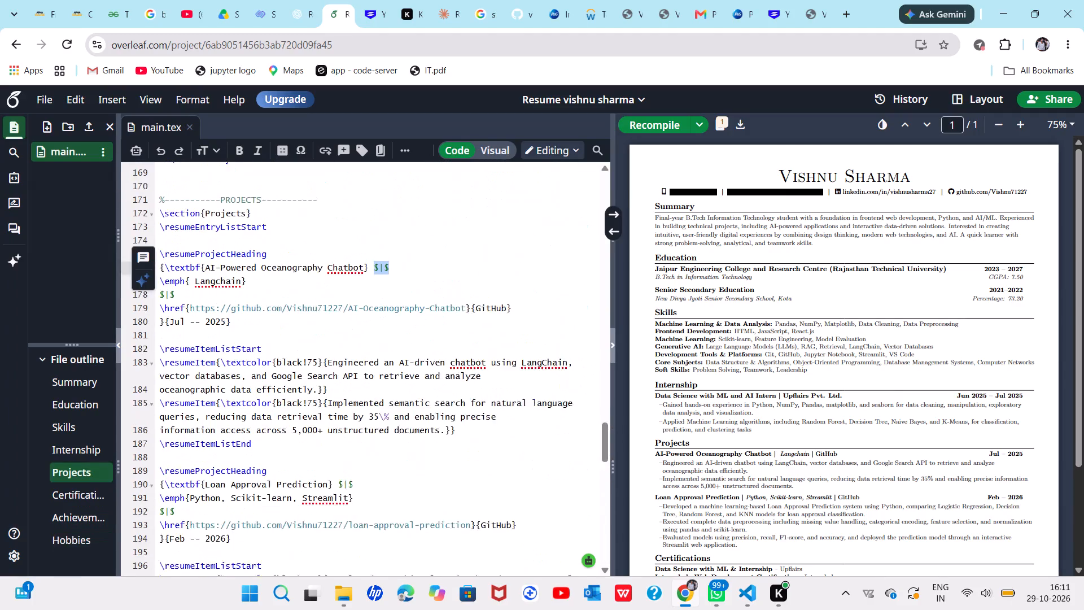
pyautogui.scroll(-2, 397, 414)
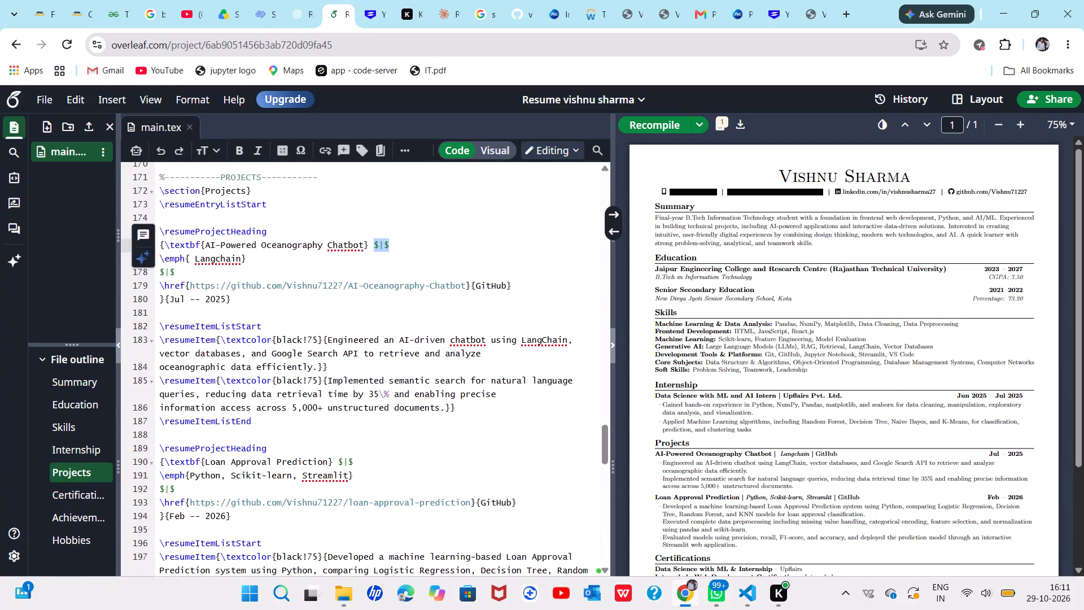
pyautogui.scroll(-2, 397, 414)
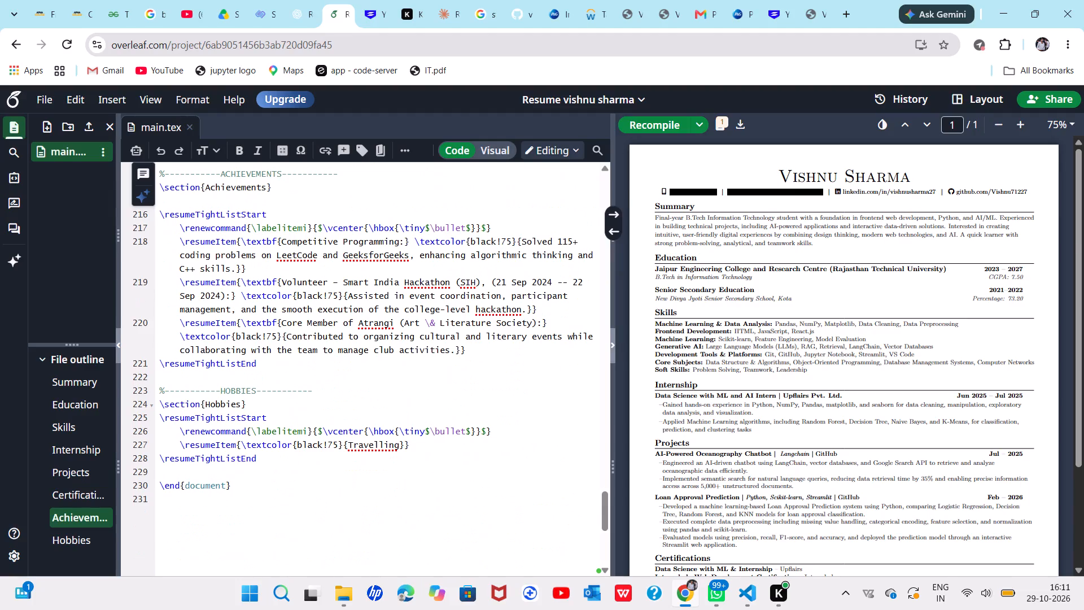
pyautogui.scroll(-1, 741, 508)
pyautogui.scroll(1, 501, 471)
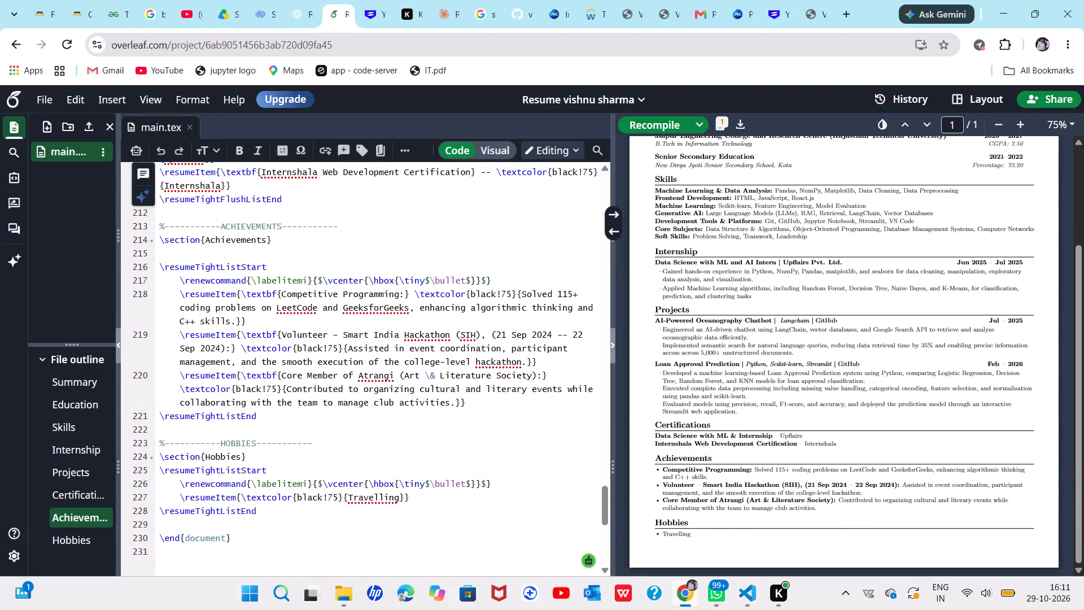
pyautogui.scroll(1, 501, 471)
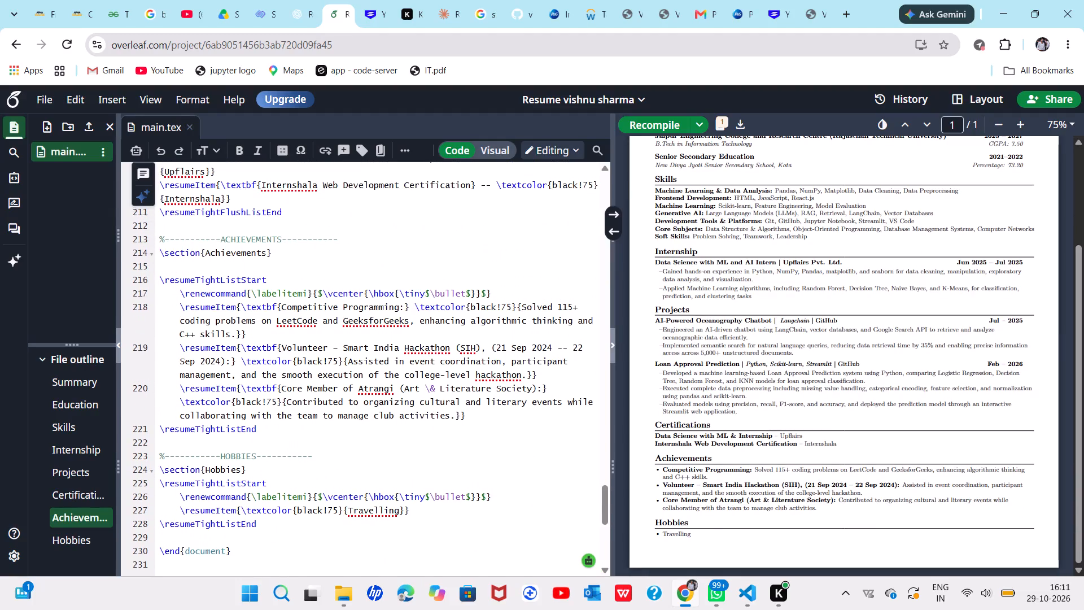
pyautogui.click(491, 346)
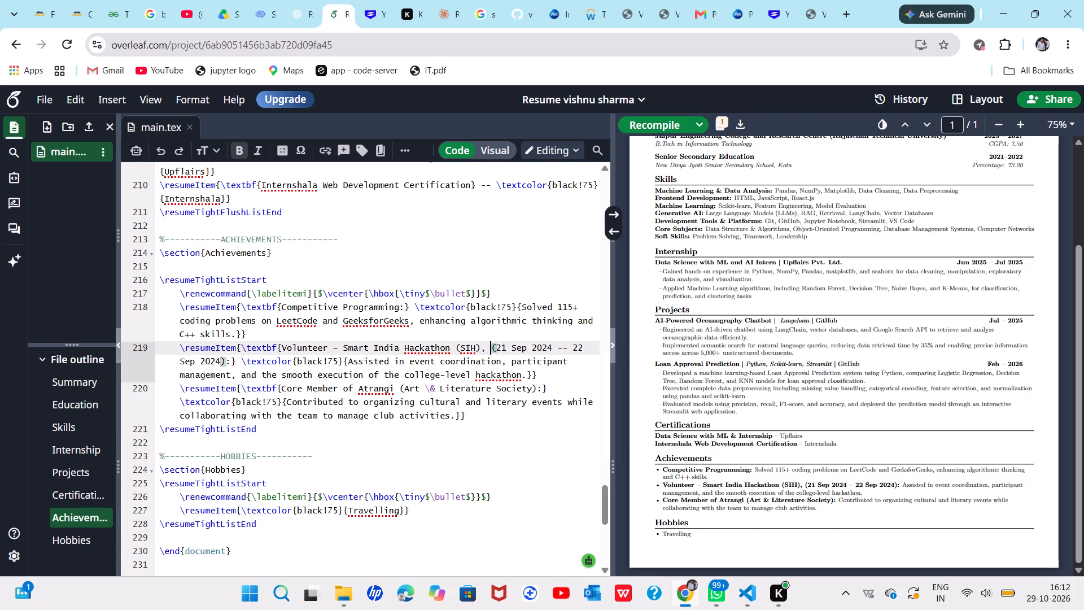
pyautogui.press('BackSpace')
pyautogui.press('BackSpace')
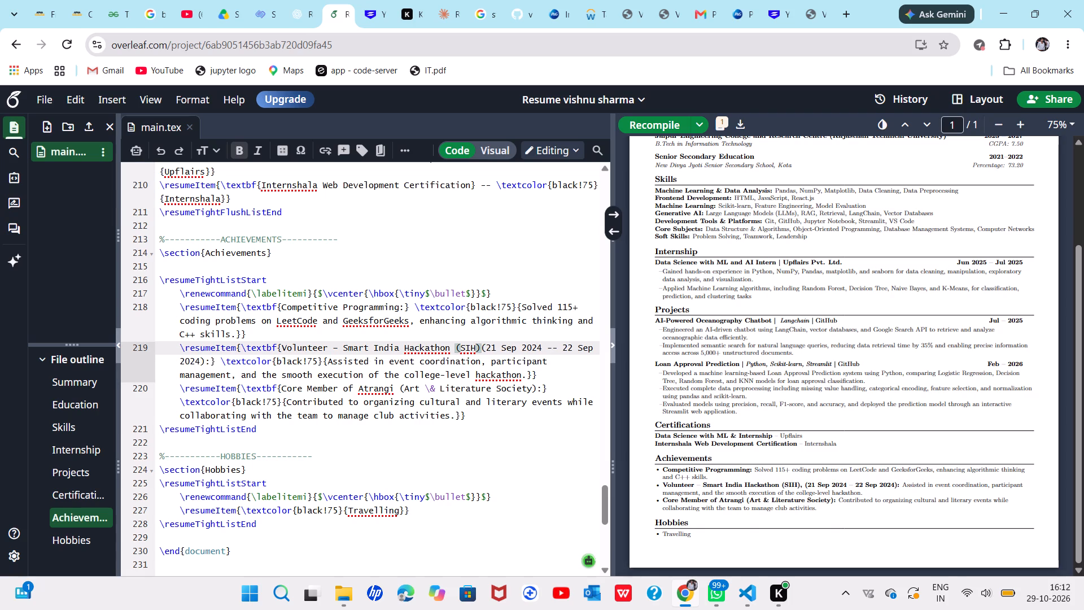
pyautogui.press('space')
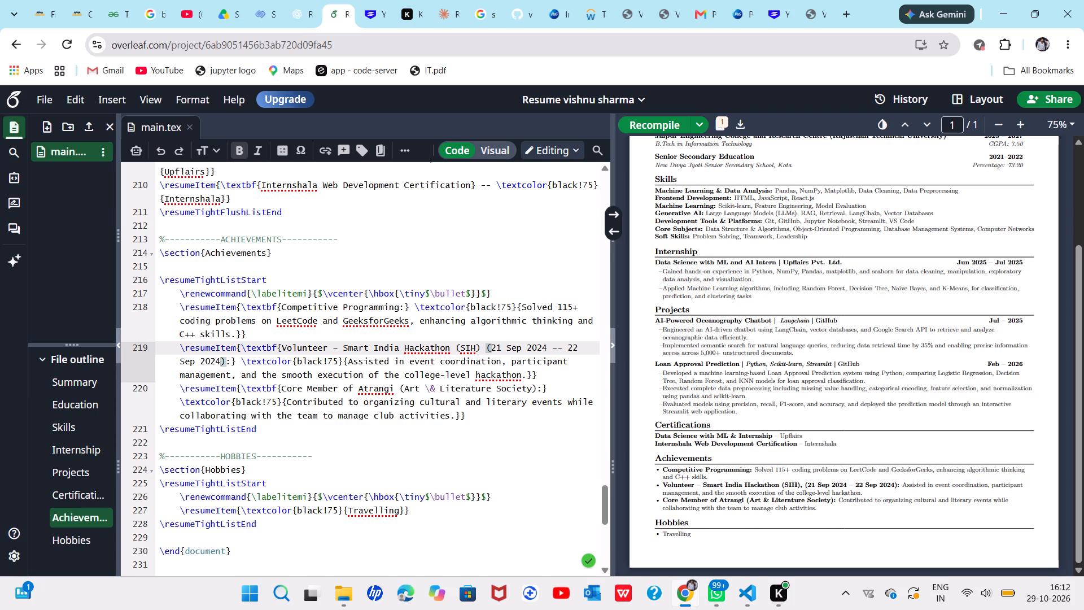
pyautogui.hotkey('ctrl', 'v')
pyautogui.press('space')
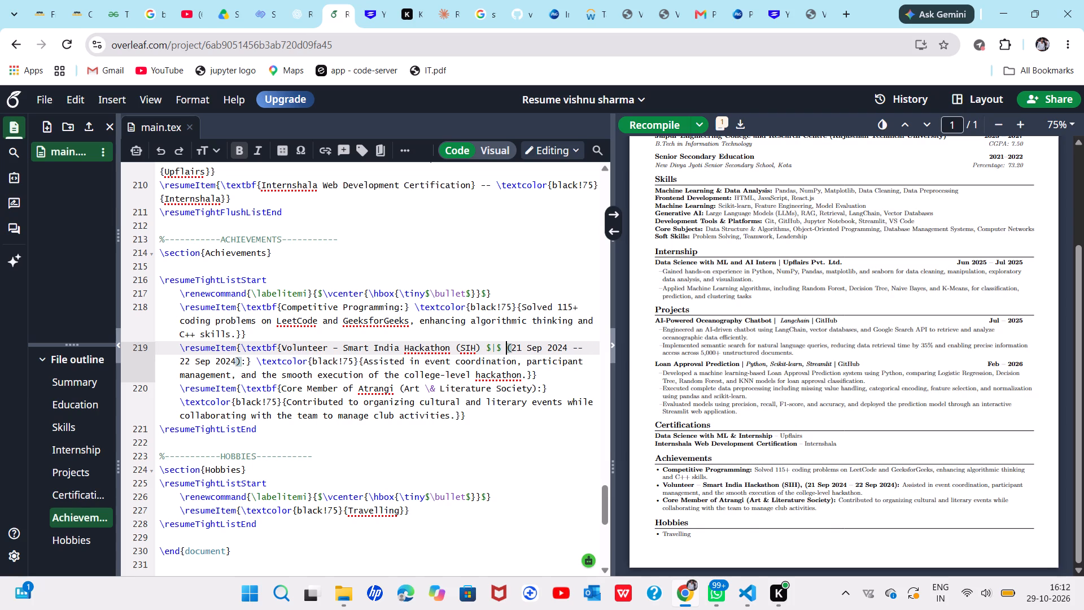
# Remove the parentheses around the dates in the Smart India Hackathon volunteer entry and recompile the resume.
pyautogui.click(512, 348)
pyautogui.press('BackSpace')
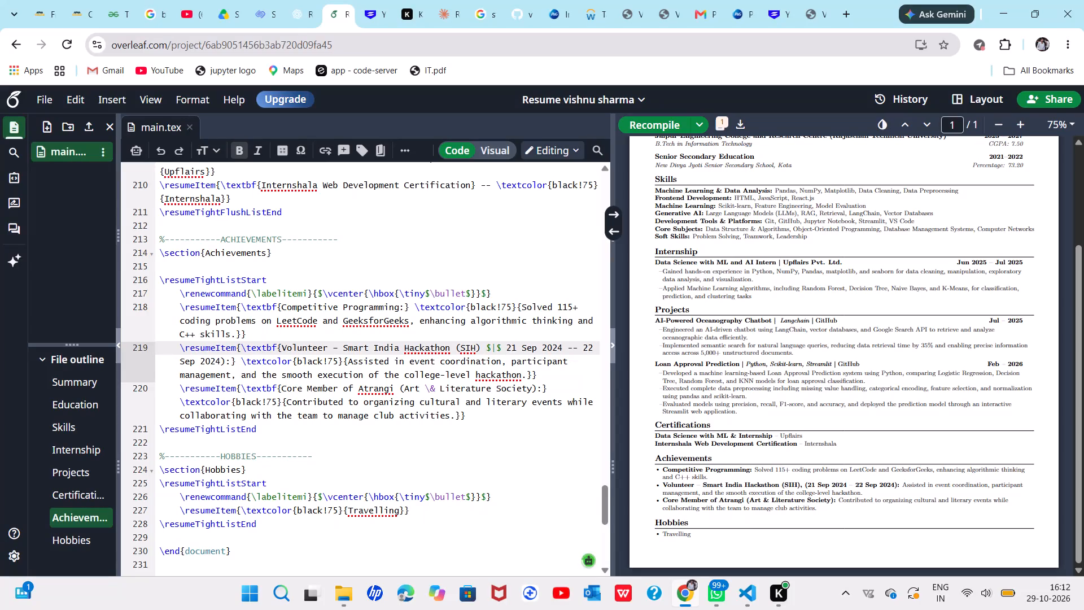
pyautogui.click(224, 360)
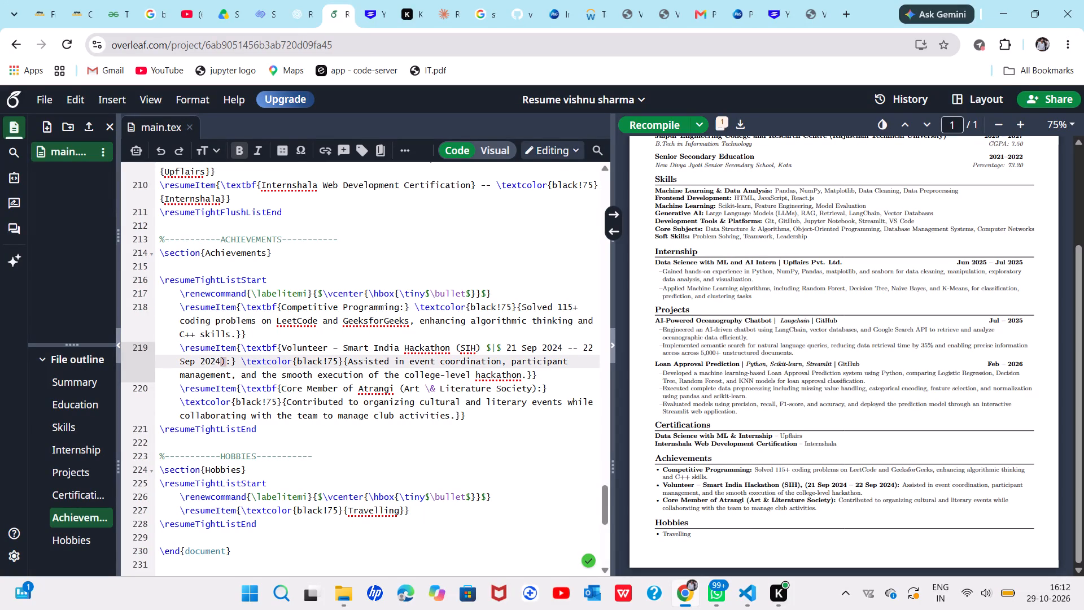
pyautogui.press('BackSpace')
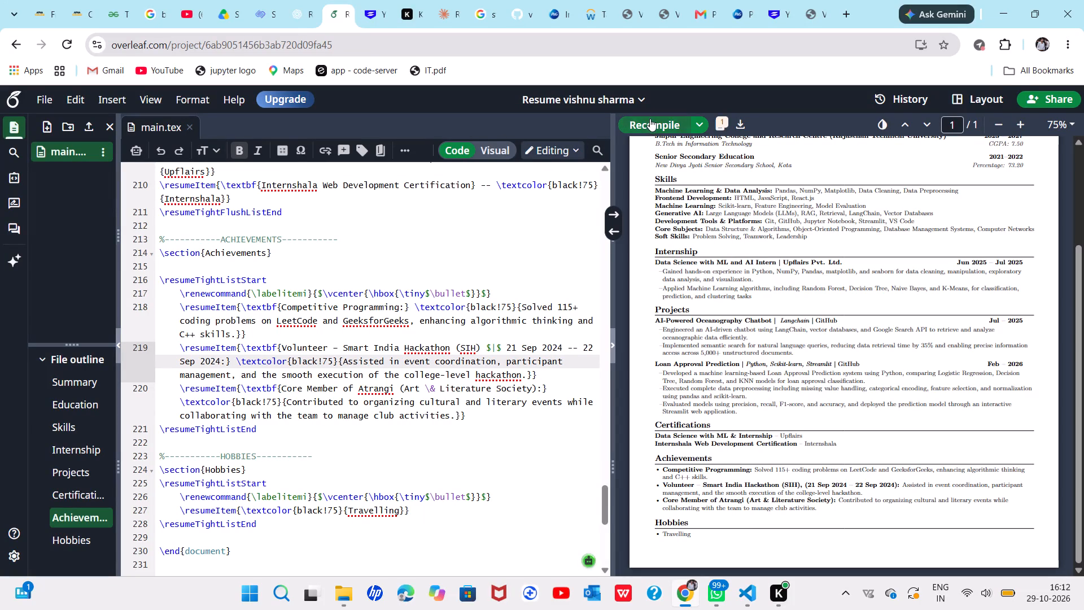
pyautogui.click(652, 123)
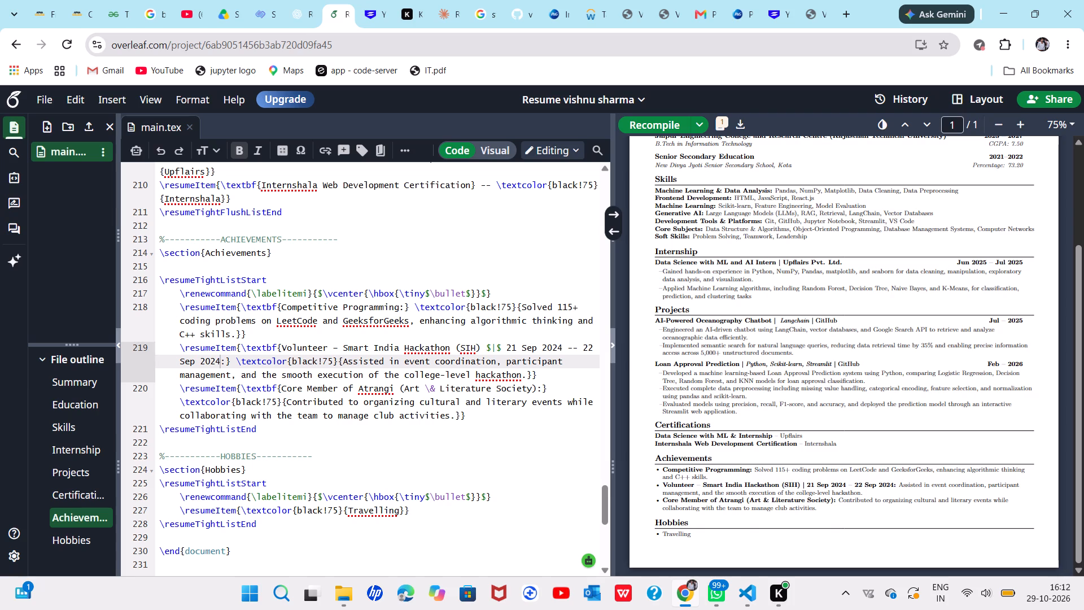
# Replace the dash after "Volunteer" with "in" in the Smart India Hackathon entry and recompile the resume.
pyautogui.click(340, 348)
pyautogui.press('BackSpace')
pyautogui.press('BackSpace')
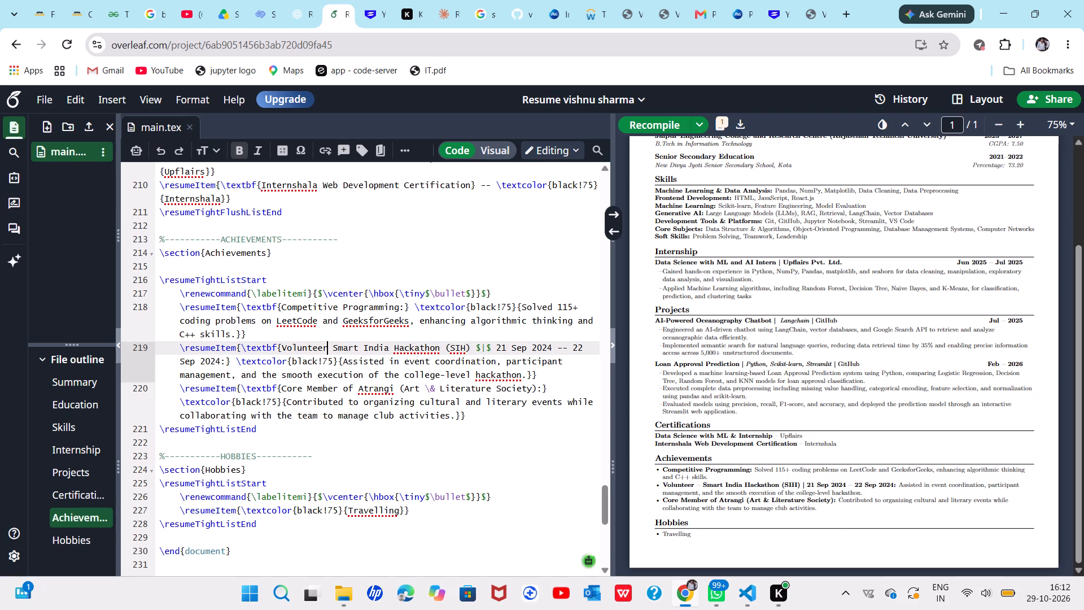
pyautogui.press('Right')
pyautogui.press('Left')
pyautogui.press('space')
pyautogui.write('in')
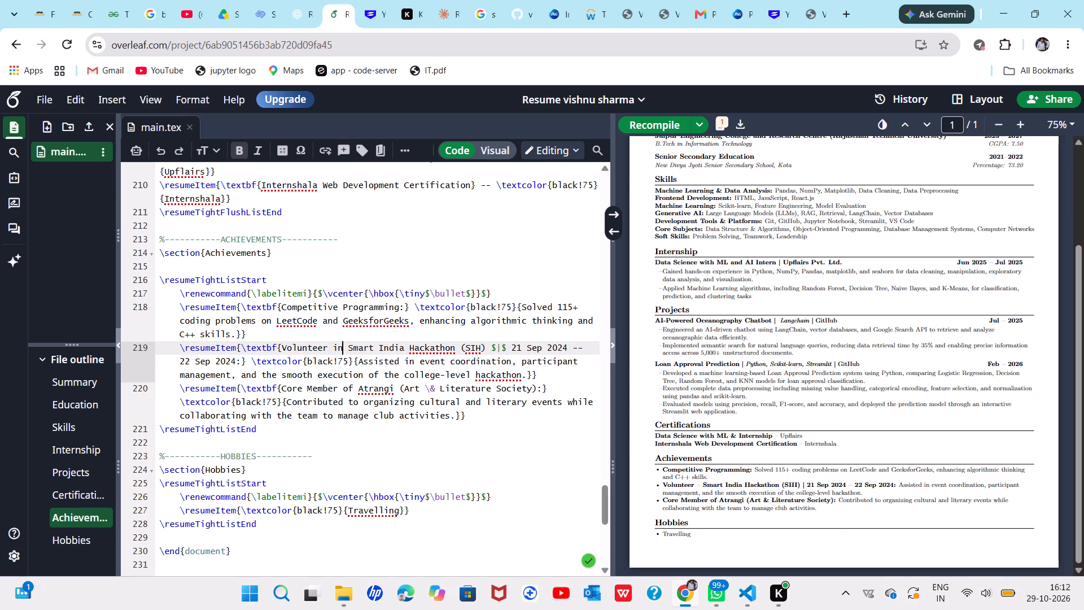
pyautogui.click(650, 122)
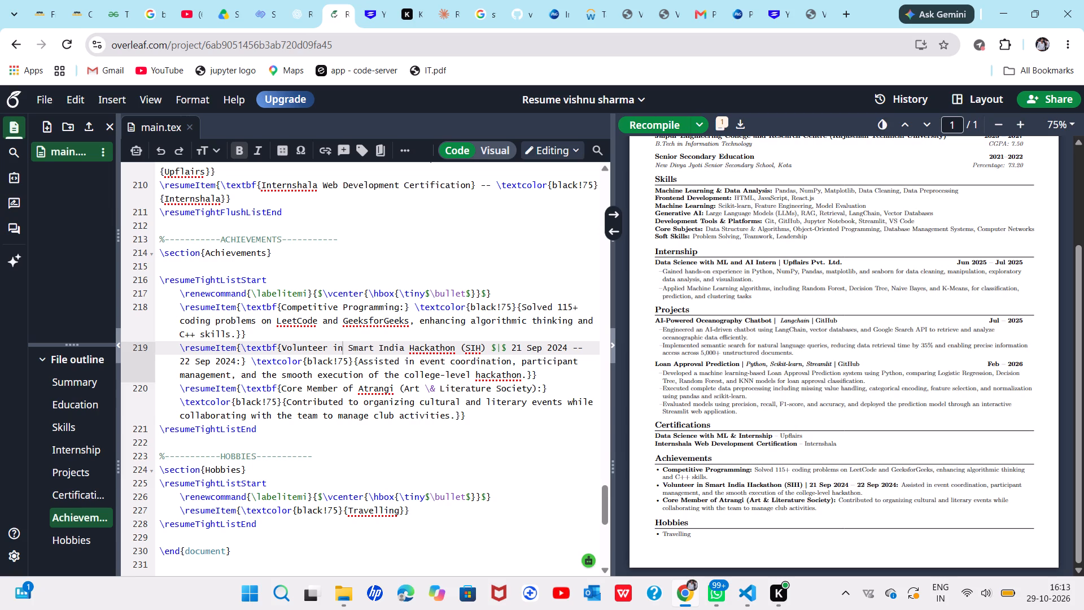
pyautogui.scroll(-2, 728, 528)
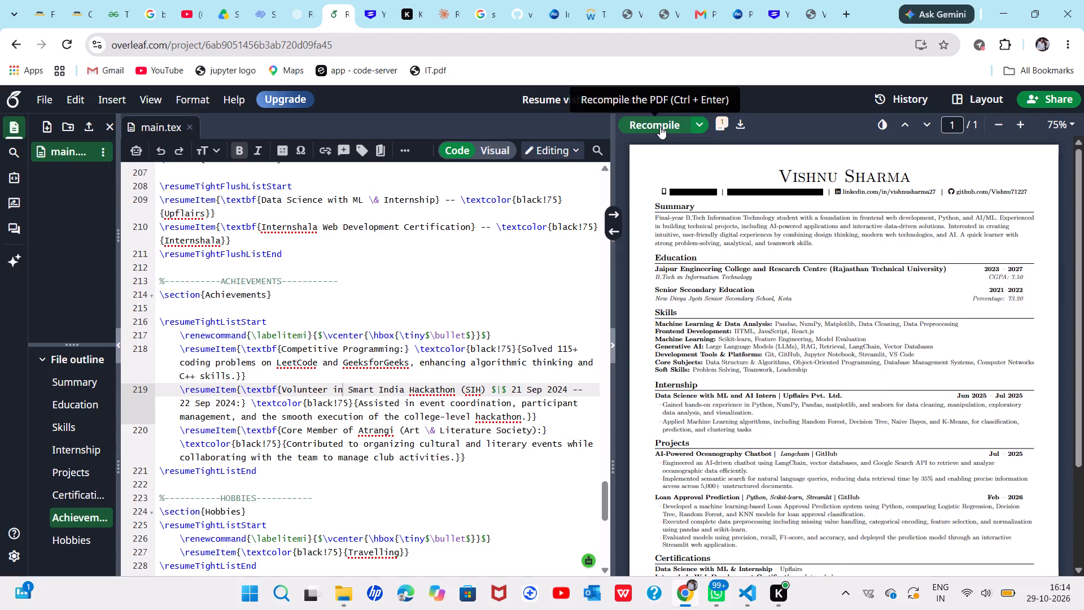
pyautogui.click(742, 119)
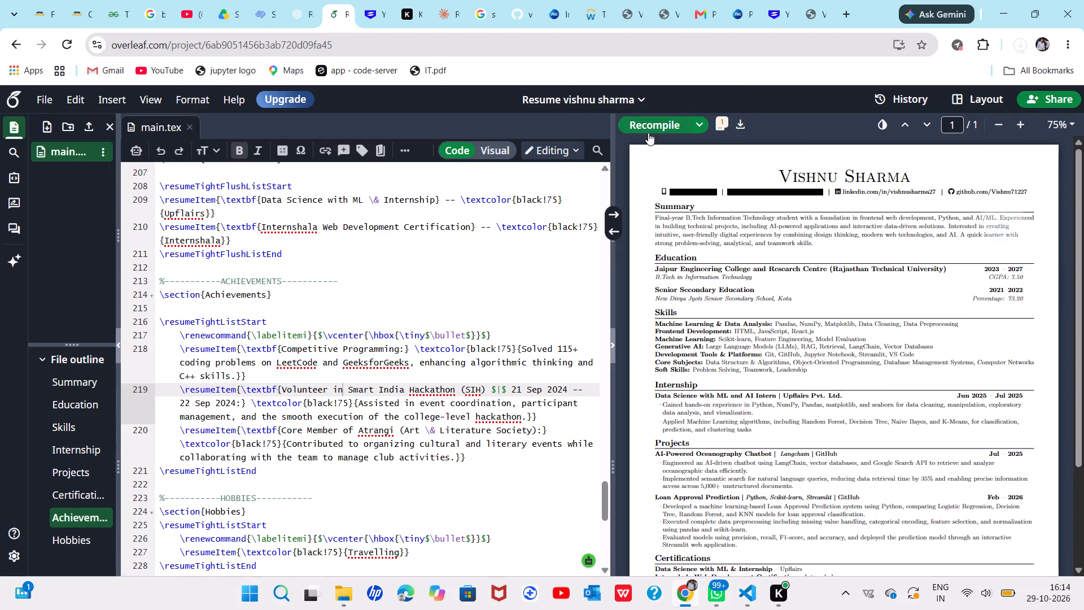
pyautogui.scroll(-2, 689, 197)
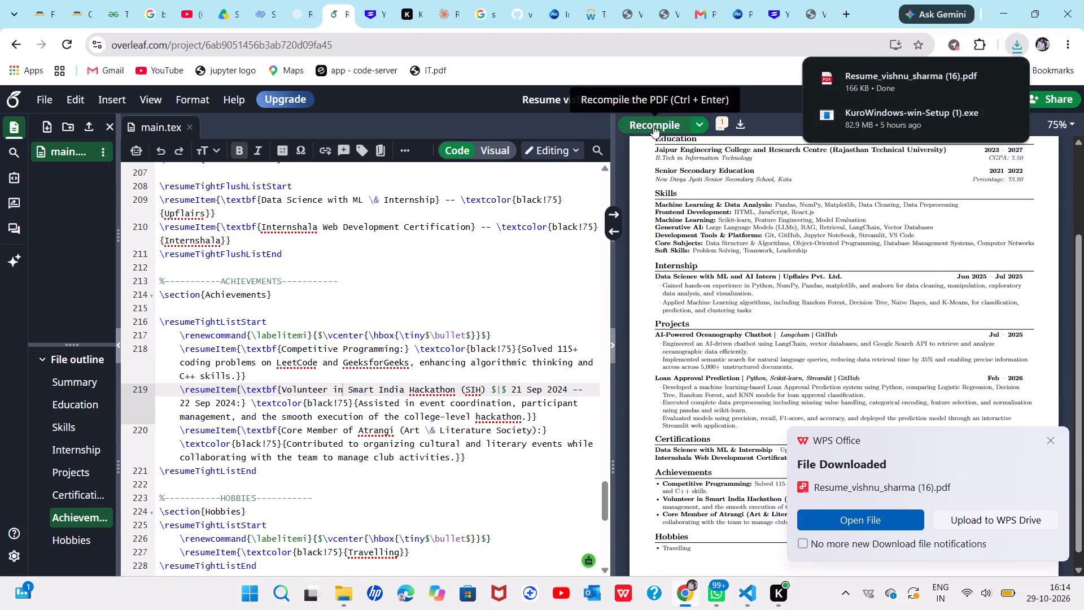
pyautogui.click(1051, 443)
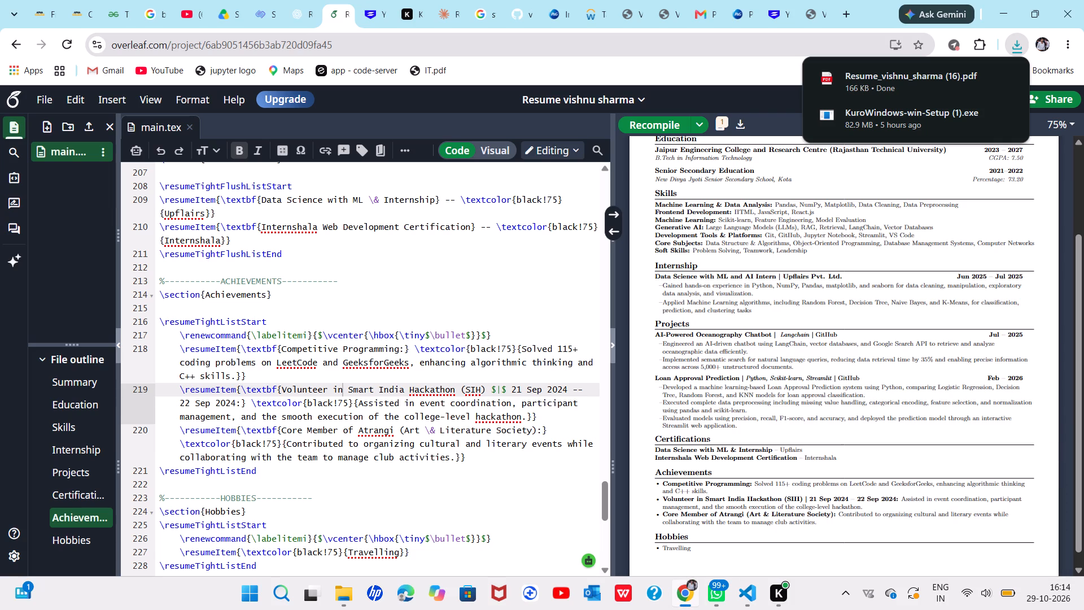
# Switch to the locally stored resume PDF and clear the text selection on its volunteer entry.
pyautogui.click(819, 20)
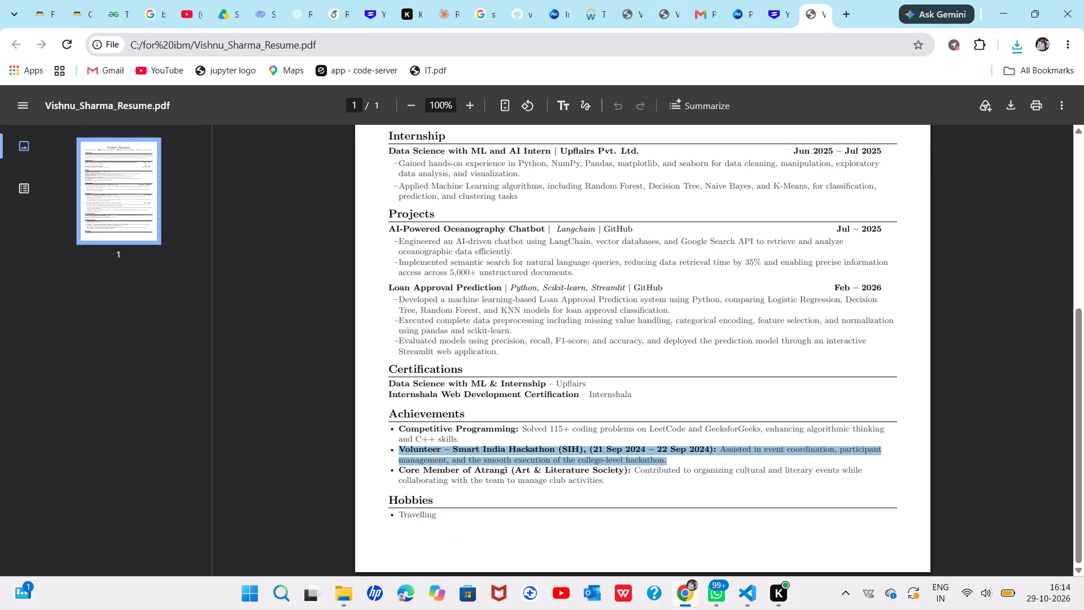
pyautogui.click(579, 291)
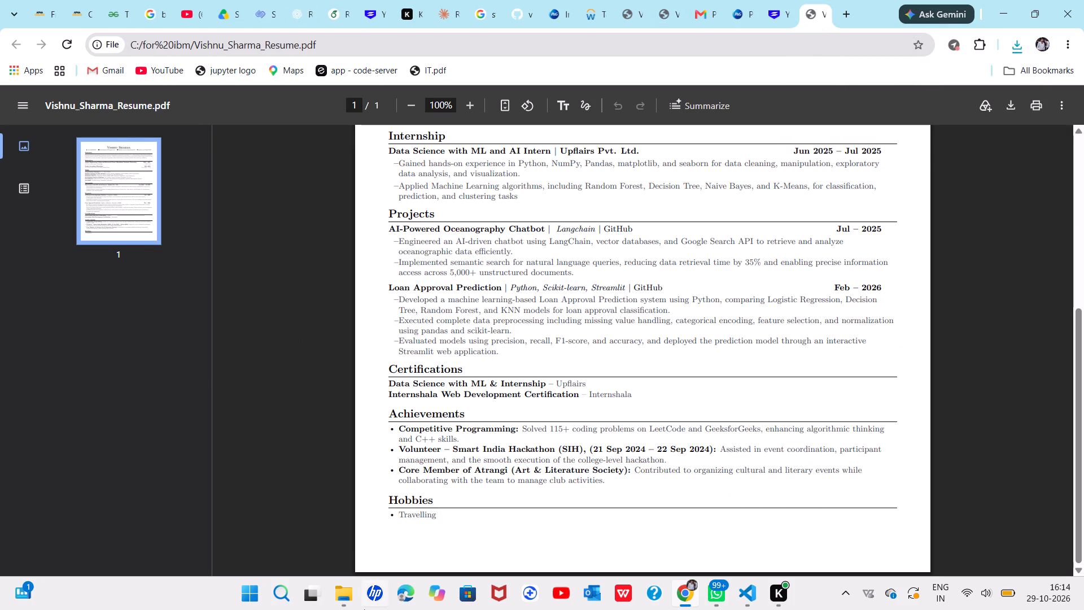
# Switch to File Explorer and delete the old resume PDF from the "for ibm" folder.
pyautogui.click(327, 502)
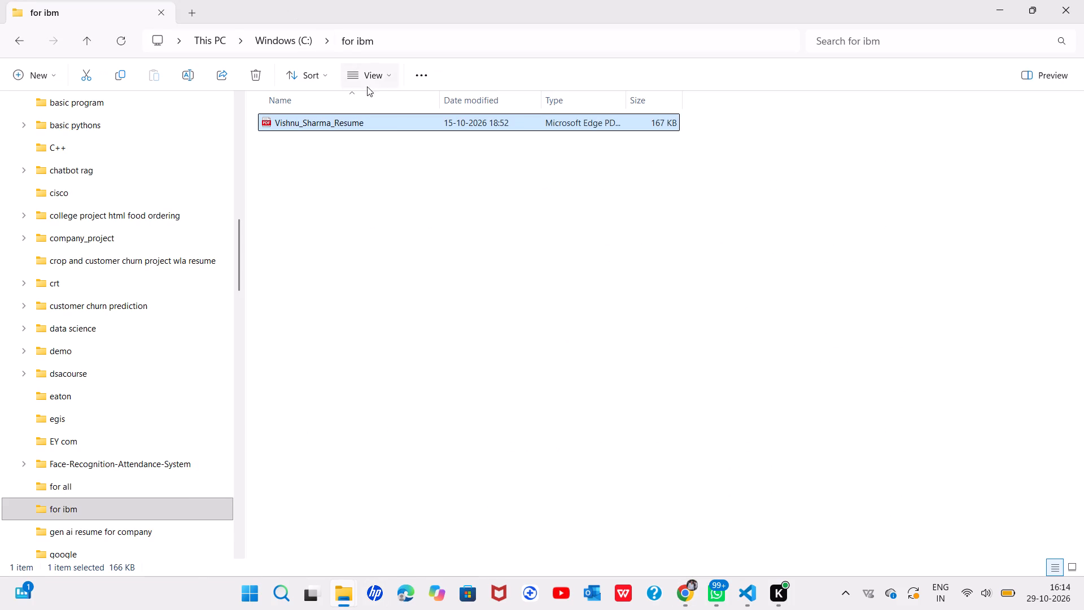
pyautogui.click(390, 120)
pyautogui.press('Delete')
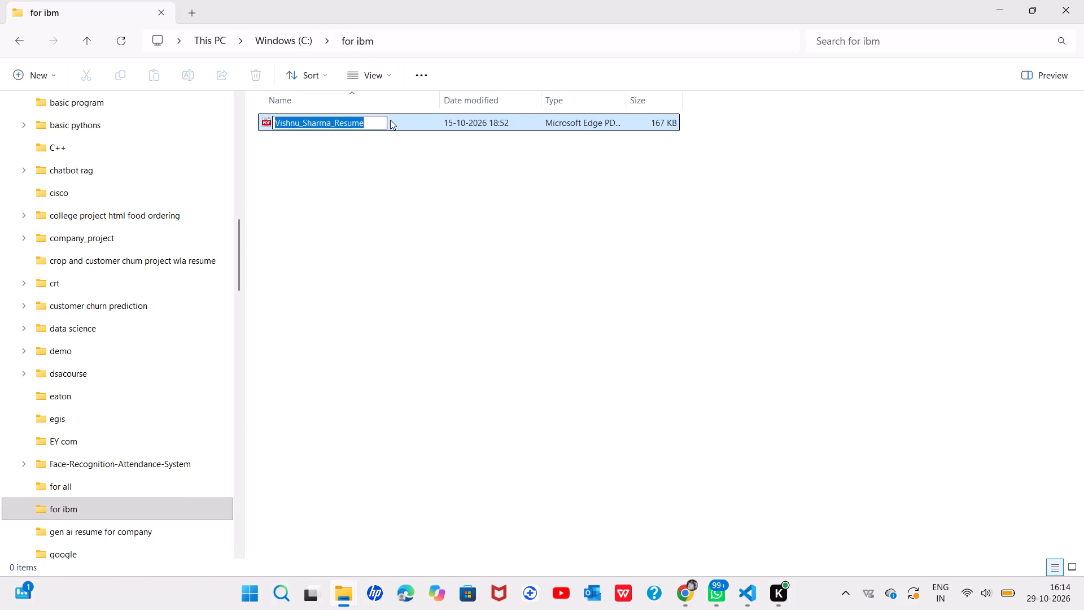
pyautogui.click(390, 125)
pyautogui.press('Delete')
# Copy today's downloaded resume PDF, the one numbered (16), from the Downloads folder.
pyautogui.scroll(10, 128, 256)
pyautogui.click(118, 220)
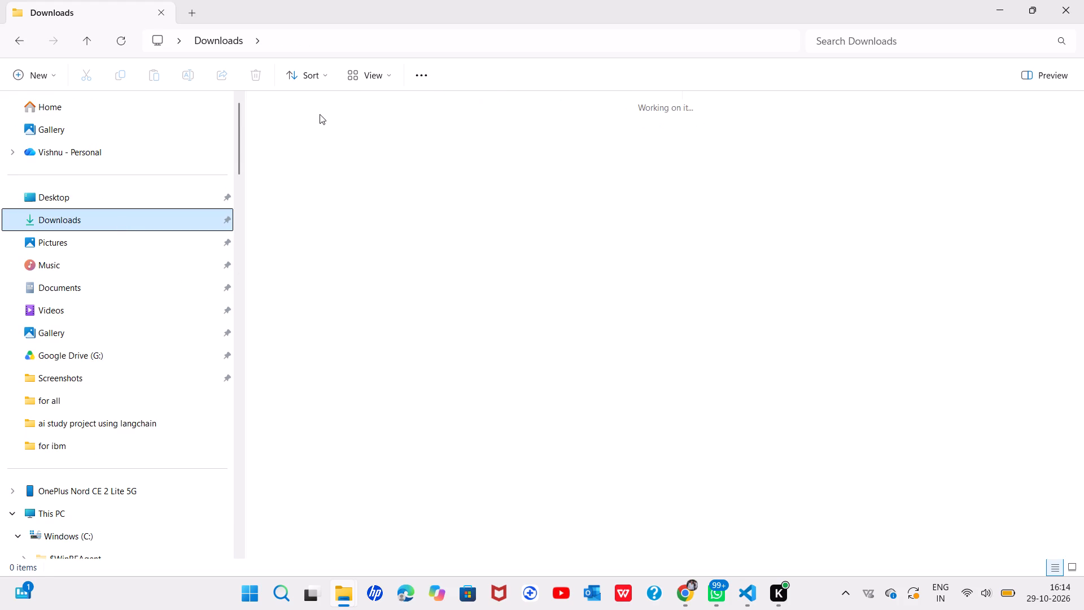
pyautogui.click(312, 121)
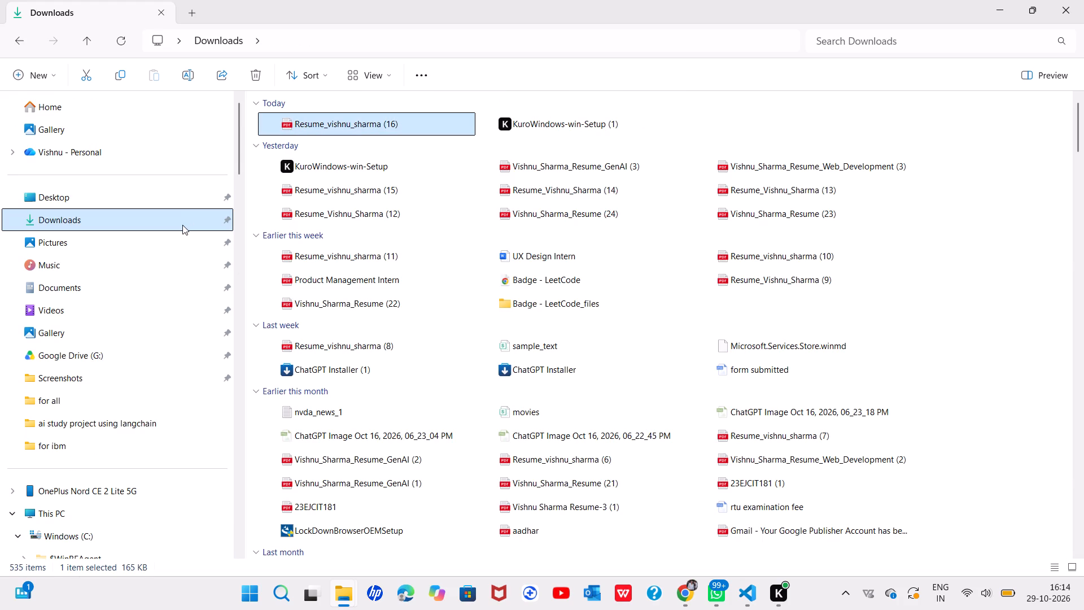
pyautogui.click(182, 225)
pyautogui.doubleClick(190, 217)
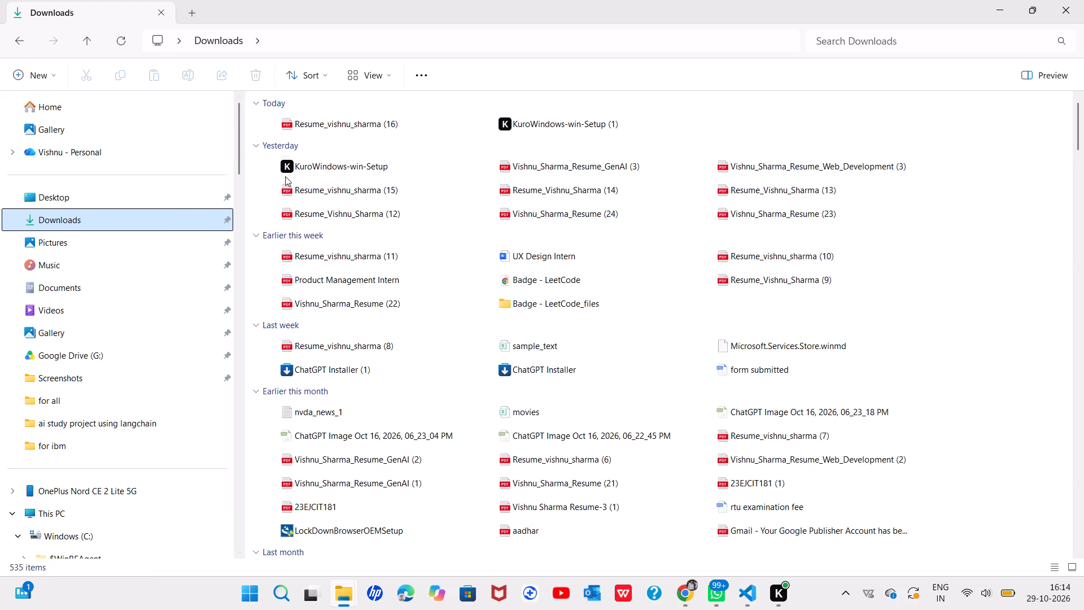
pyautogui.click(343, 122)
pyautogui.rightClick(343, 122)
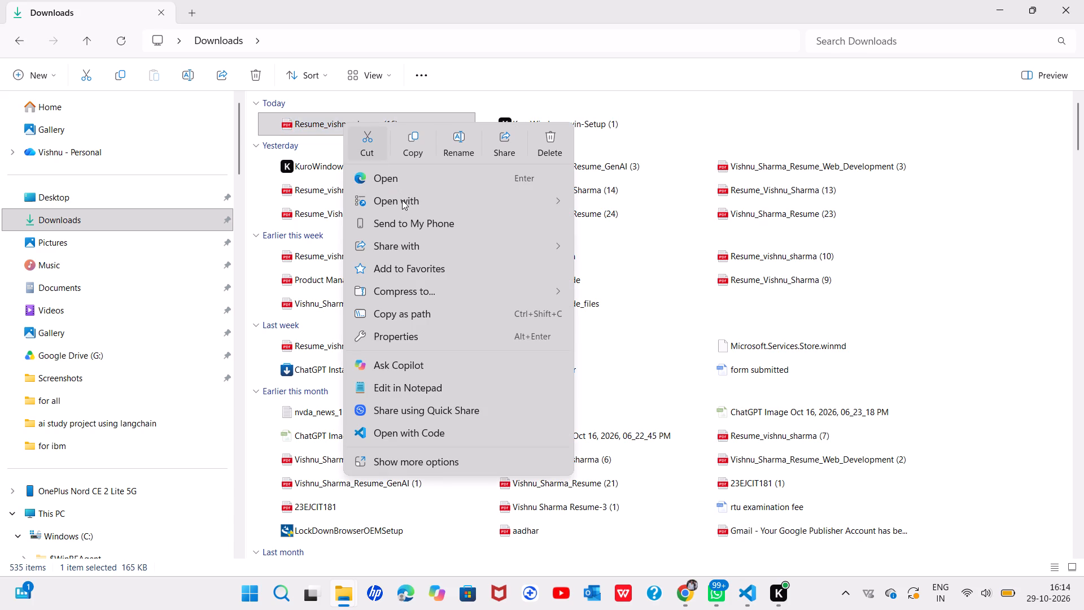
pyautogui.click(409, 159)
# Paste the copied resume PDF into the "for ibm" folder on the C: drive.
pyautogui.scroll(-2, 169, 435)
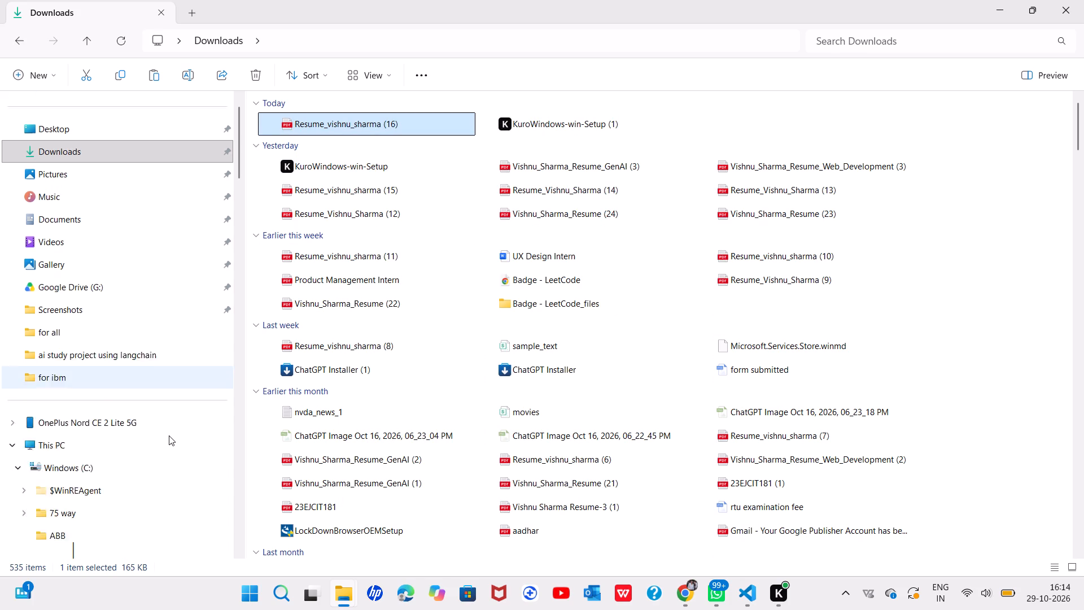
pyautogui.scroll(-2, 169, 435)
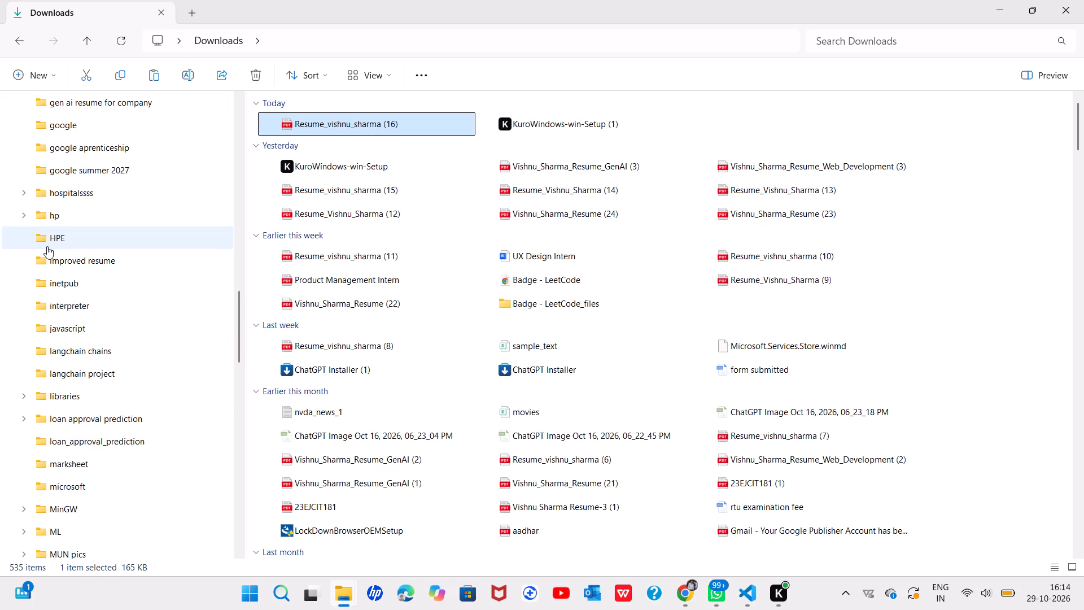
pyautogui.scroll(-4, 80, 494)
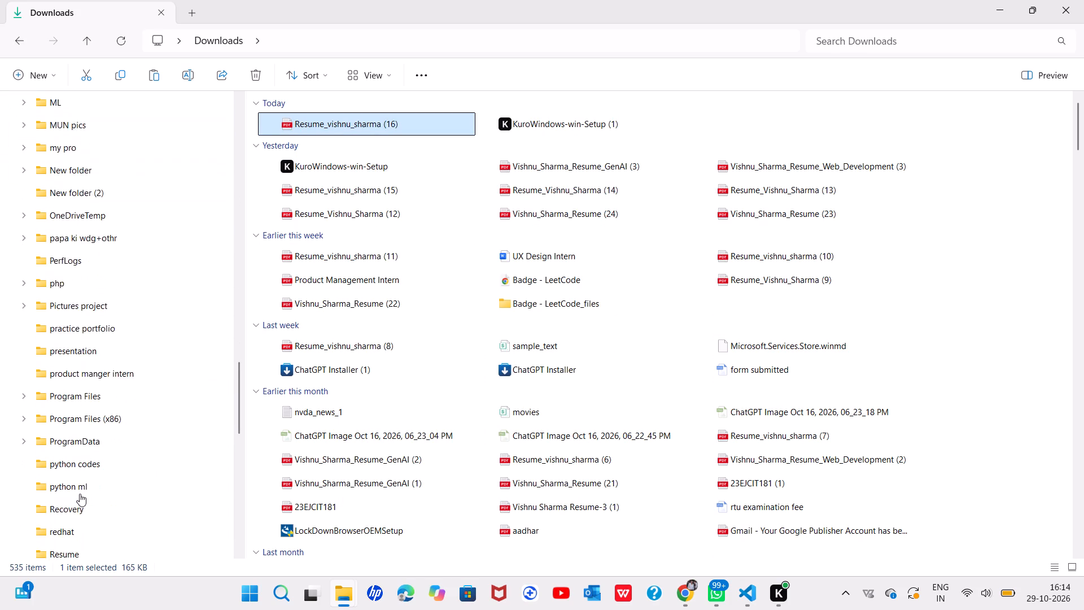
pyautogui.scroll(-1, 80, 494)
pyautogui.scroll(4, 41, 171)
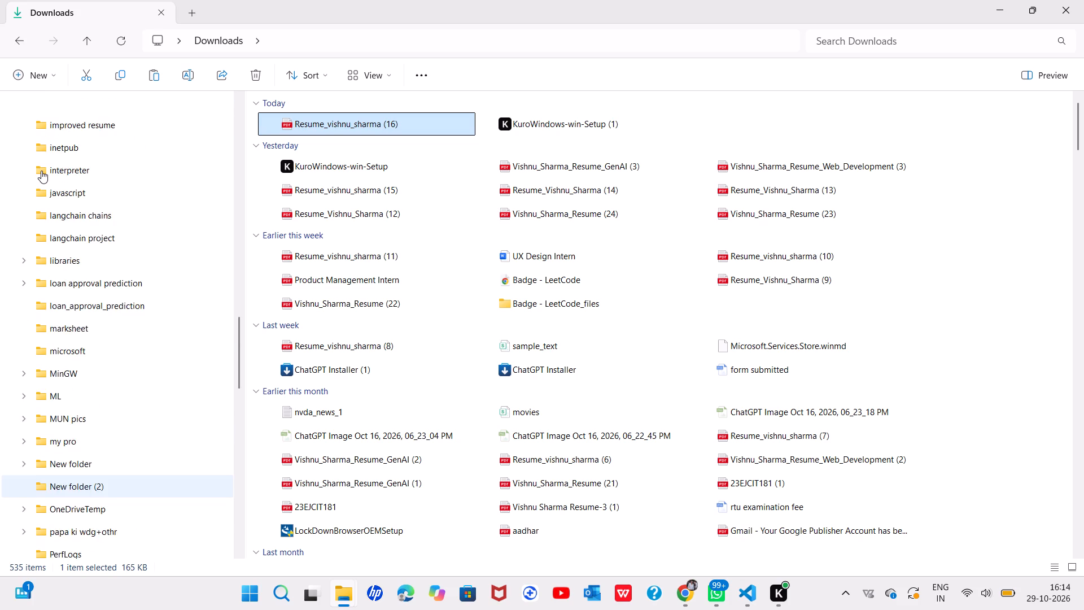
pyautogui.scroll(2, 41, 171)
pyautogui.scroll(1, 73, 274)
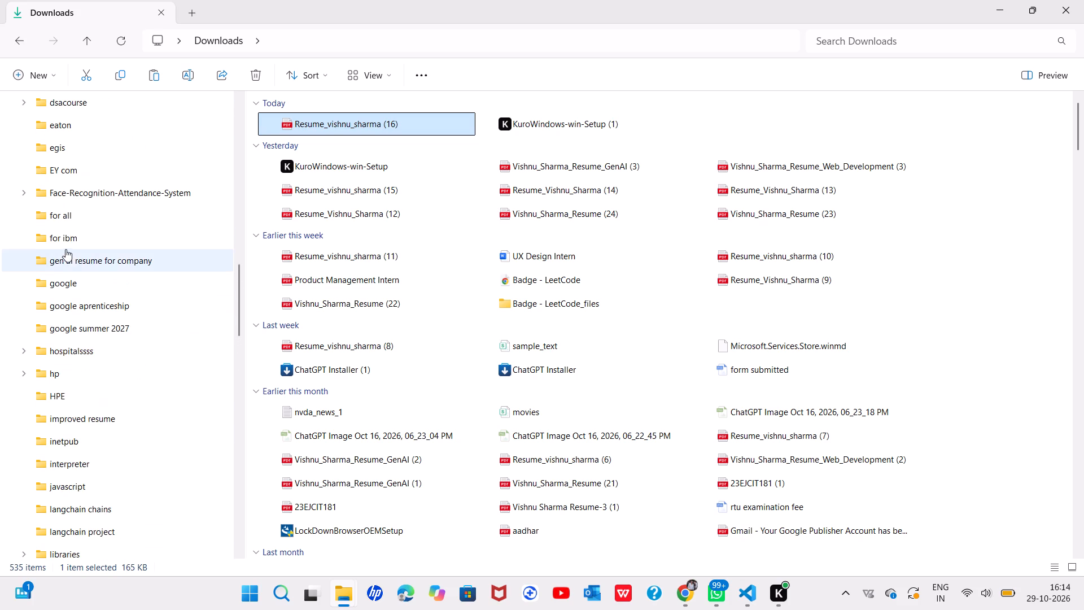
pyautogui.doubleClick(68, 237)
pyautogui.click(316, 191)
pyautogui.rightClick(316, 191)
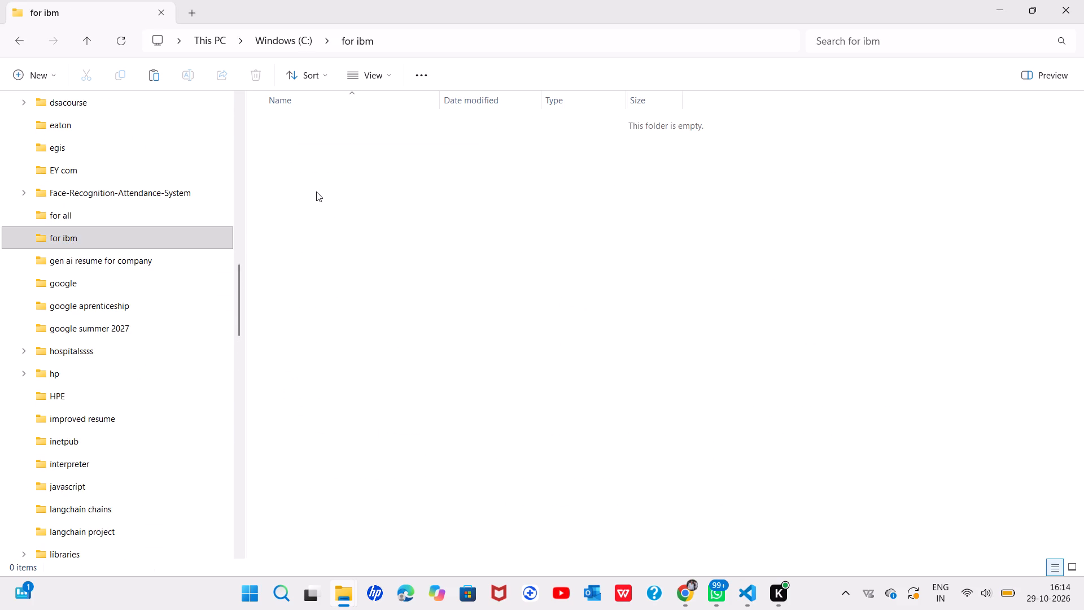
pyautogui.click(333, 215)
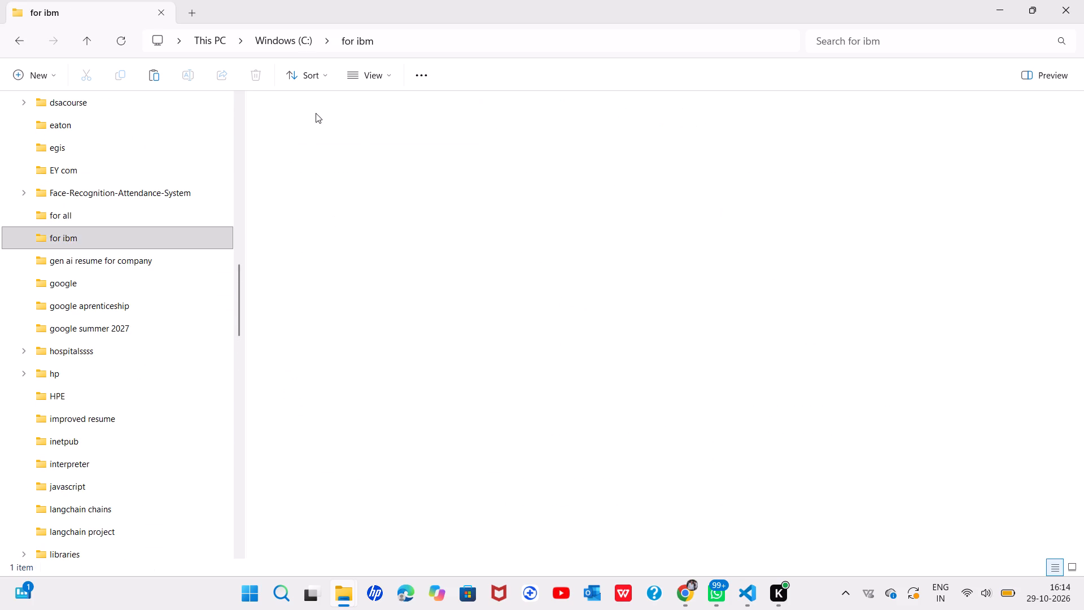
# Open the pasted resume's file name for editing and remove the "(16)" suffix.
pyautogui.rightClick(335, 114)
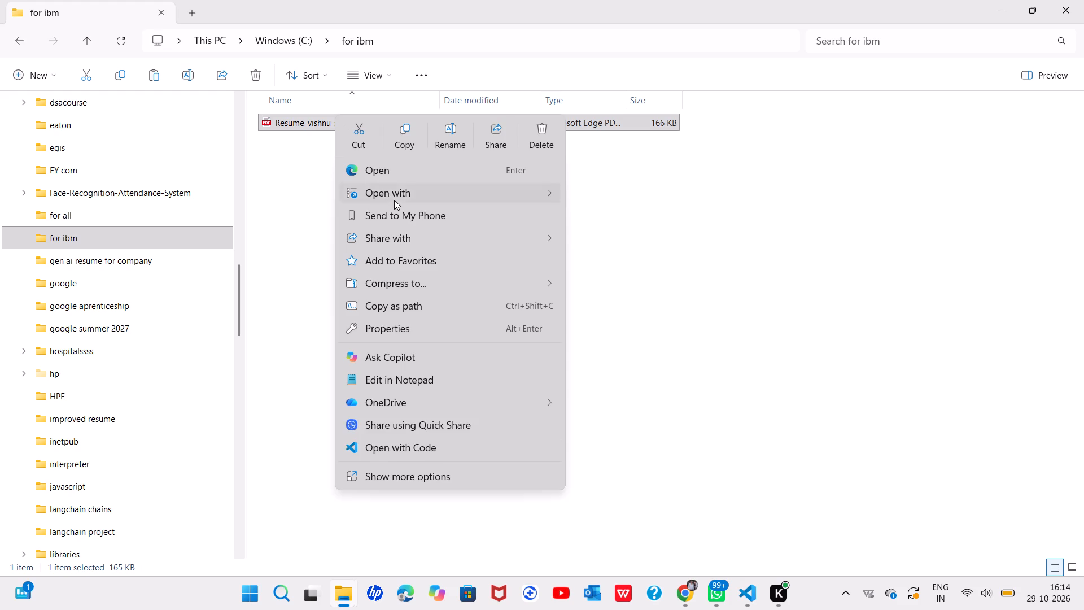
pyautogui.click(459, 129)
pyautogui.click(392, 121)
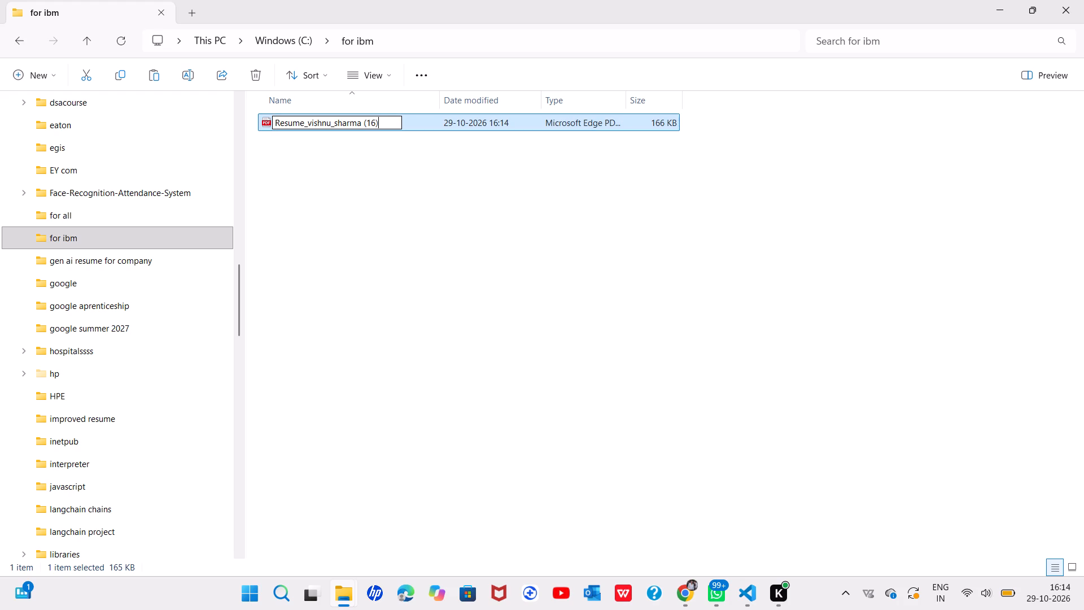
pyautogui.press('BackSpace')
pyautogui.press('BackSpace')
pyautogui.press('BackSpace')
pyautogui.press('BackSpace')
pyautogui.press('BackSpace')
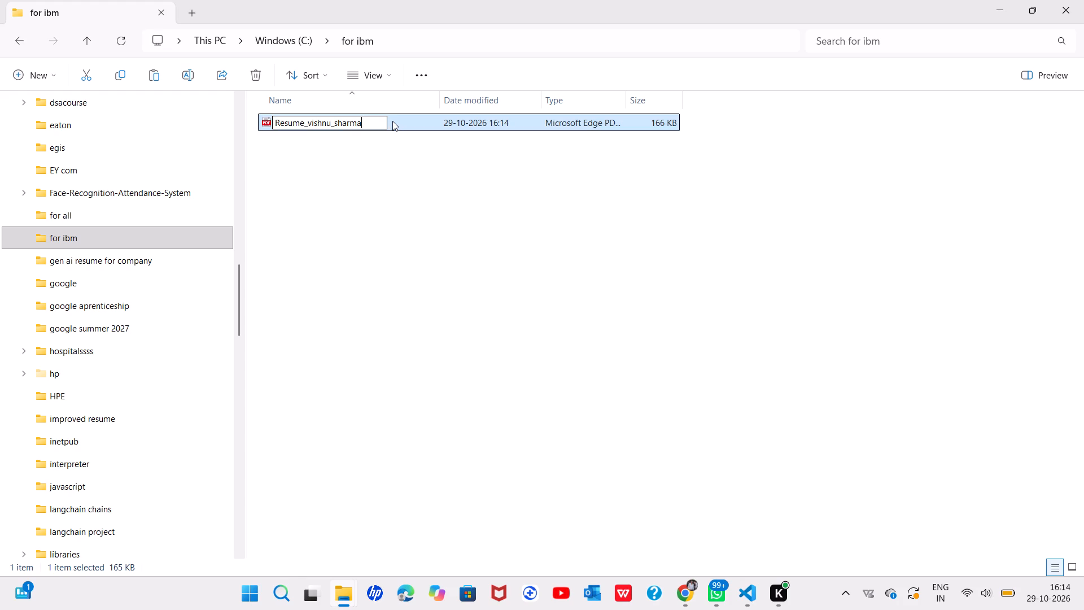
# Capitalise the initials of the first name and surname in the resume's file name and apply the rename.
pyautogui.press('Left')
pyautogui.press('Left')
pyautogui.press('Left')
pyautogui.press('Left')
pyautogui.press('Left')
pyautogui.press('Left')
pyautogui.press('Right')
pyautogui.press('BackSpace')
pyautogui.hotkey('shift', 's')
pyautogui.press('Left')
pyautogui.press('Left')
pyautogui.press('Left')
pyautogui.press('Left')
pyautogui.press('Left')
pyautogui.press('Left')
pyautogui.press('Left')
pyautogui.press('BackSpace')
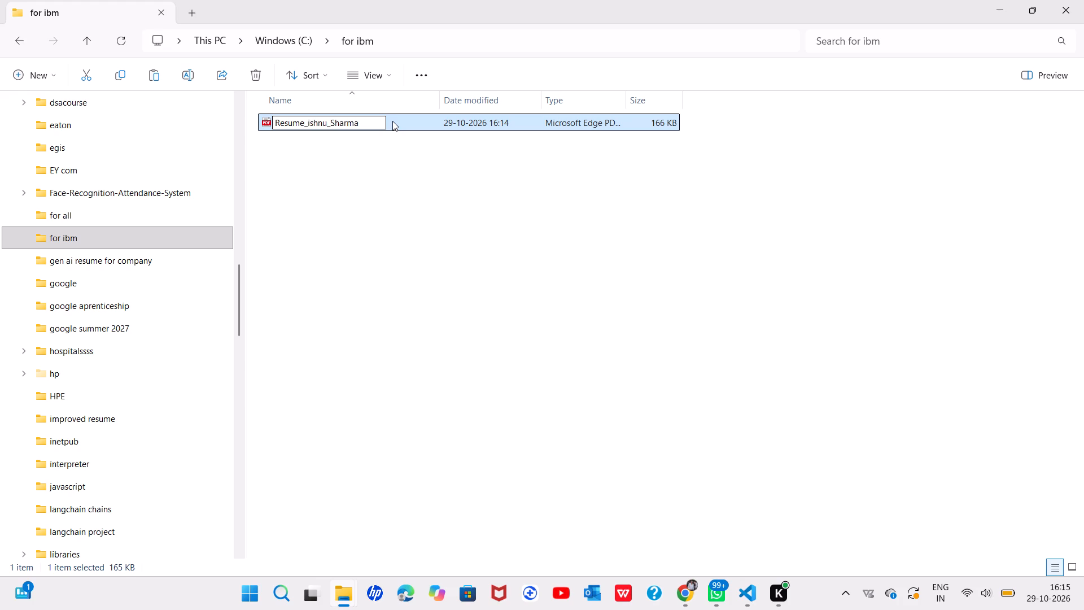
pyautogui.hotkey('shift', 'v')
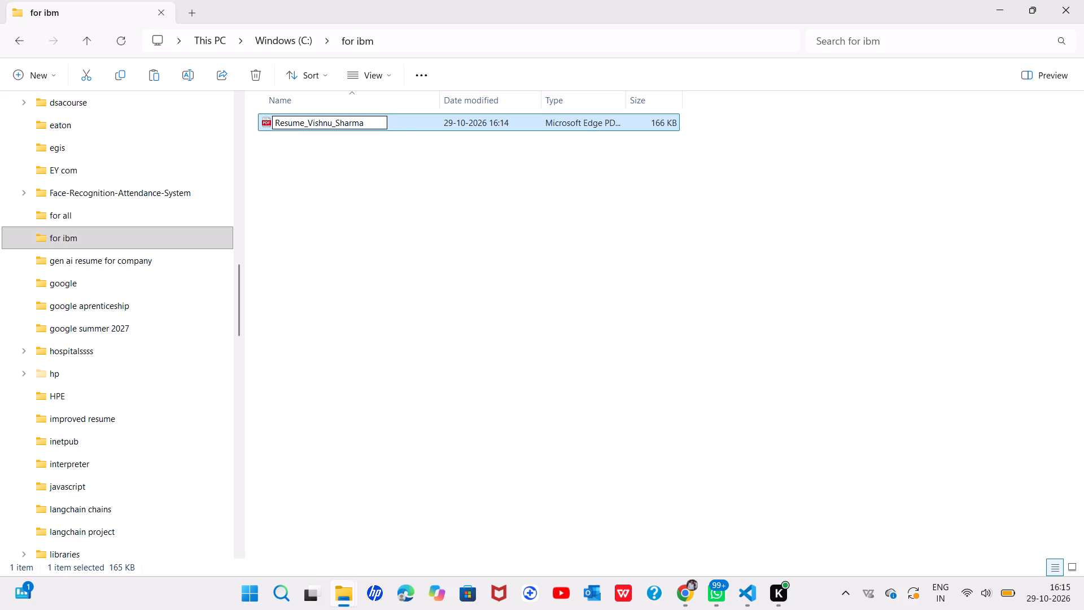
pyautogui.press('Return')
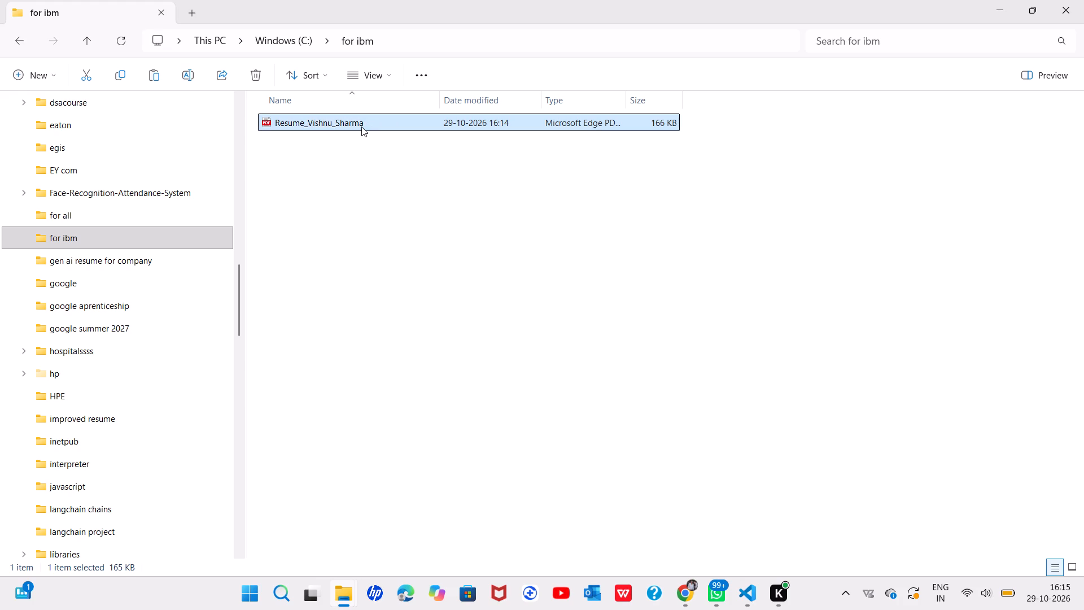
# Open the renamed resume PDF in Google Chrome and look it over down to the Achievements and Hobbies sections.
pyautogui.rightClick(361, 127)
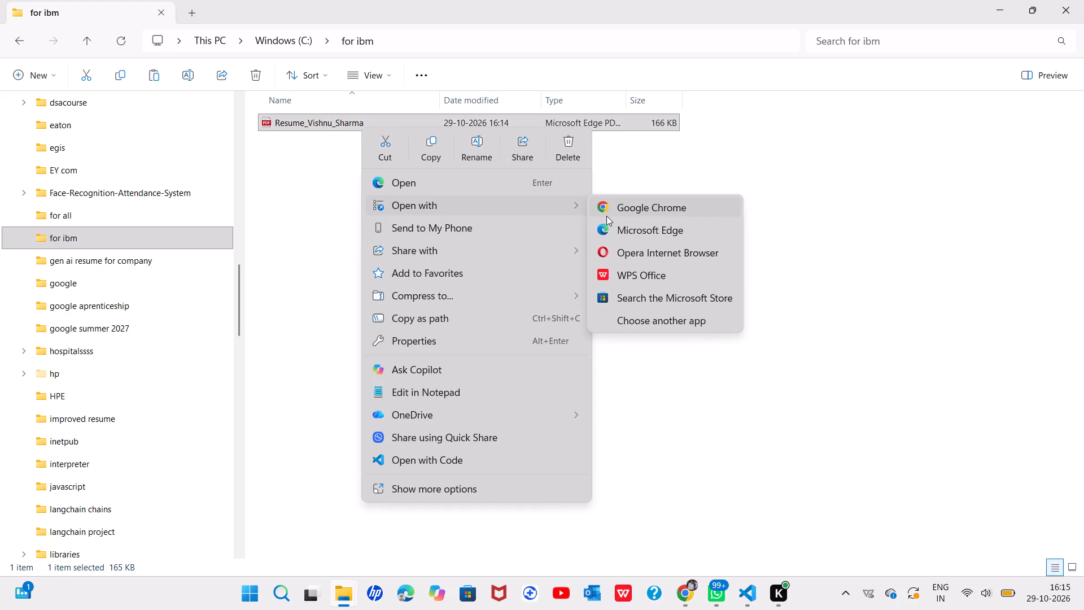
pyautogui.click(608, 216)
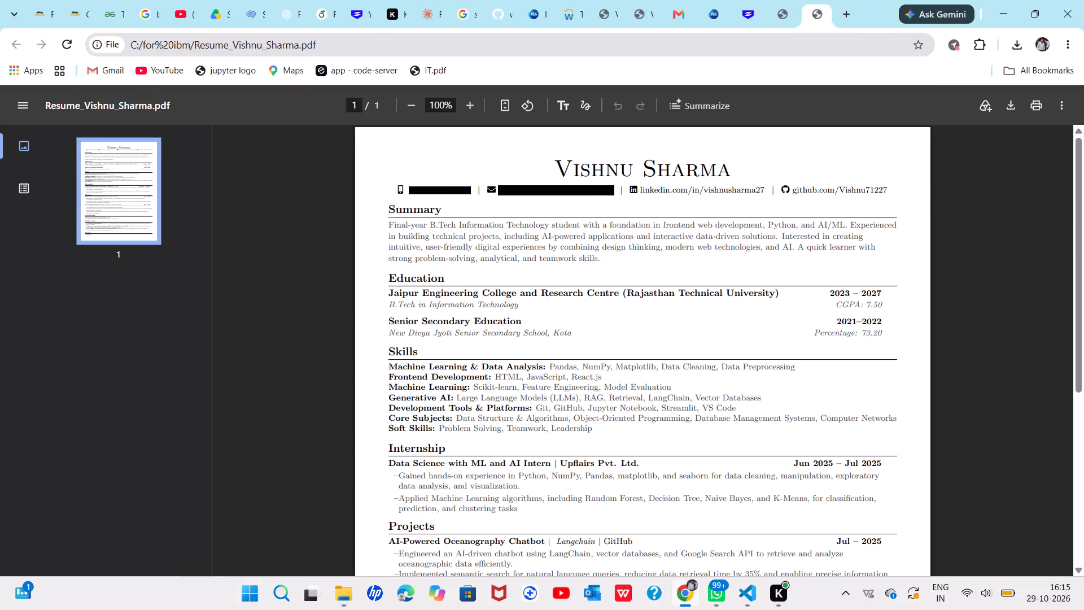
pyautogui.scroll(-4, 641, 335)
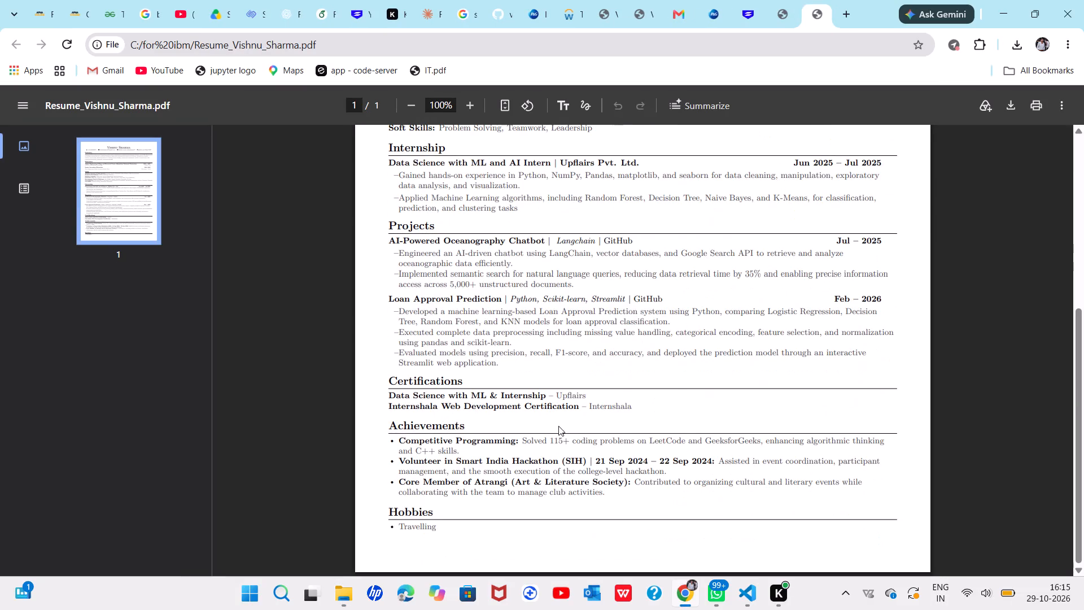
pyautogui.scroll(3, 532, 482)
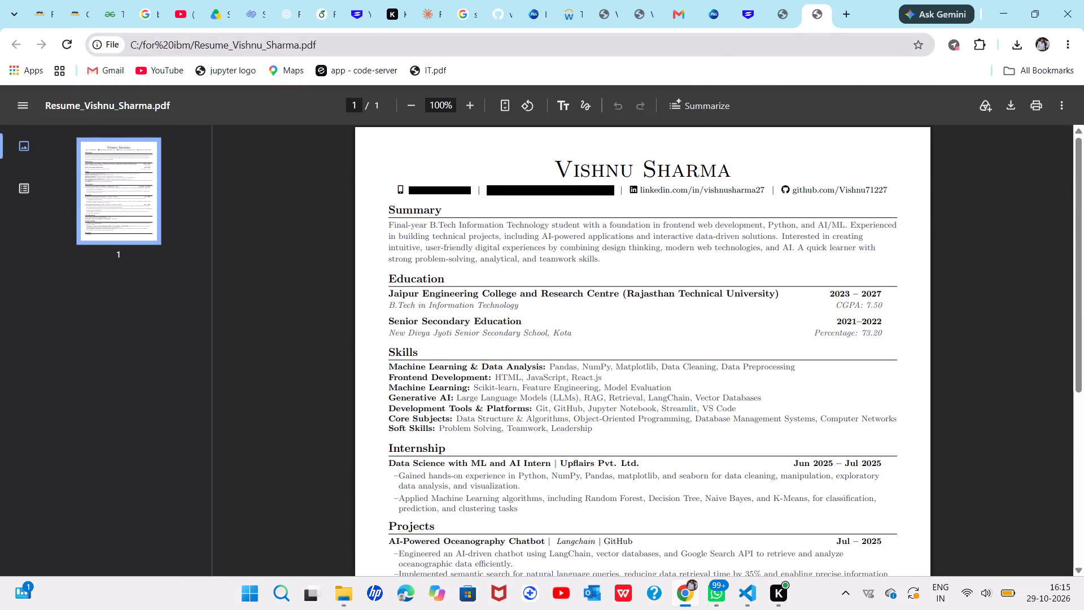
# Close the browser tab still showing the deleted resume version with the old volunteer entry.
pyautogui.click(786, 16)
pyautogui.click(782, 14)
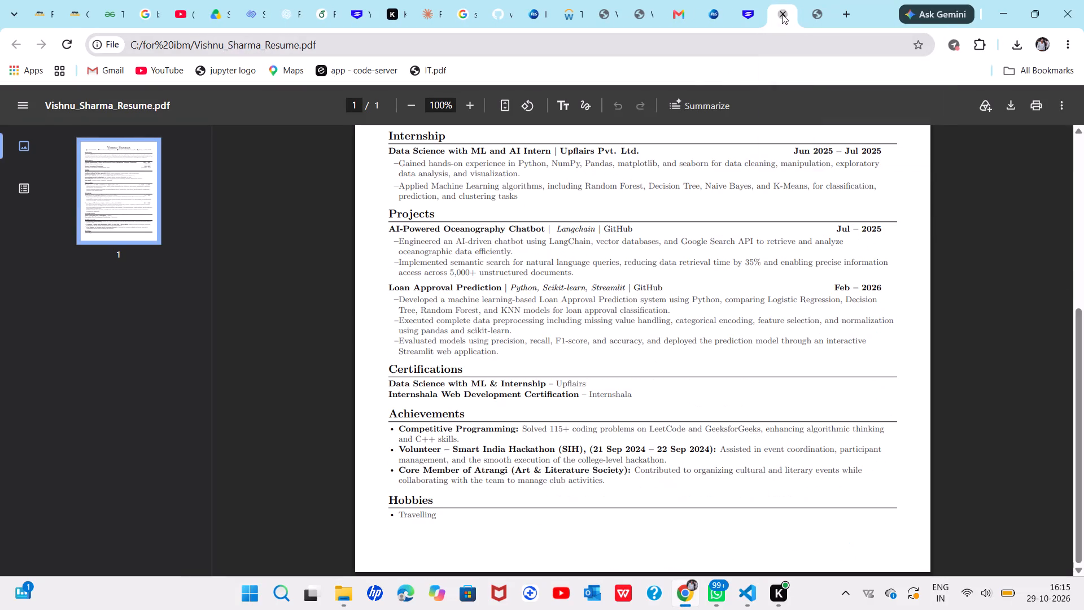
# Look at the other open resume PDFs from the "for all" and "for ibm" folders.
pyautogui.click(598, 15)
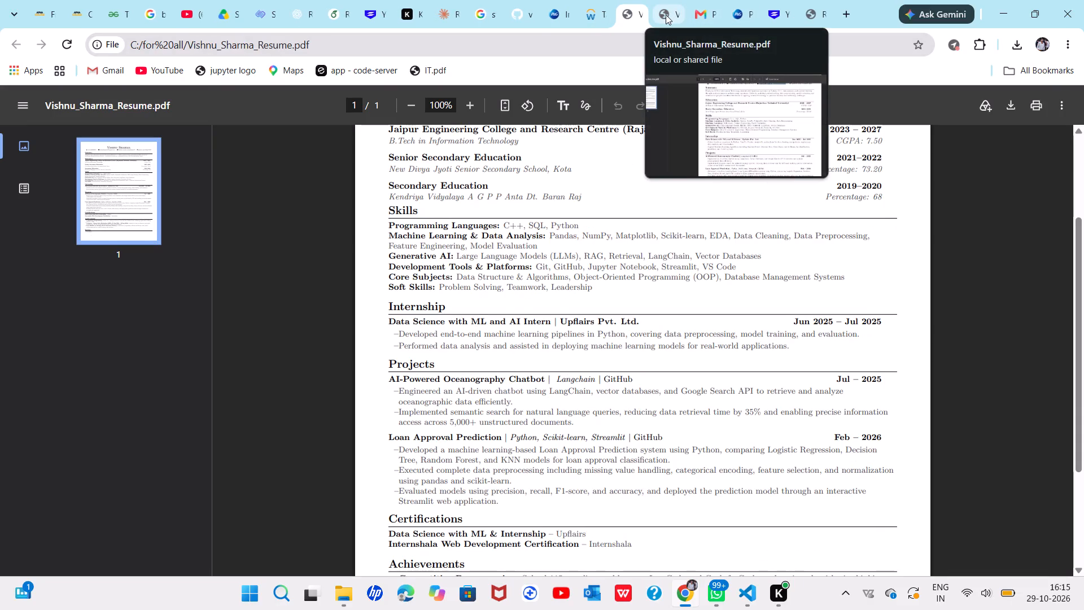
pyautogui.click(666, 15)
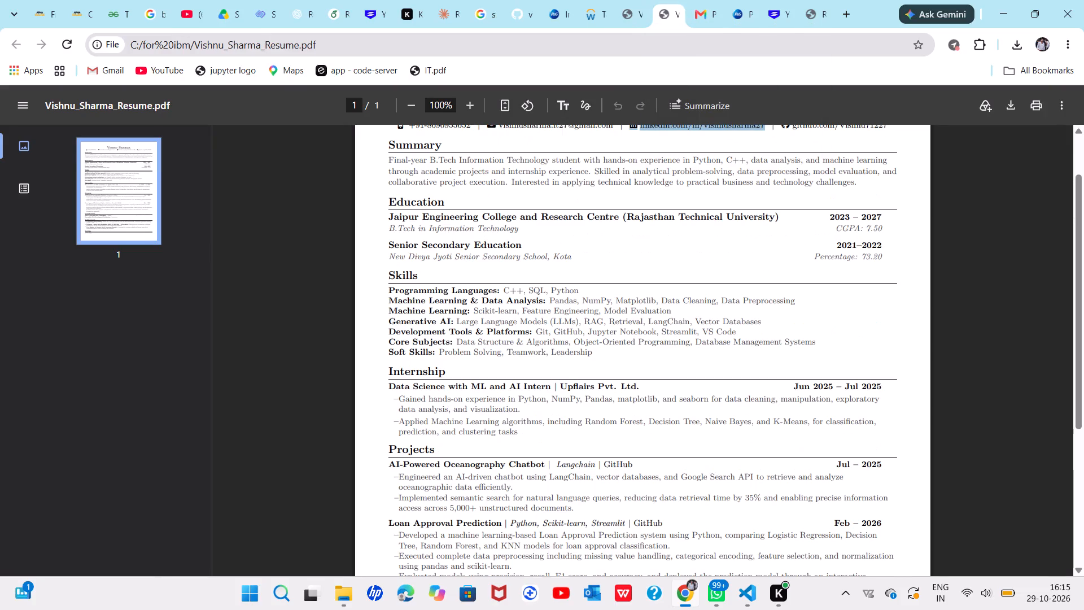
pyautogui.click(631, 18)
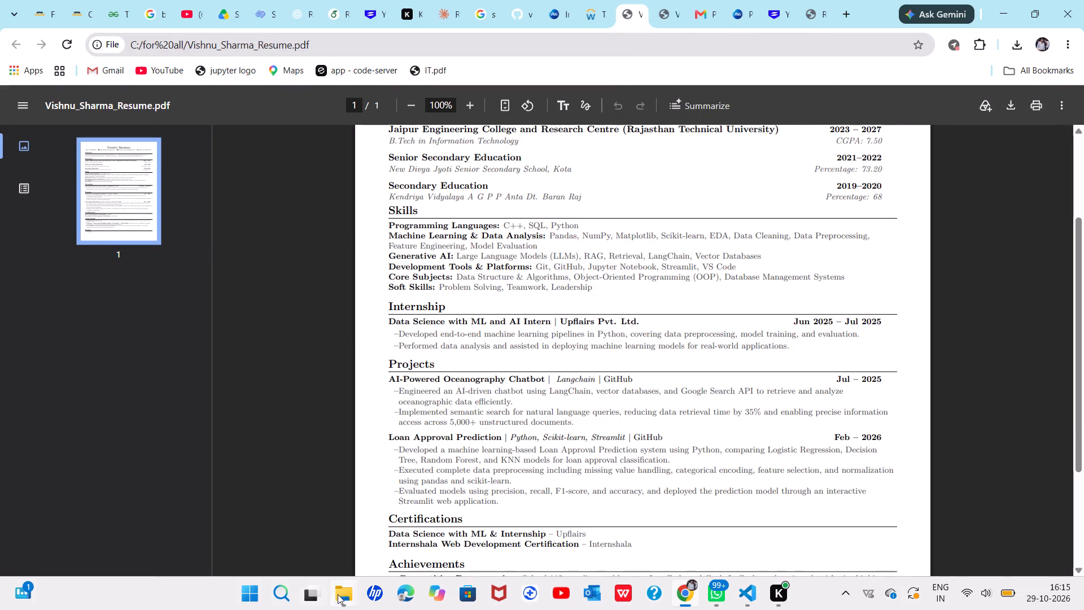
# Switch to File Explorer and open yesterday's resume PDF numbered (15) from the Downloads folder in Google Chrome.
pyautogui.click(322, 516)
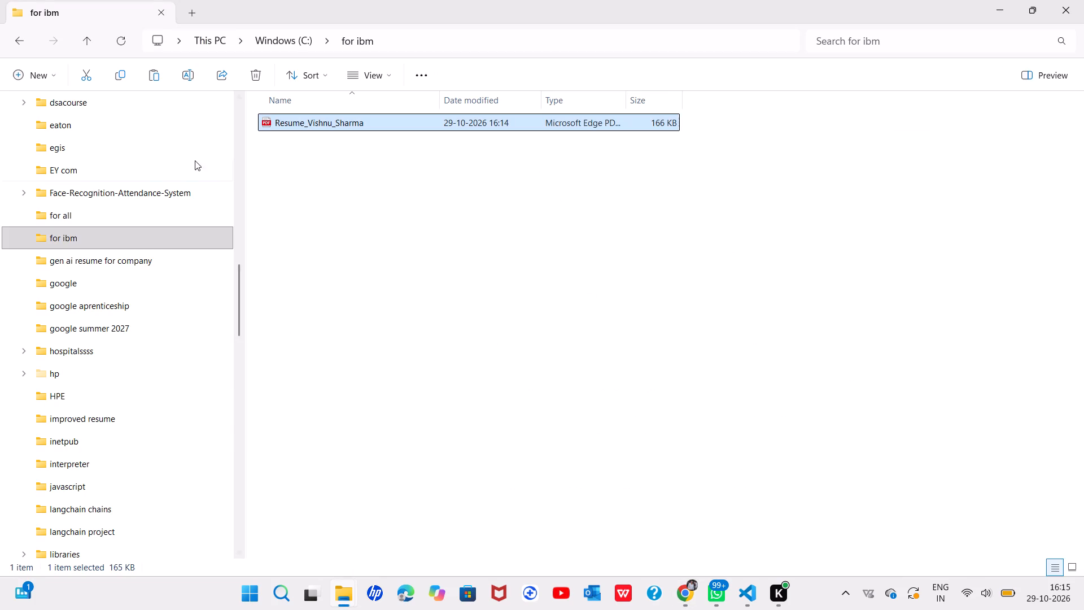
pyautogui.scroll(1, 115, 239)
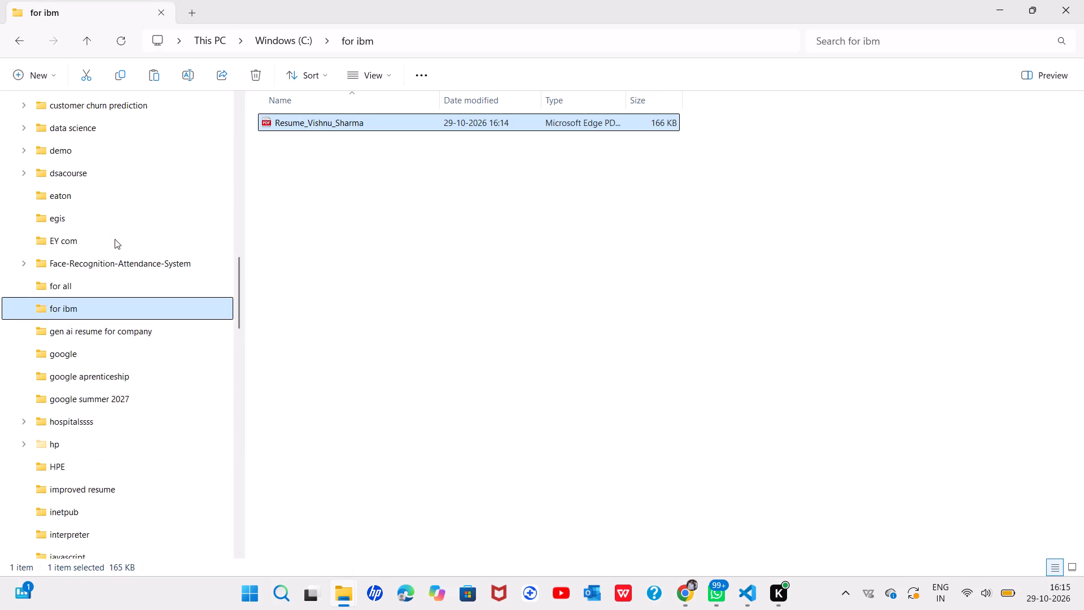
pyautogui.scroll(2, 115, 239)
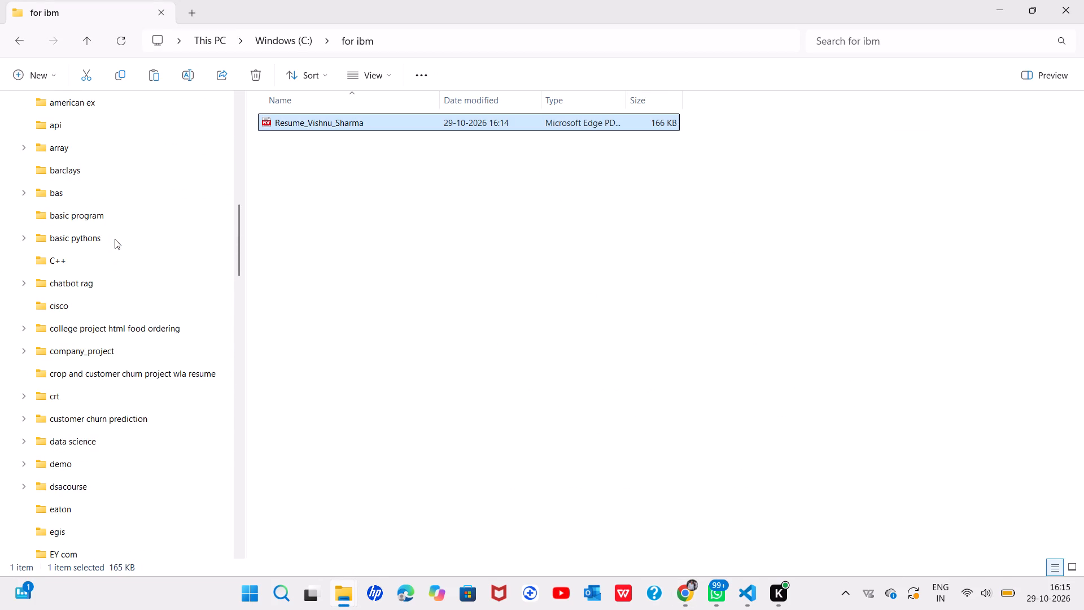
pyautogui.scroll(1, 156, 228)
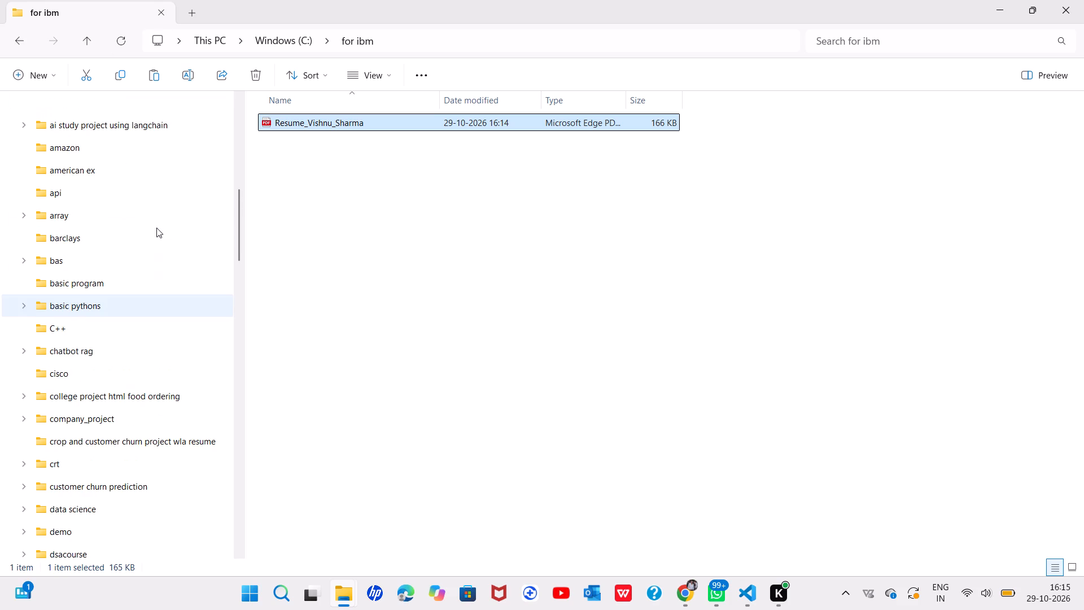
pyautogui.scroll(7, 138, 313)
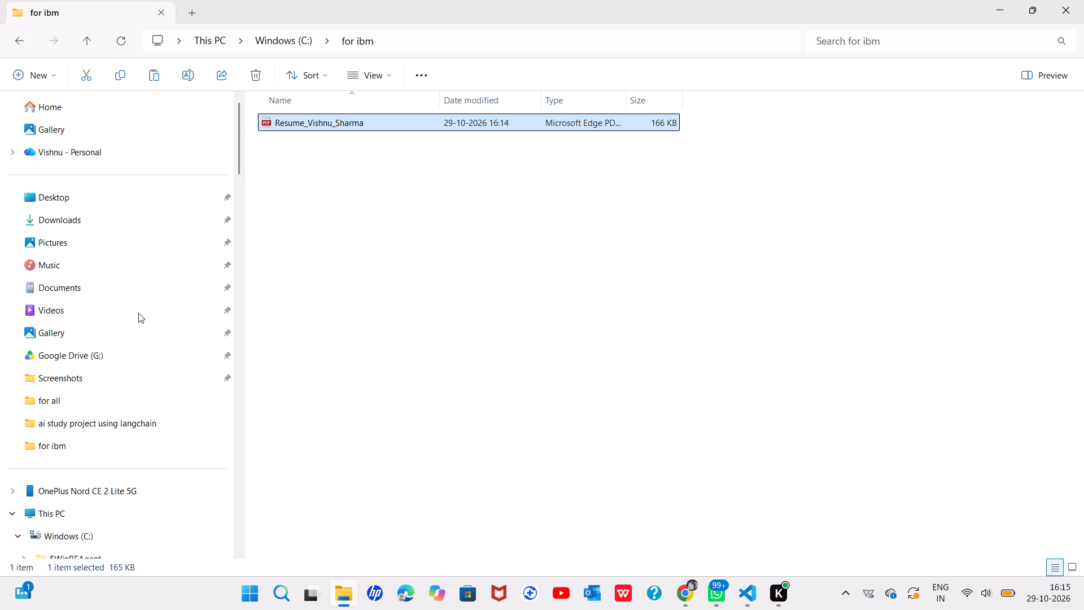
pyautogui.click(120, 224)
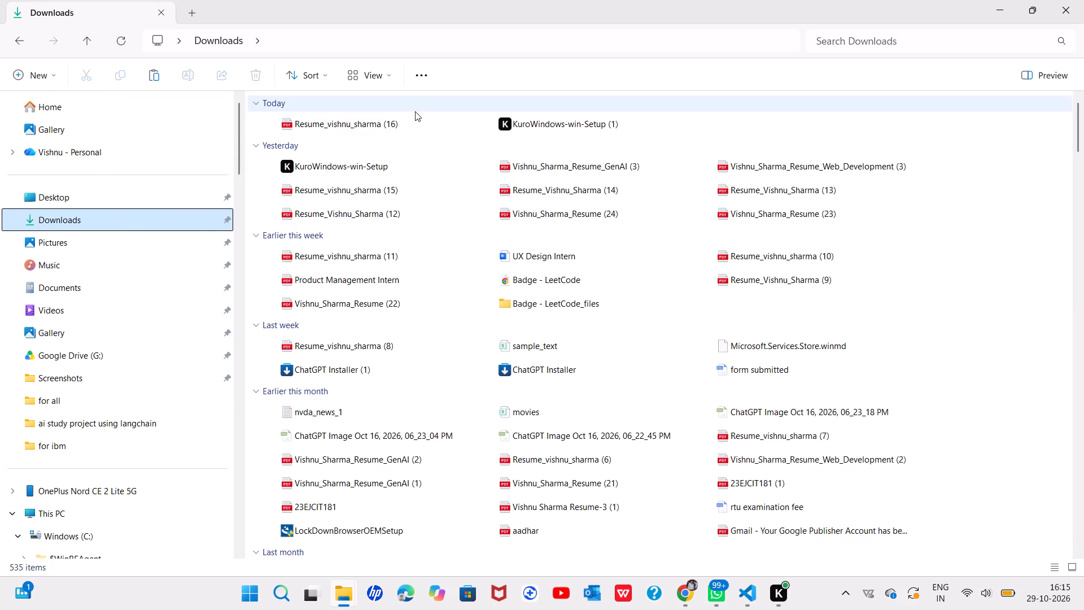
pyautogui.click(548, 168)
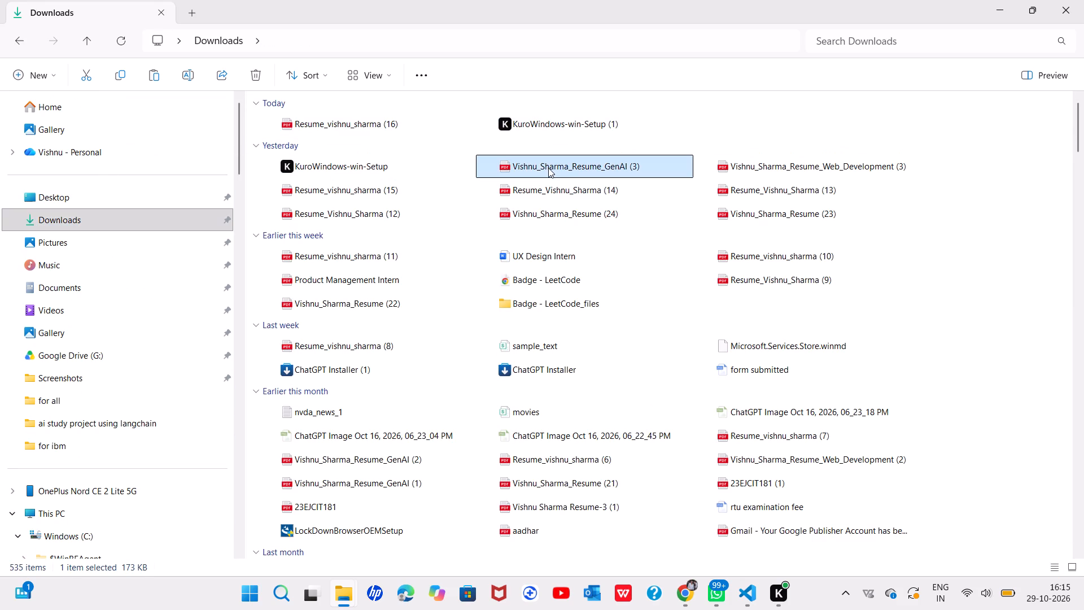
pyautogui.doubleClick(368, 186)
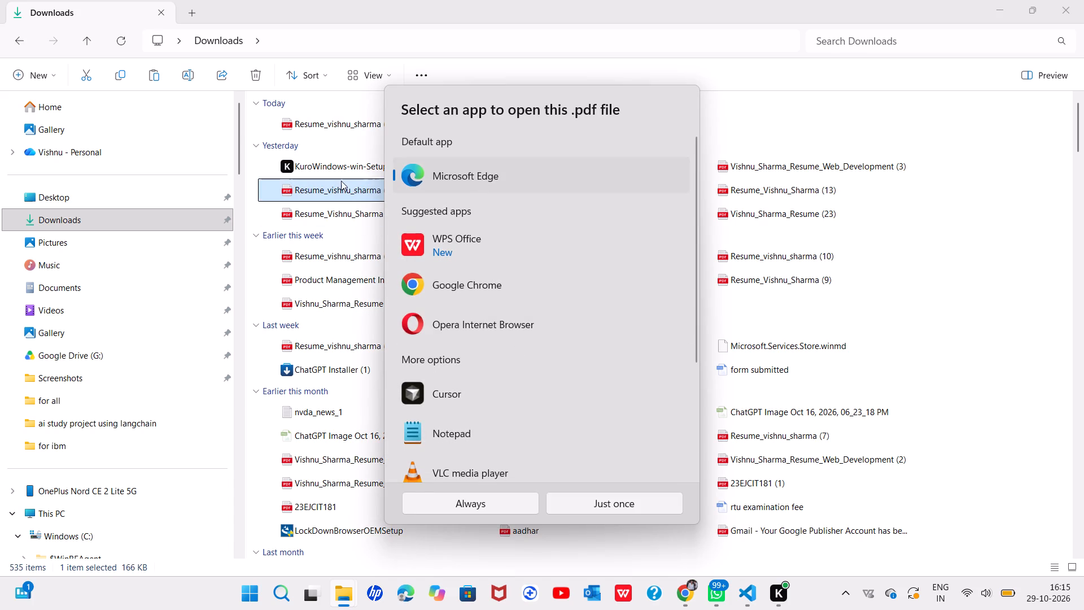
pyautogui.moveTo(340, 178); pyautogui.dragTo(339, 188)
pyautogui.click(339, 188)
pyautogui.rightClick(339, 188)
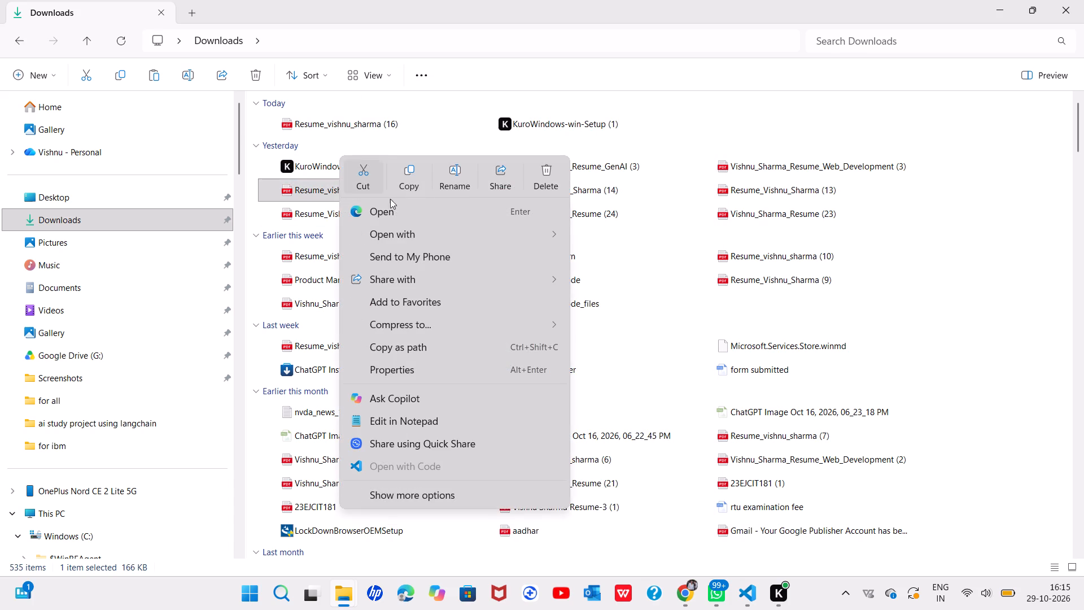
pyautogui.click(594, 234)
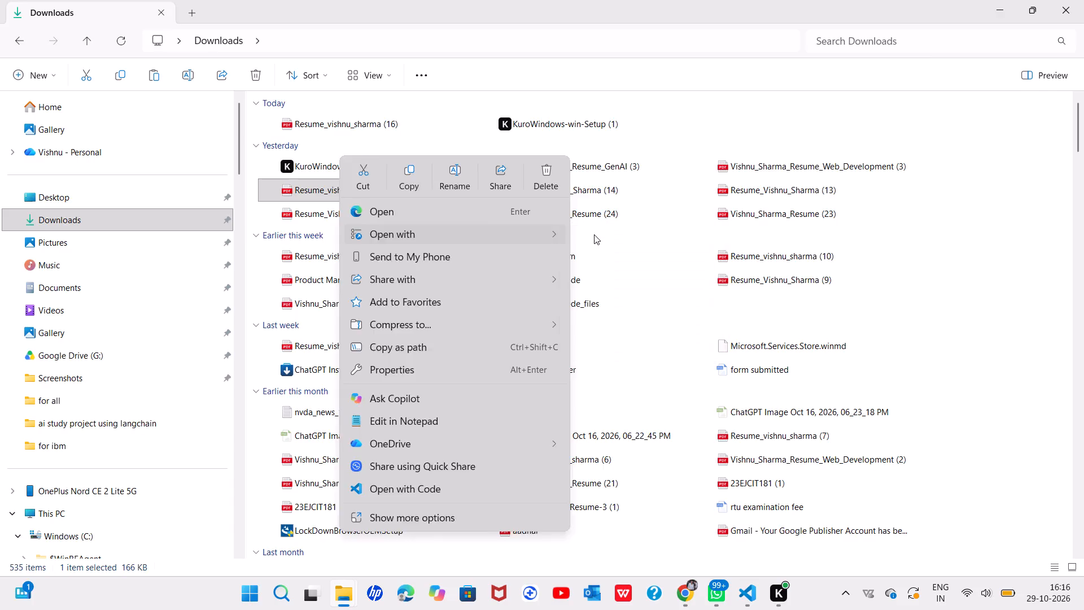
# Read through resume PDF (15), checking the Summary, Education, Skills, Internship, Projects, Certifications, Achievements and Hobbies sections.
pyautogui.scroll(-1, 571, 355)
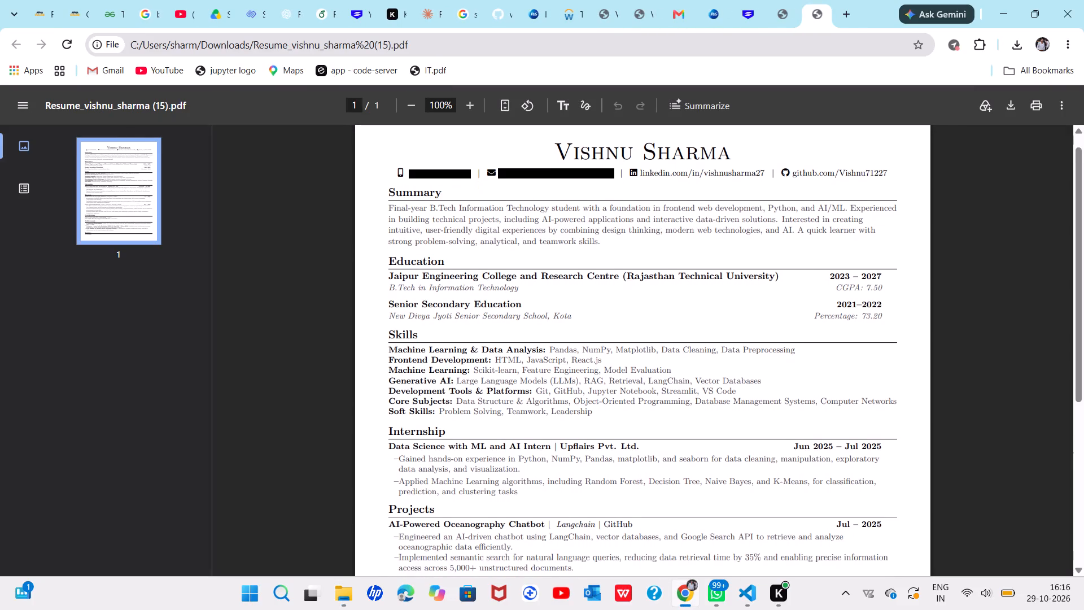
pyautogui.scroll(-2, 571, 355)
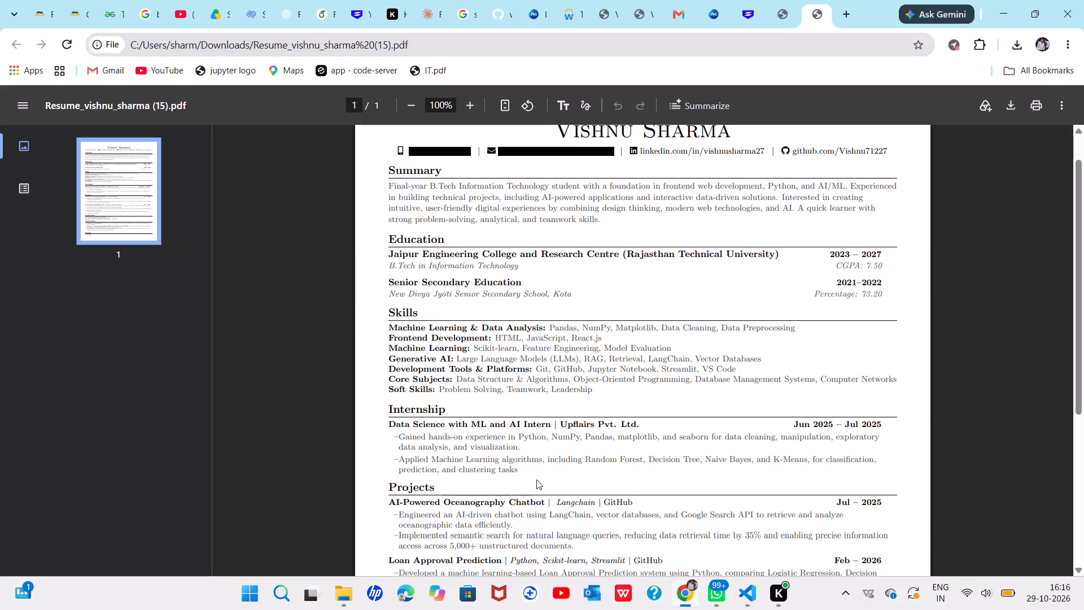
pyautogui.scroll(-4, 536, 480)
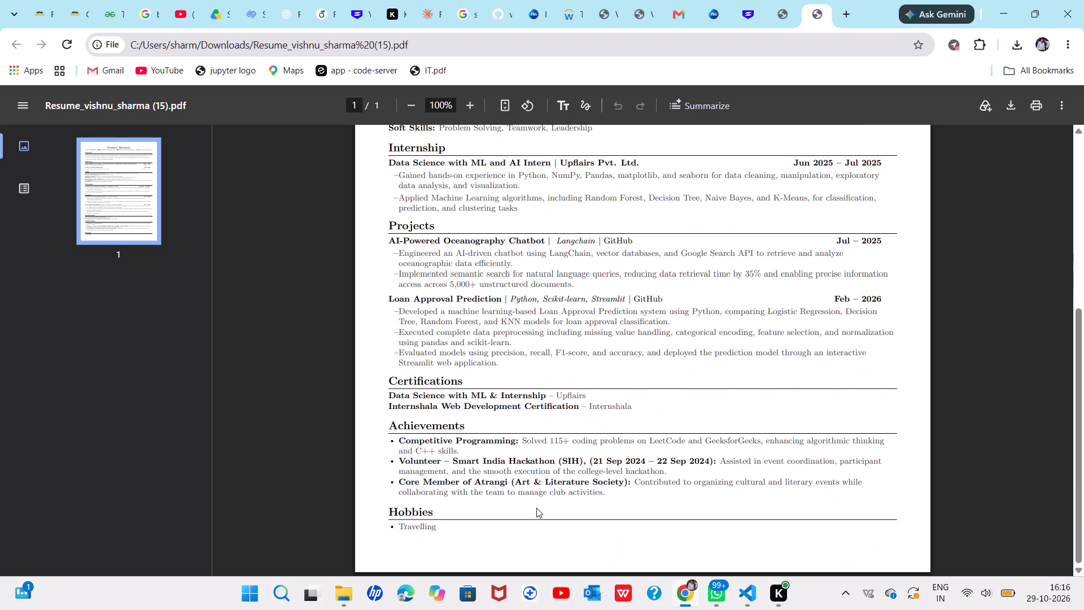
pyautogui.scroll(1, 537, 507)
pyautogui.scroll(-1, 537, 507)
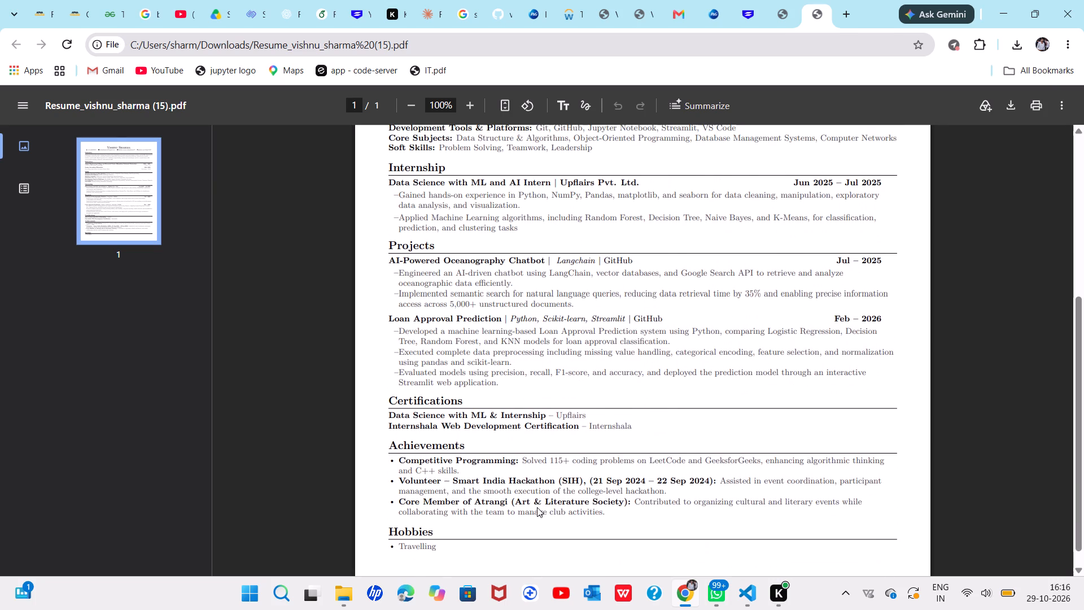
pyautogui.scroll(-1, 537, 507)
pyautogui.scroll(2, 537, 507)
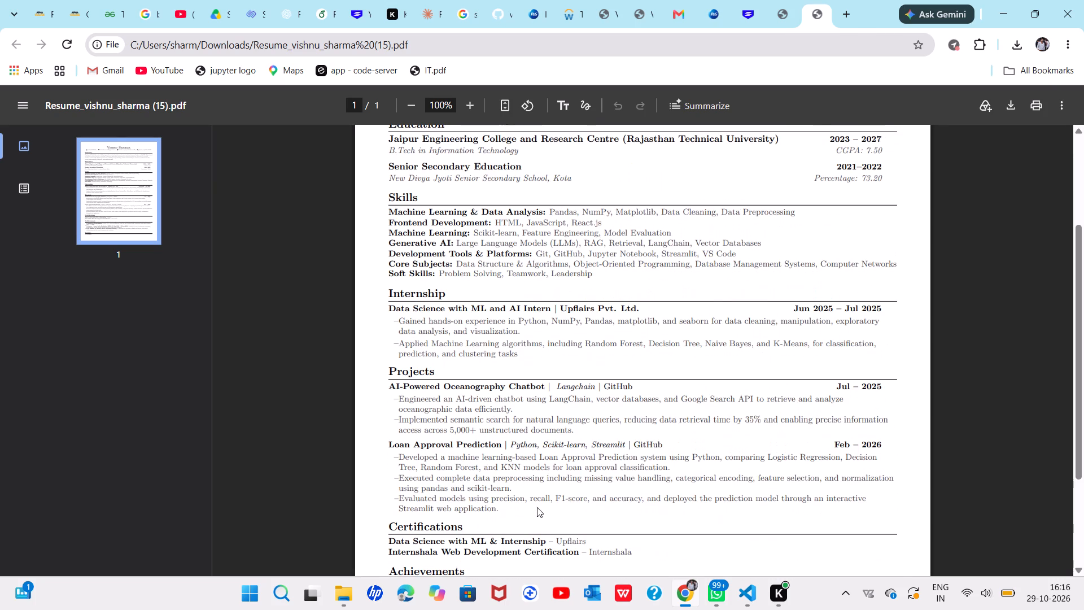
pyautogui.scroll(2, 537, 507)
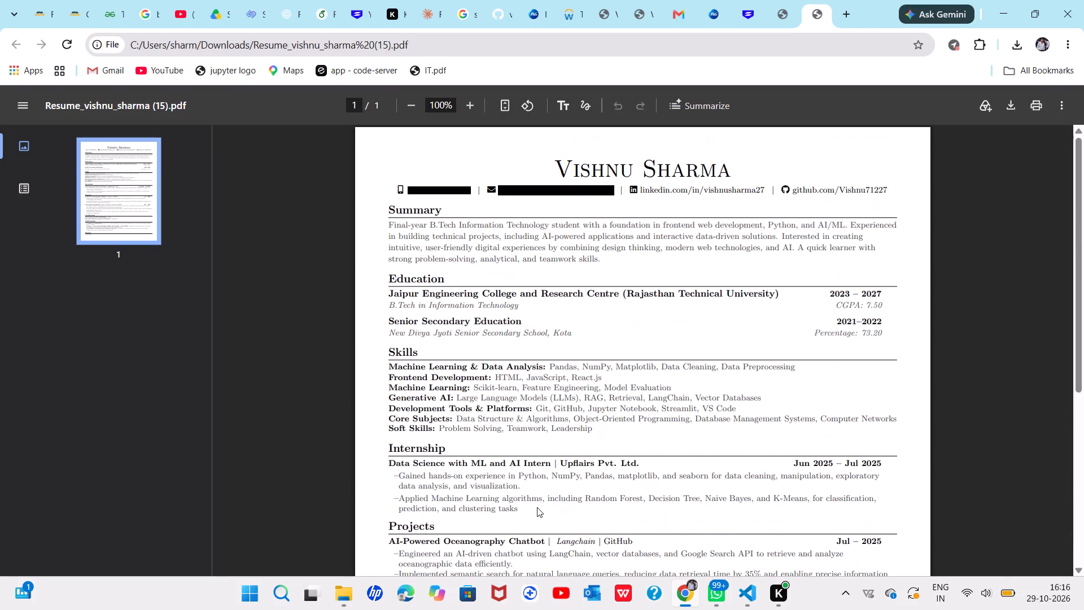
pyautogui.scroll(-1, 537, 507)
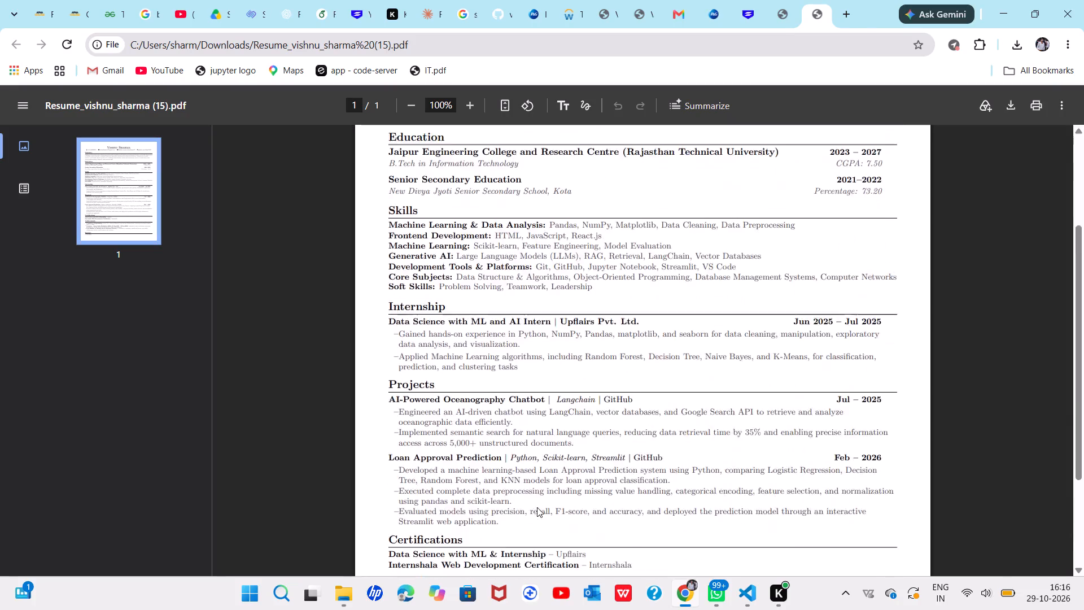
pyautogui.scroll(-1, 537, 507)
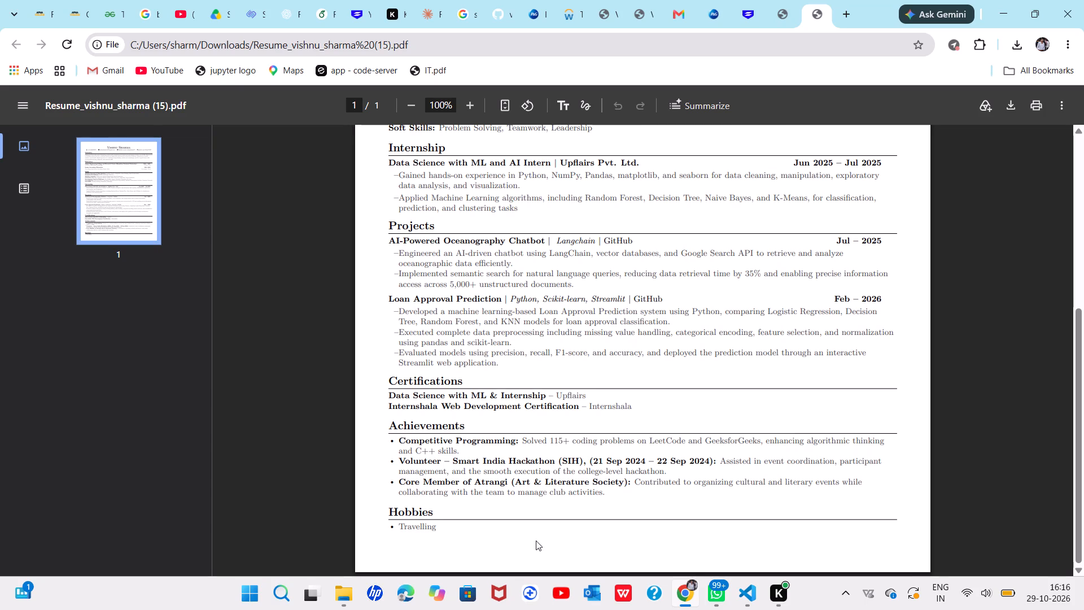
pyautogui.scroll(1, 536, 541)
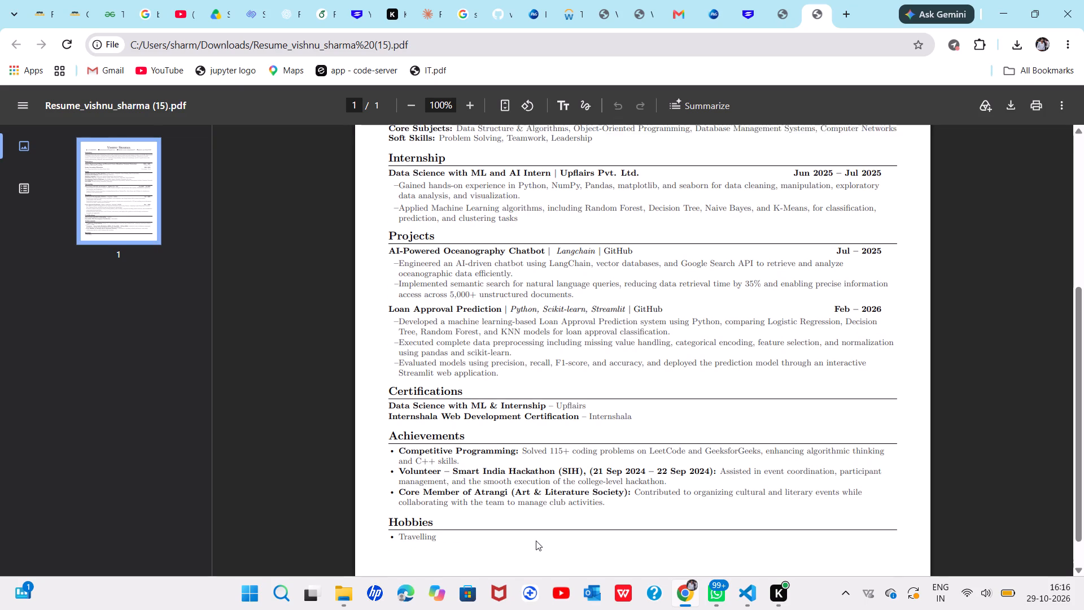
pyautogui.scroll(3, 536, 541)
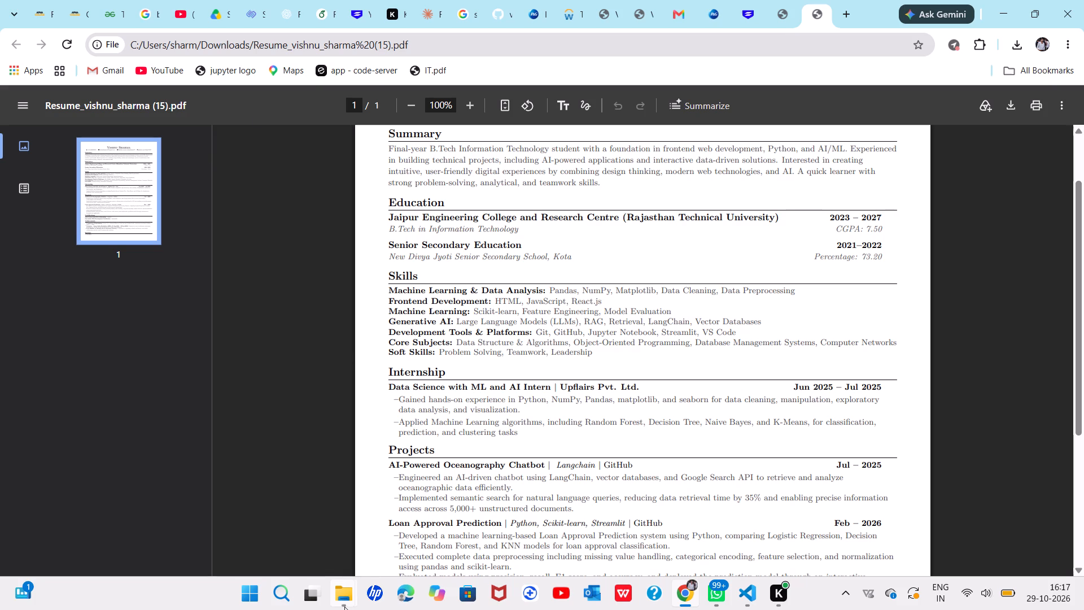
# Copy the resume PDF numbered (15) from Downloads into the "web dev resume" folder on the Windows (C:) drive.
pyautogui.click(322, 535)
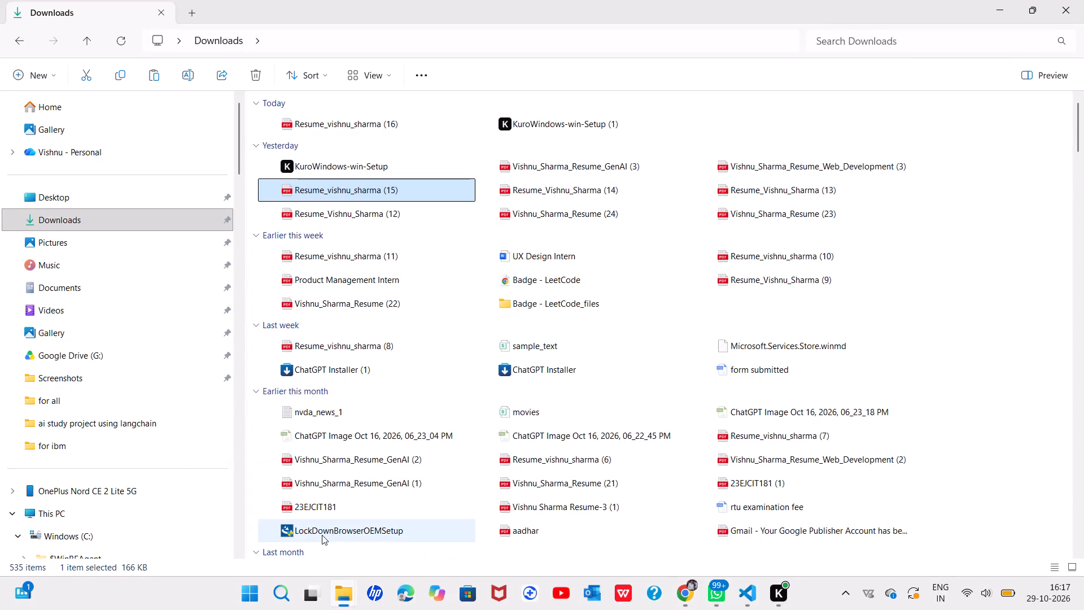
pyautogui.rightClick(359, 197)
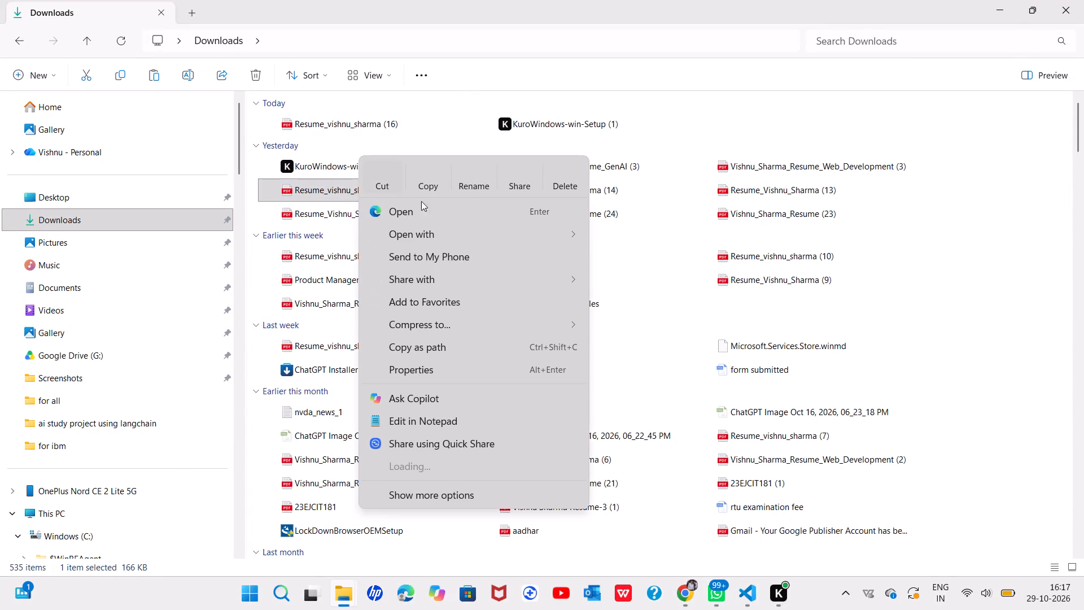
pyautogui.click(430, 175)
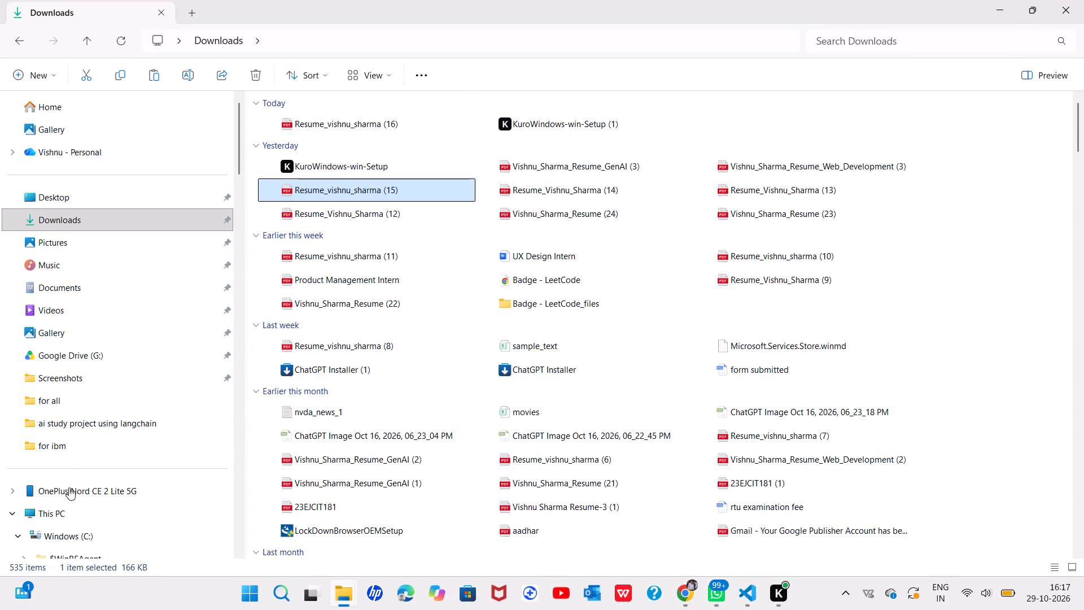
pyautogui.click(84, 534)
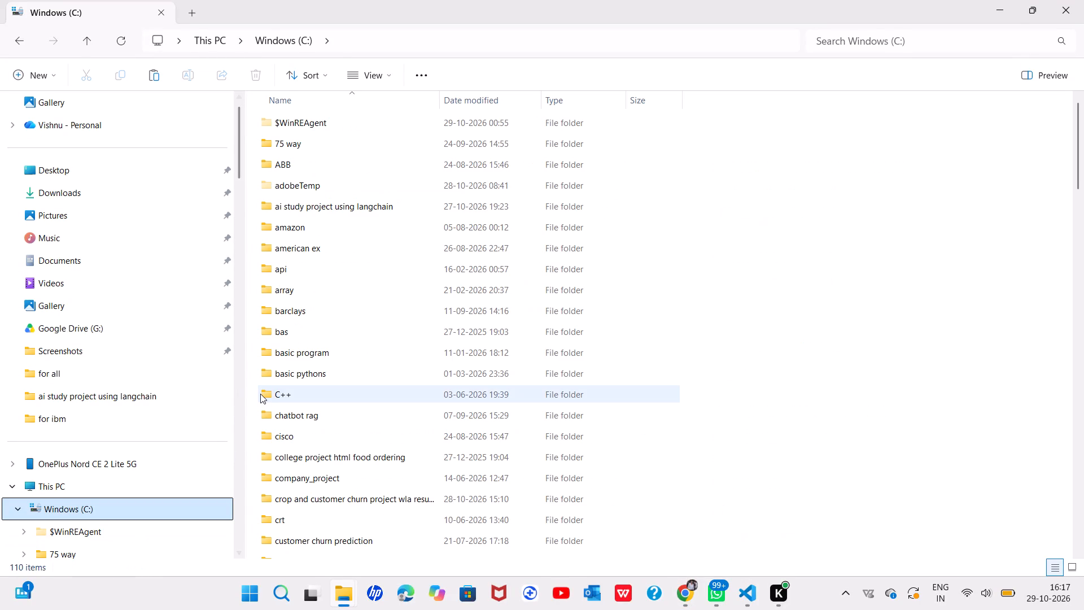
pyautogui.scroll(-3, 260, 394)
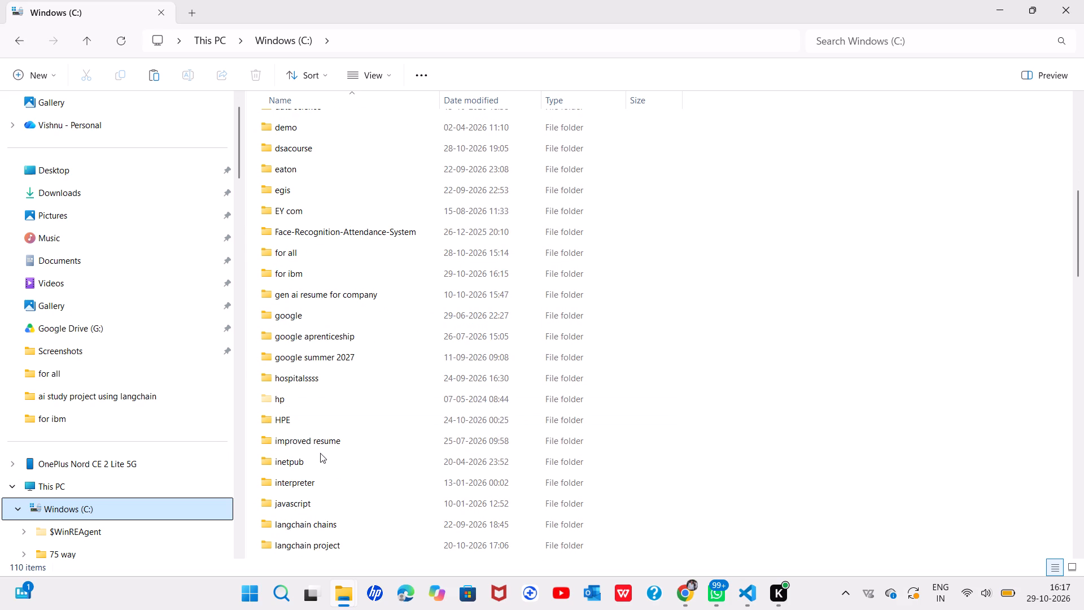
pyautogui.scroll(-4, 330, 466)
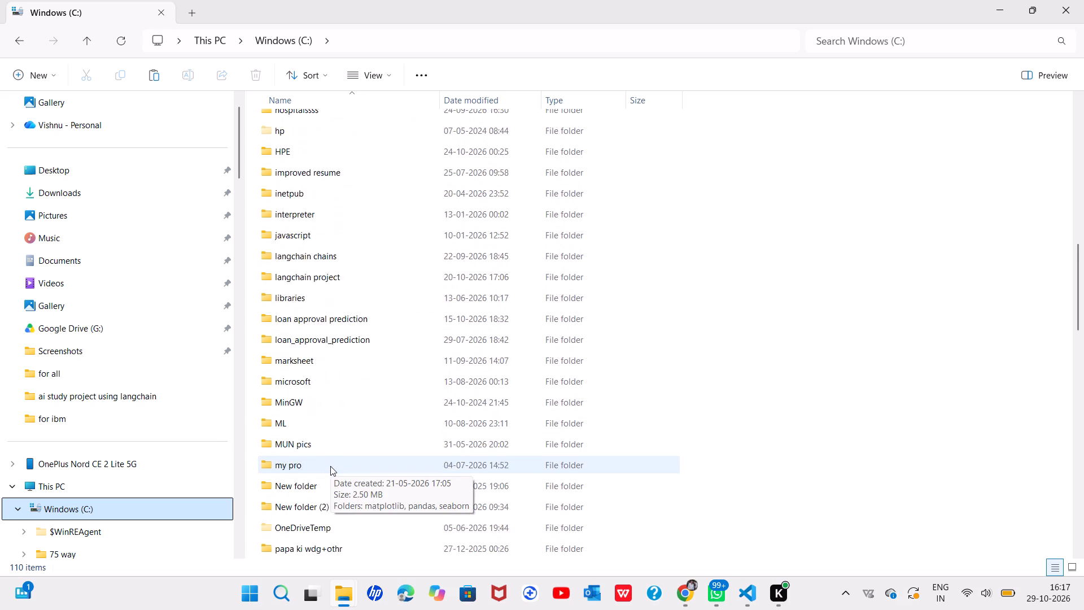
pyautogui.scroll(-2, 330, 466)
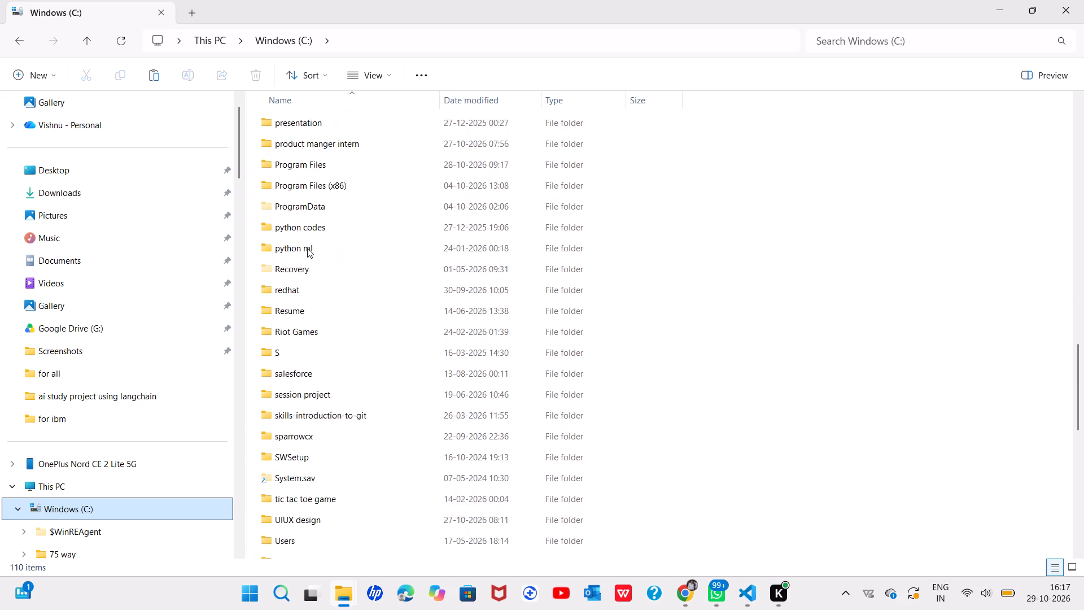
pyautogui.scroll(-1, 342, 506)
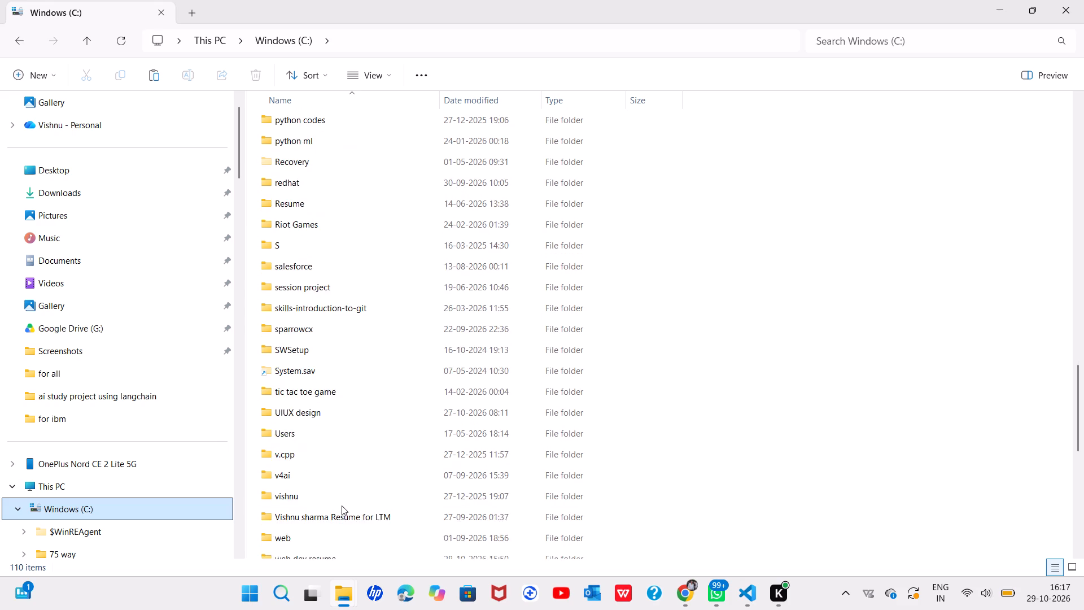
pyautogui.scroll(-2, 342, 506)
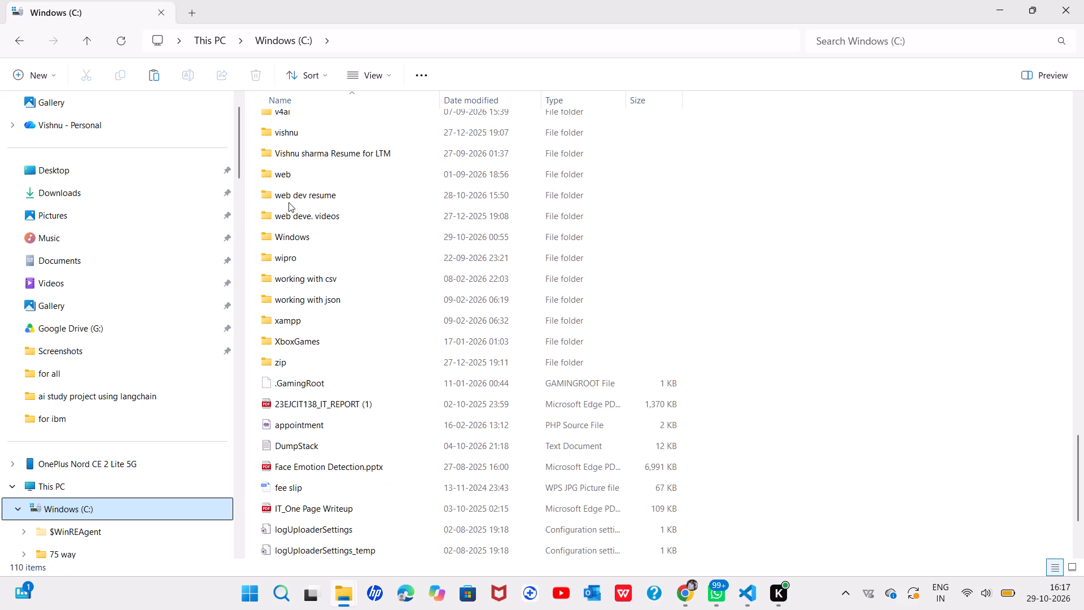
pyautogui.doubleClick(291, 198)
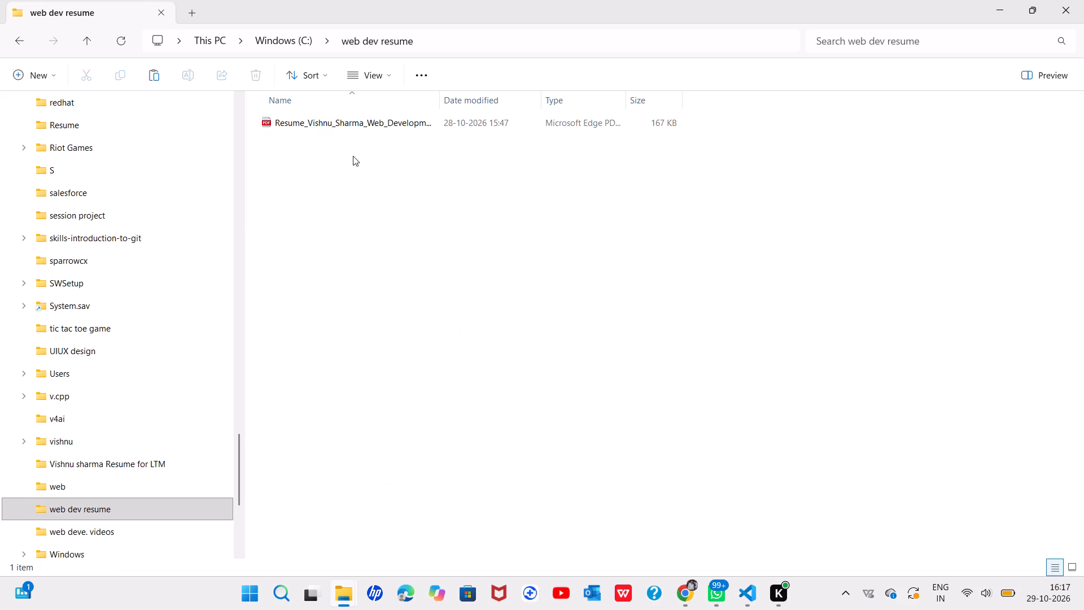
pyautogui.click(364, 190)
pyautogui.rightClick(364, 190)
pyautogui.click(386, 212)
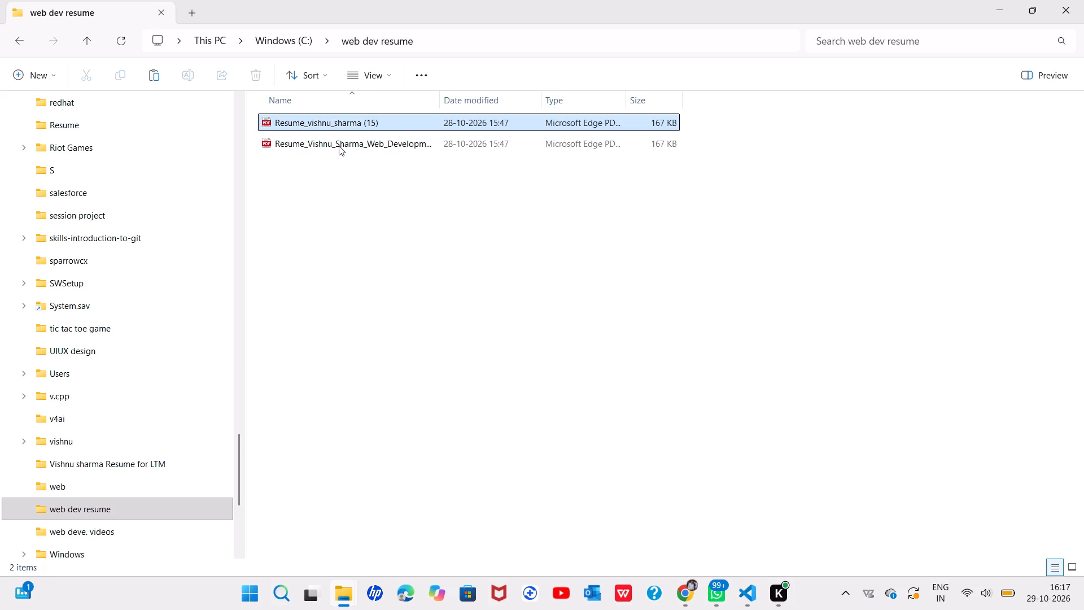
# Open the existing web development resume PDF from the "web dev resume" folder in Google Chrome.
pyautogui.click(351, 138)
pyautogui.rightClick(351, 138)
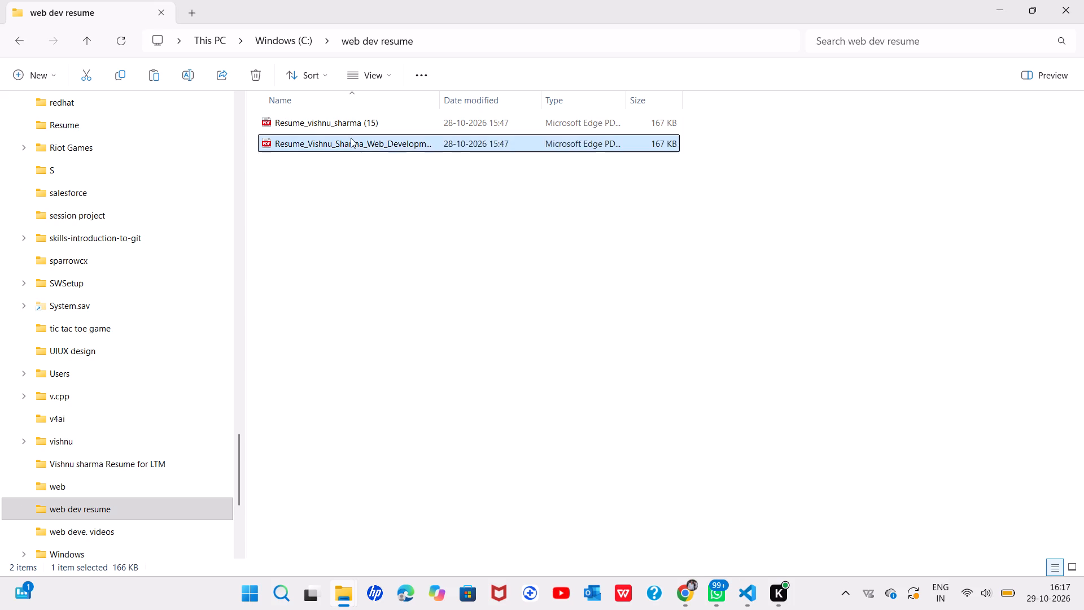
pyautogui.click(584, 220)
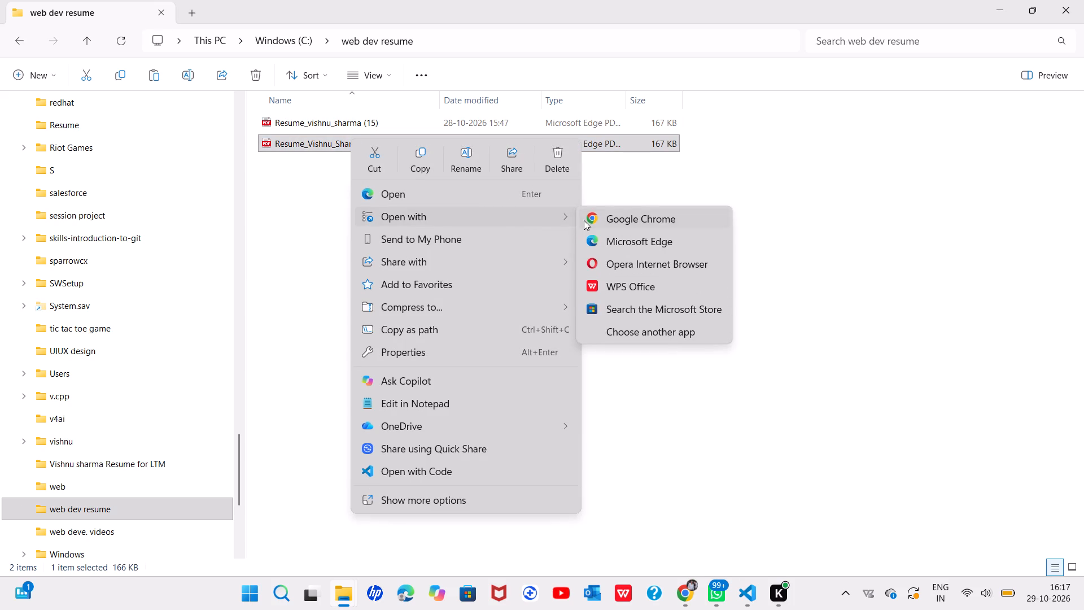
pyautogui.click(584, 220)
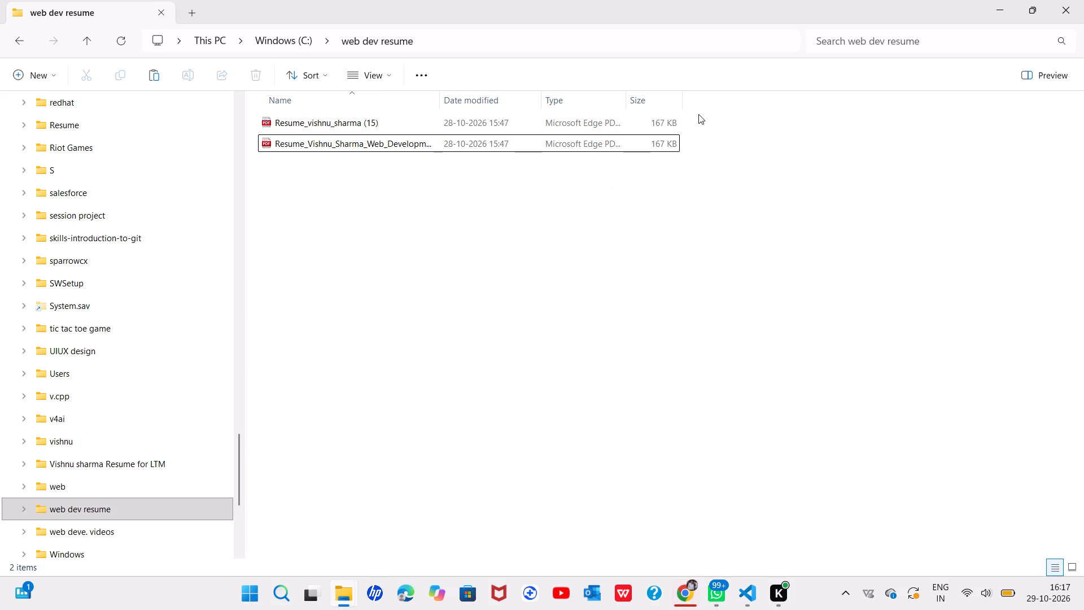
# Open the web development resume PDF from the "web dev resume" folder again in Google Chrome, skim its contents and close that copy.
pyautogui.rightClick(582, 138)
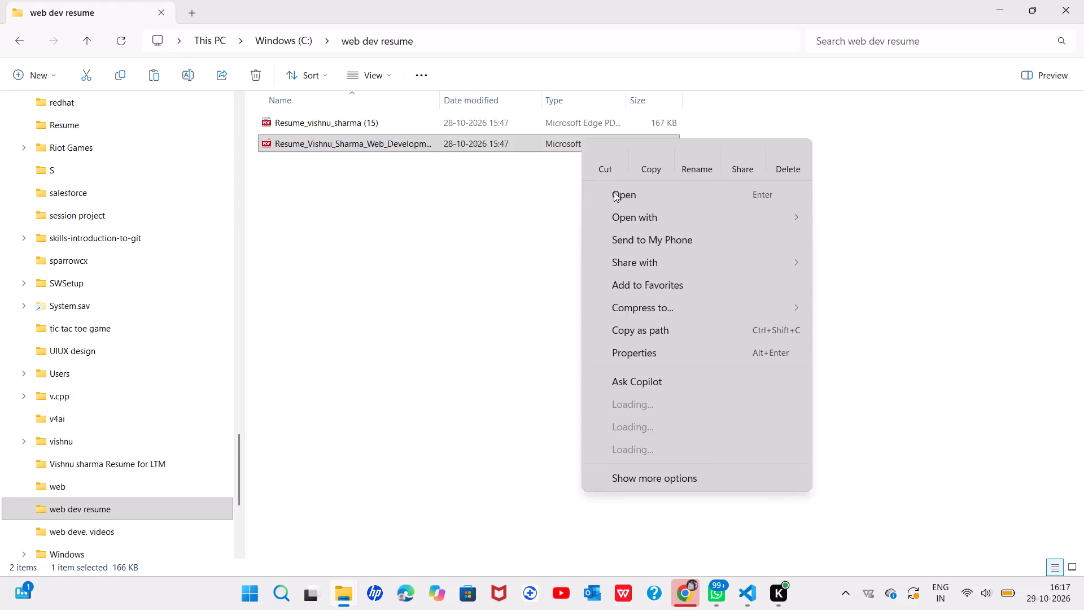
pyautogui.click(819, 220)
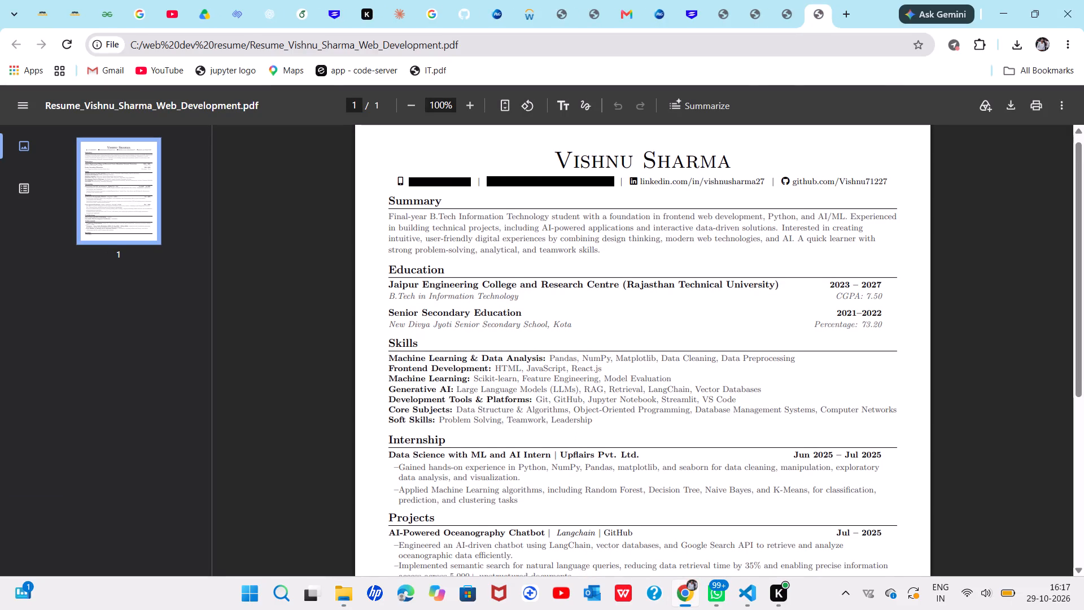
pyautogui.scroll(-1, 567, 445)
pyautogui.scroll(1, 567, 445)
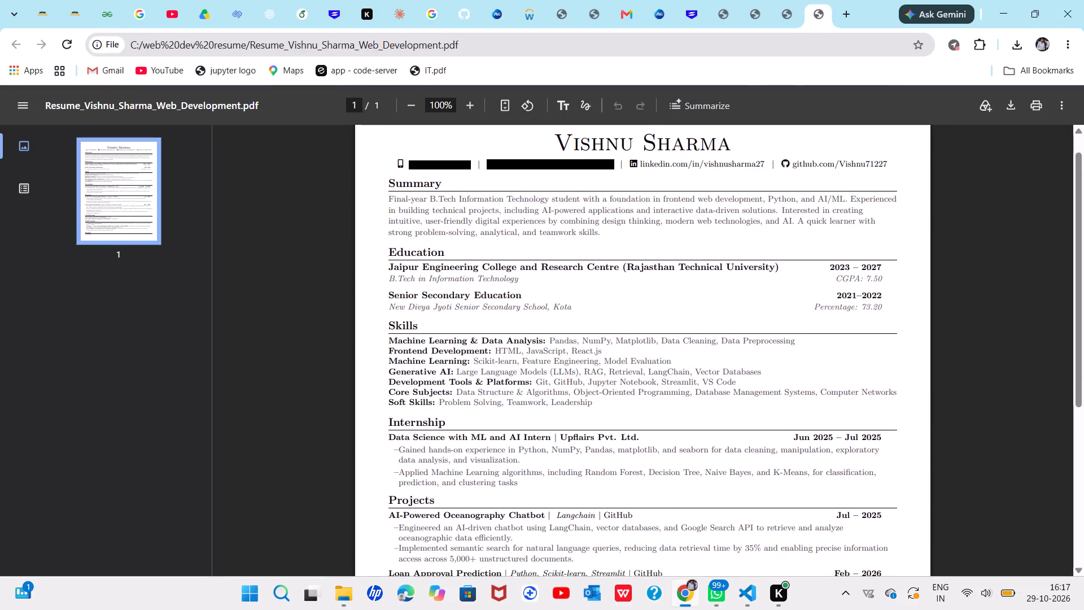
pyautogui.scroll(1, 567, 445)
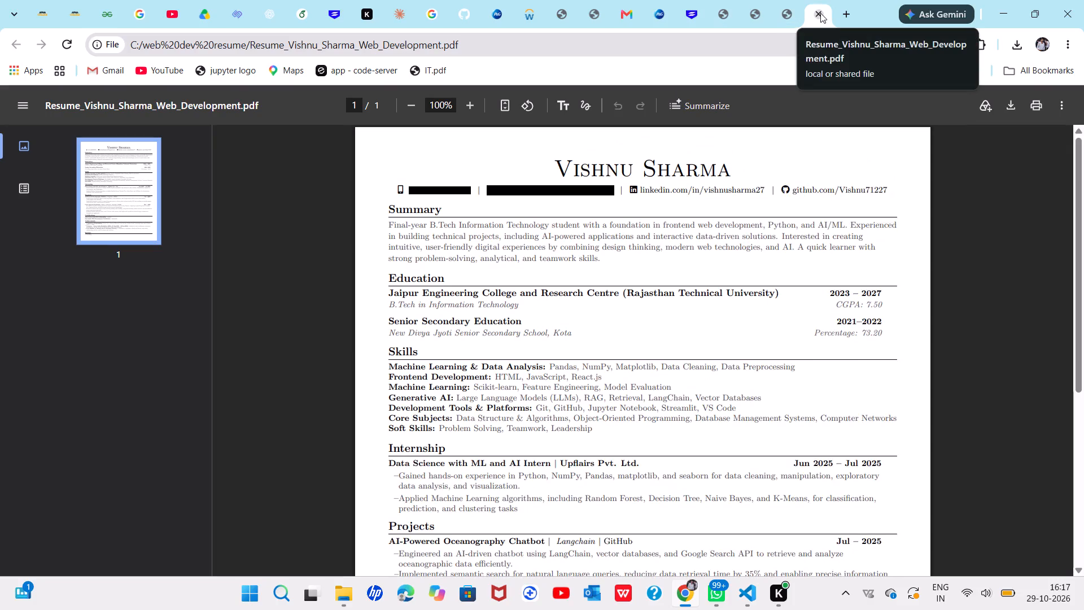
pyautogui.click(820, 13)
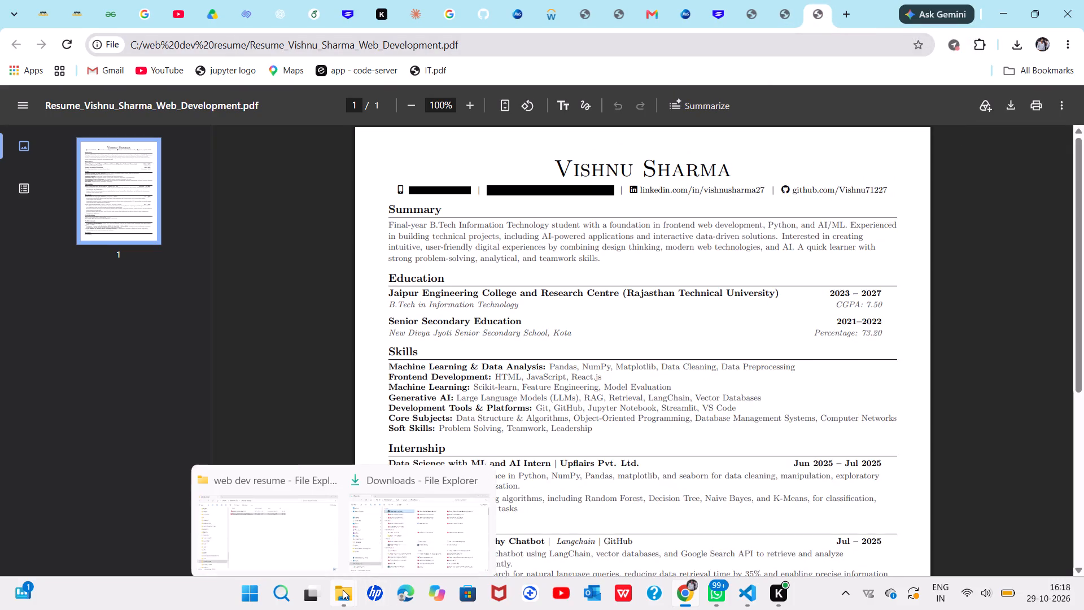
# Switch to File Explorer and reopen the web development resume PDF from the "web dev resume" folder in Google Chrome.
pyautogui.click(330, 551)
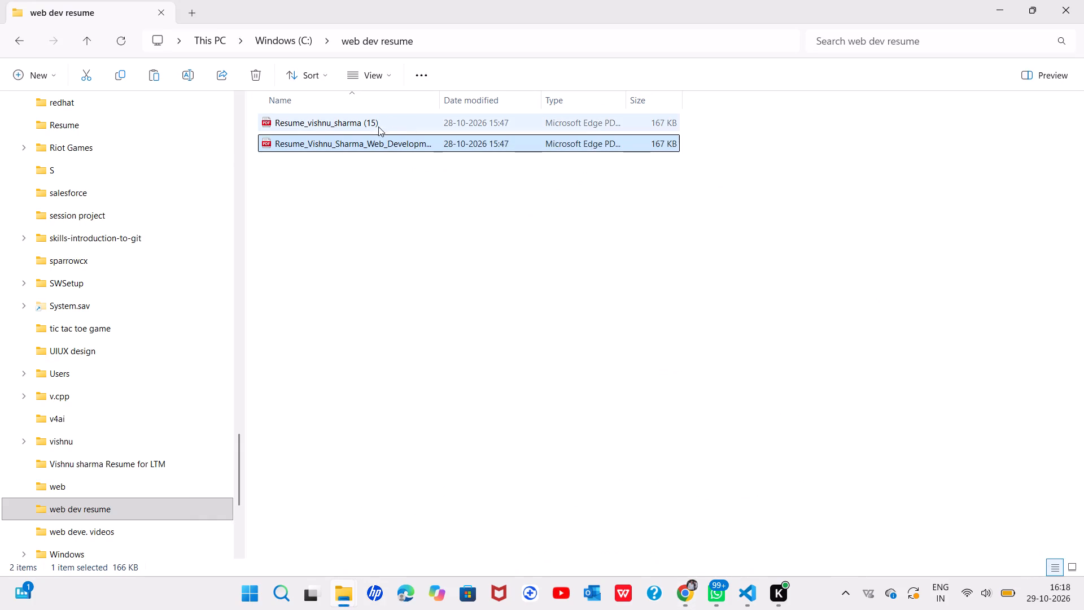
pyautogui.click(374, 145)
pyautogui.rightClick(374, 145)
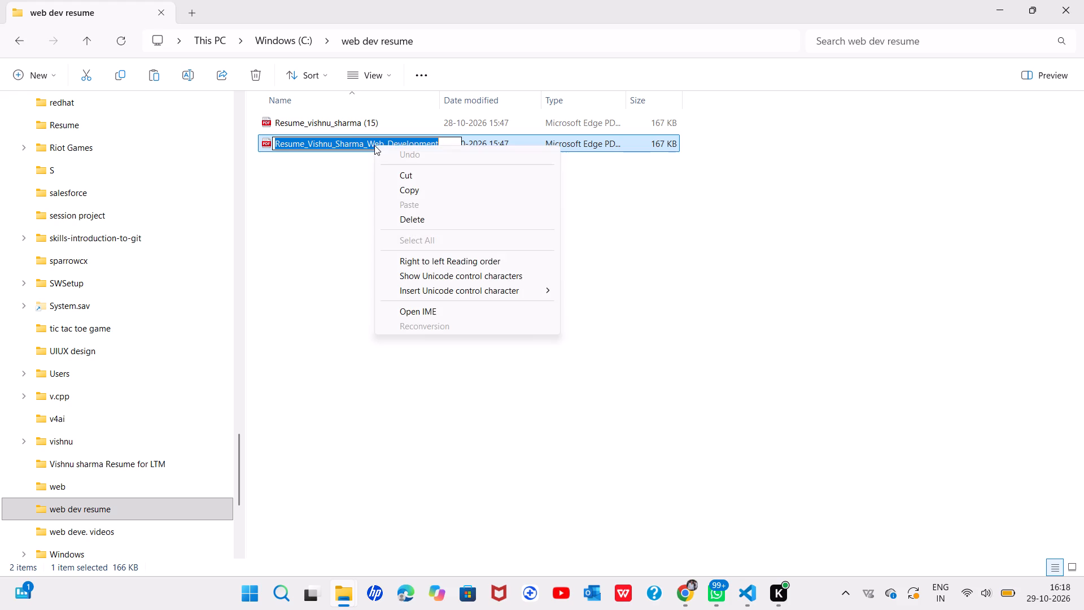
pyautogui.click(370, 144)
pyautogui.click(490, 147)
pyautogui.rightClick(490, 147)
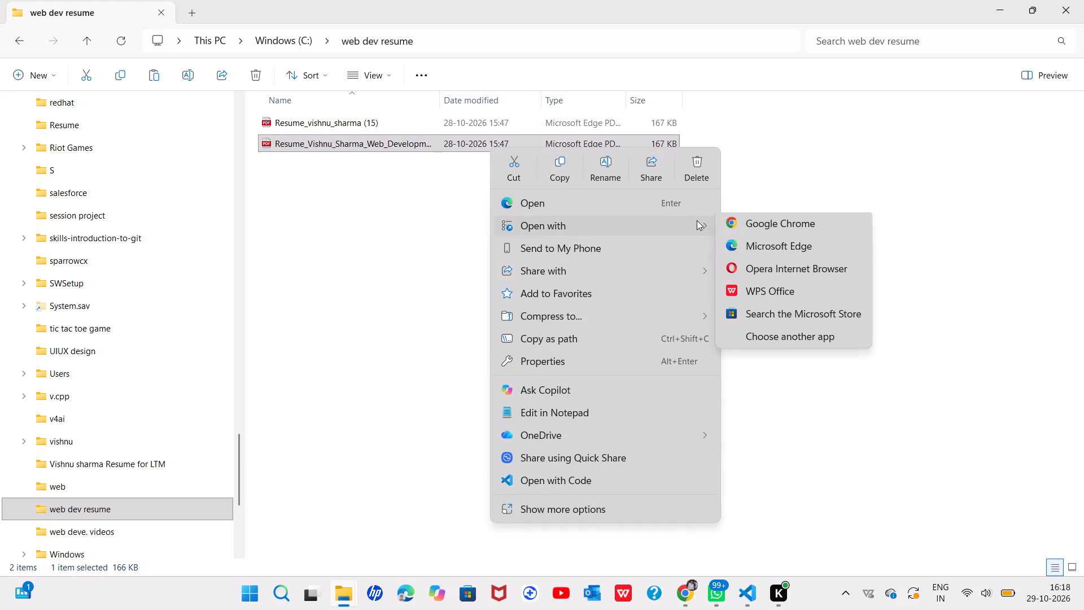
pyautogui.click(734, 229)
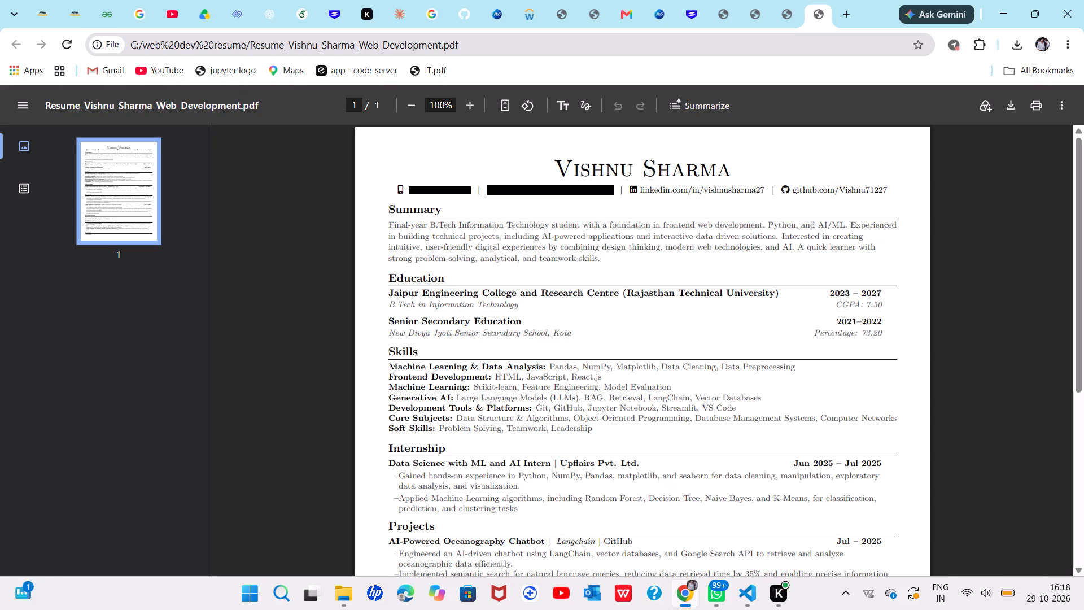
# Compare the two open copies of the web development resume PDF from Summary to Hobbies, and close the duplicate copy.
pyautogui.scroll(-1, 544, 412)
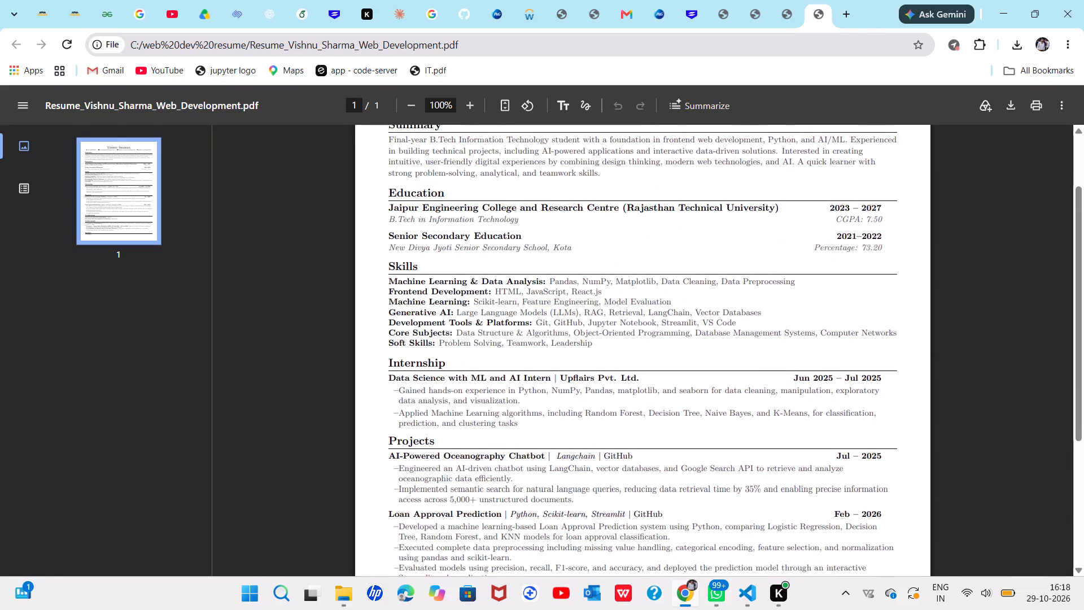
pyautogui.scroll(-1, 544, 412)
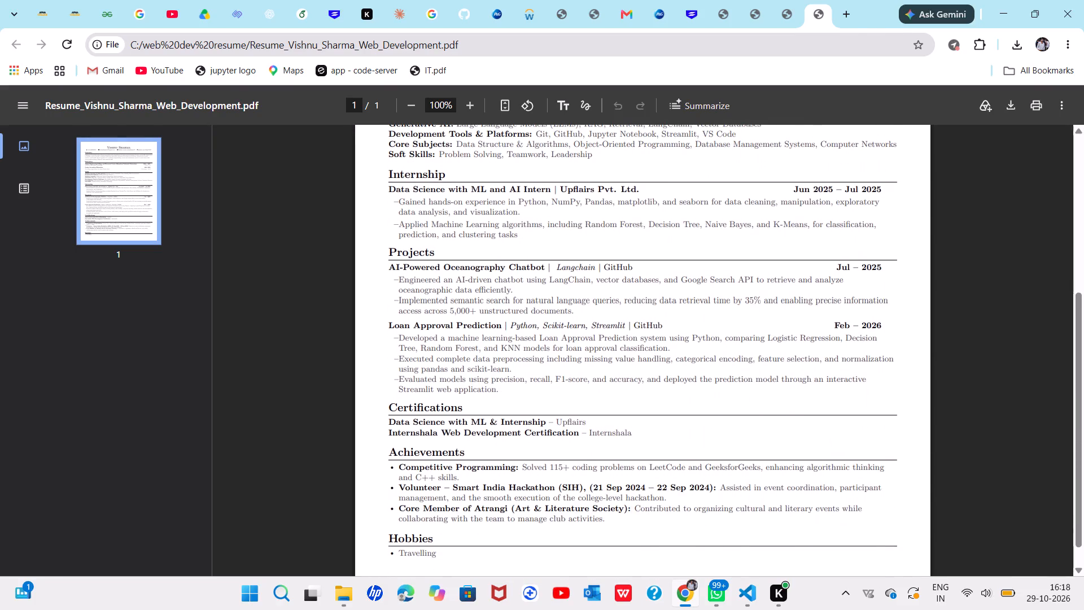
pyautogui.scroll(2, 544, 412)
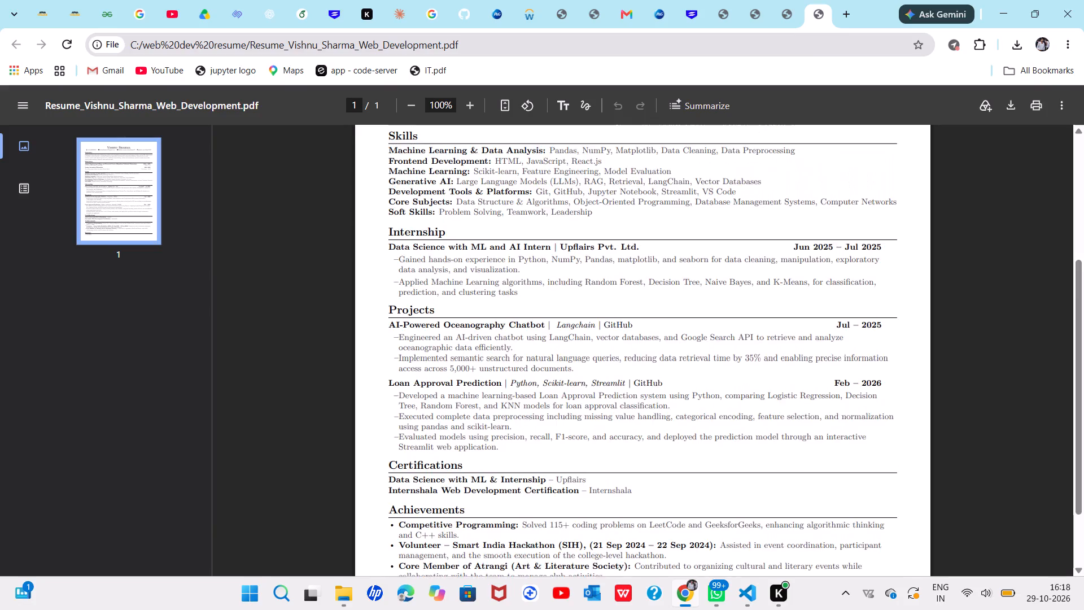
pyautogui.scroll(1, 544, 412)
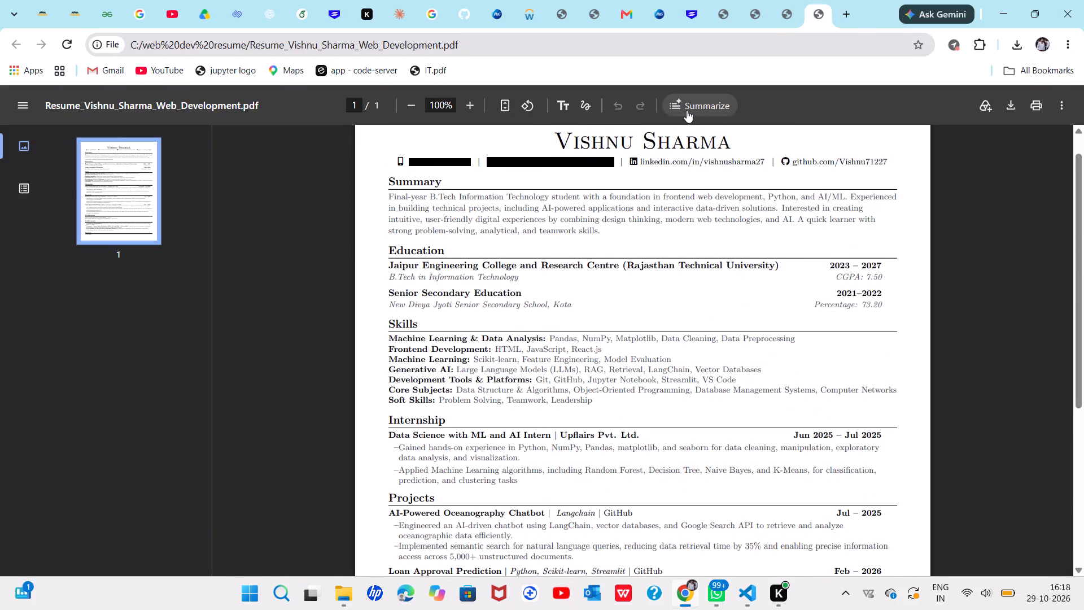
pyautogui.click(789, 18)
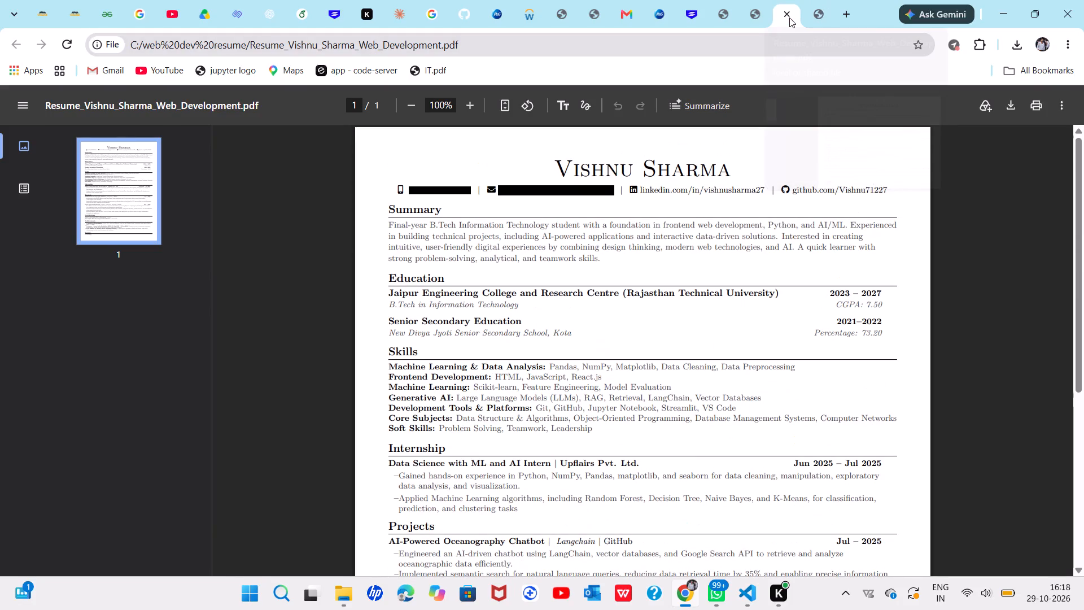
pyautogui.click(819, 13)
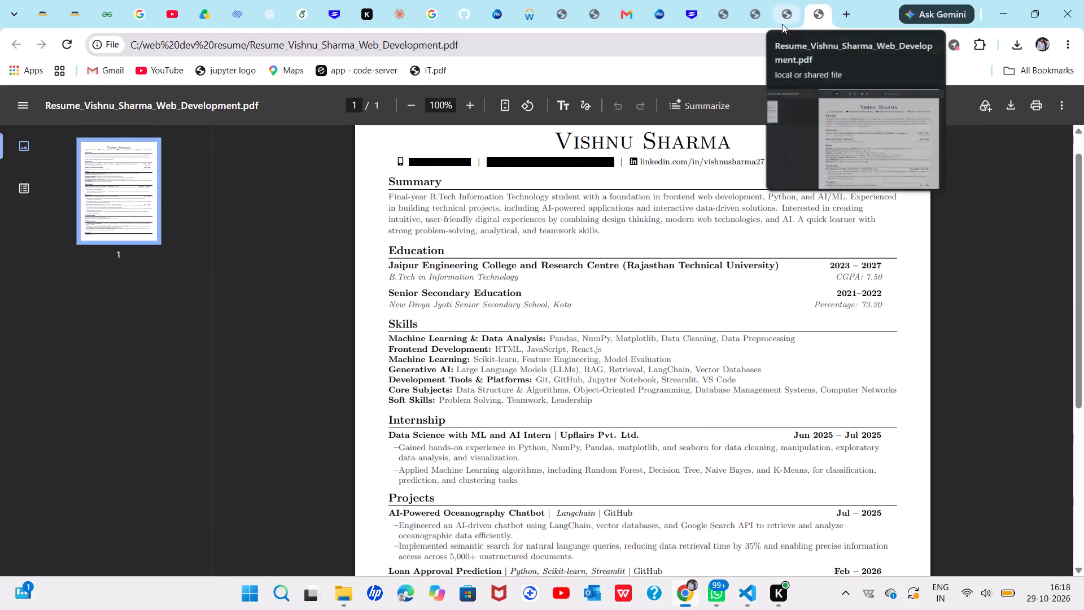
pyautogui.scroll(-3, 791, 163)
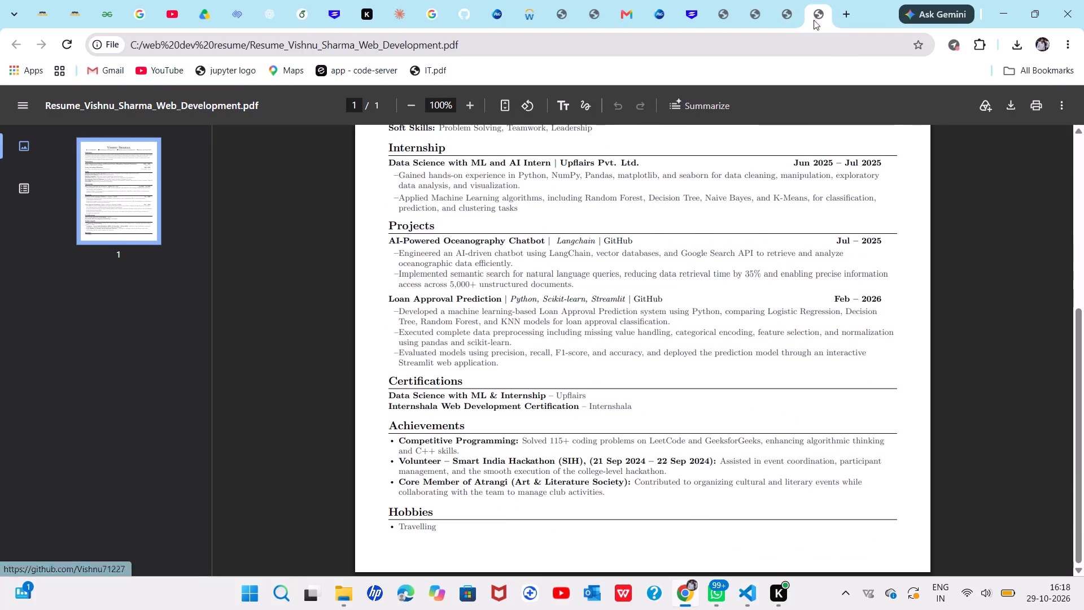
pyautogui.click(780, 14)
pyautogui.scroll(-3, 656, 302)
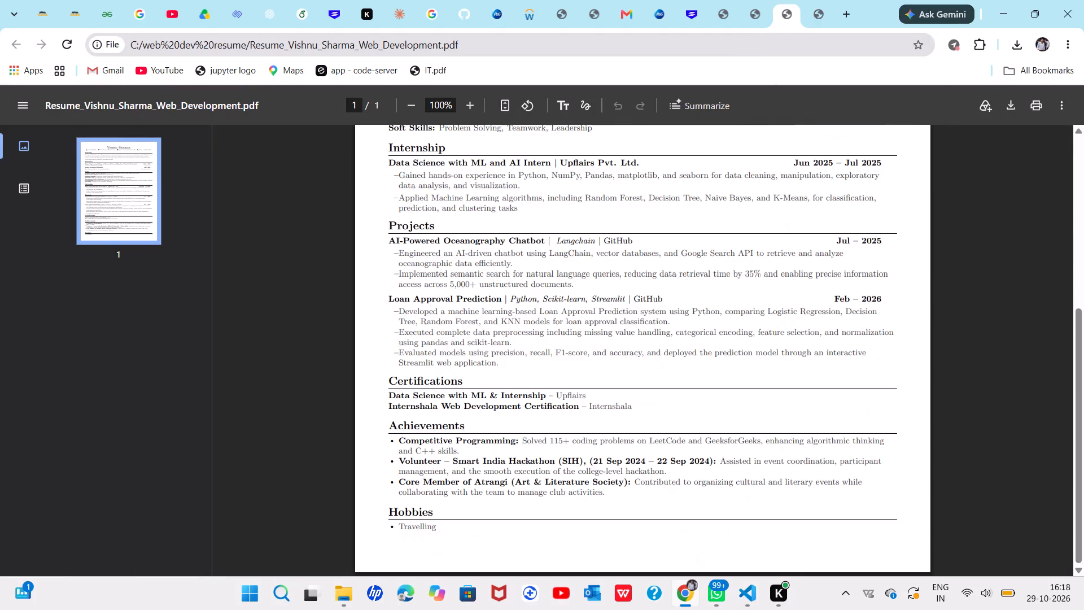
pyautogui.scroll(4, 656, 302)
pyautogui.click(816, 23)
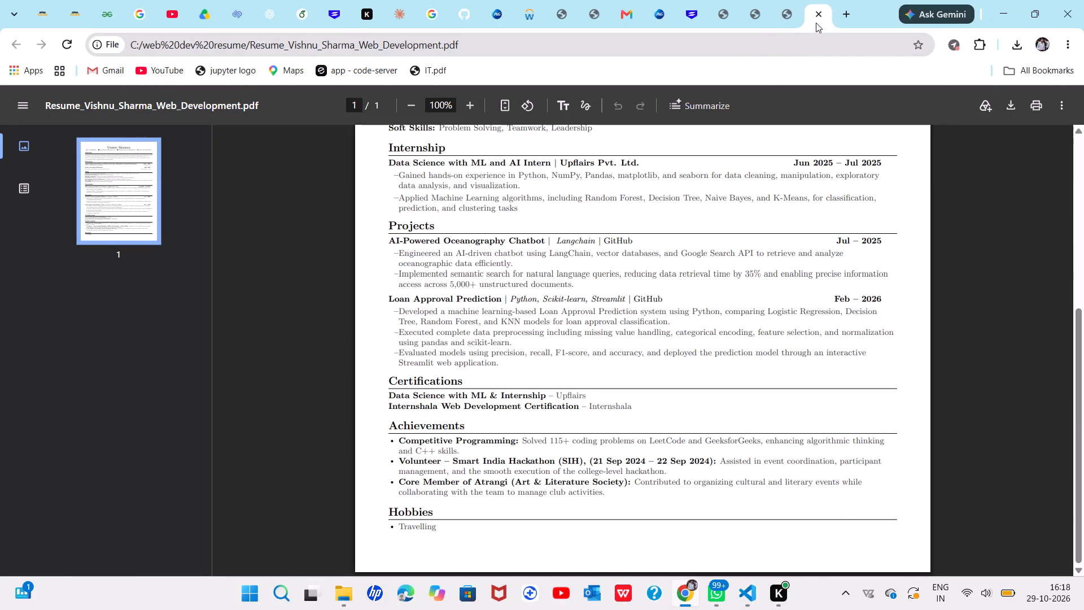
pyautogui.scroll(-3, 675, 352)
pyautogui.scroll(3, 675, 352)
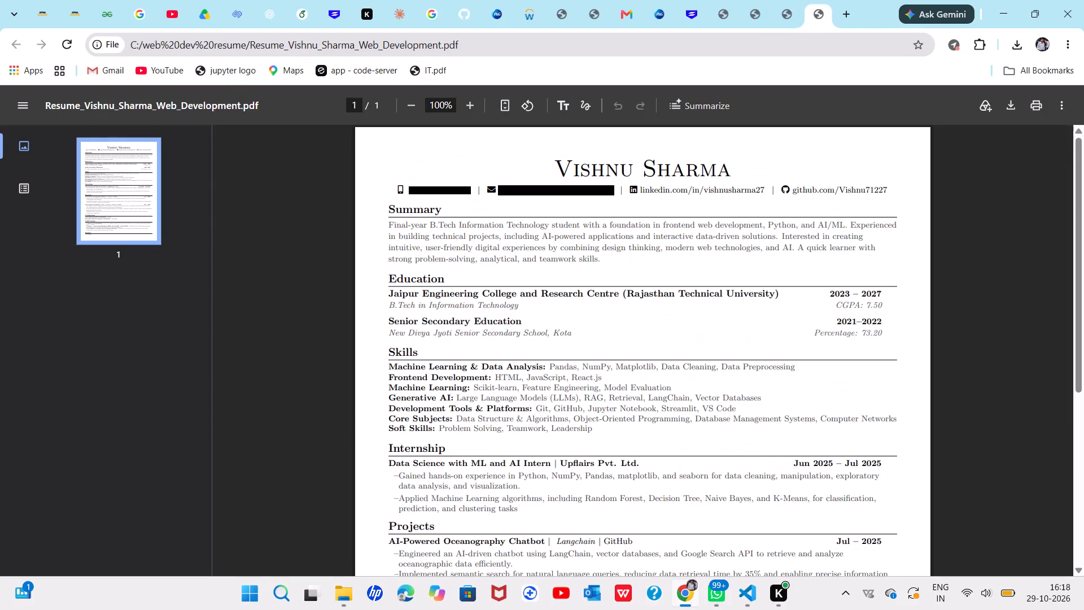
pyautogui.scroll(-3, 675, 352)
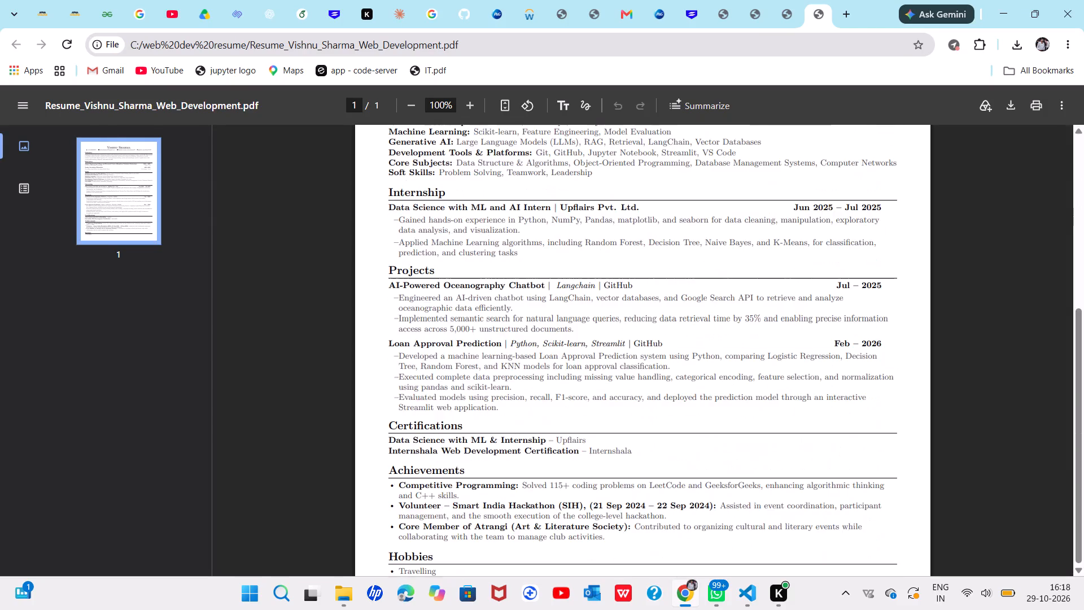
pyautogui.scroll(-1, 675, 352)
pyautogui.scroll(3, 675, 352)
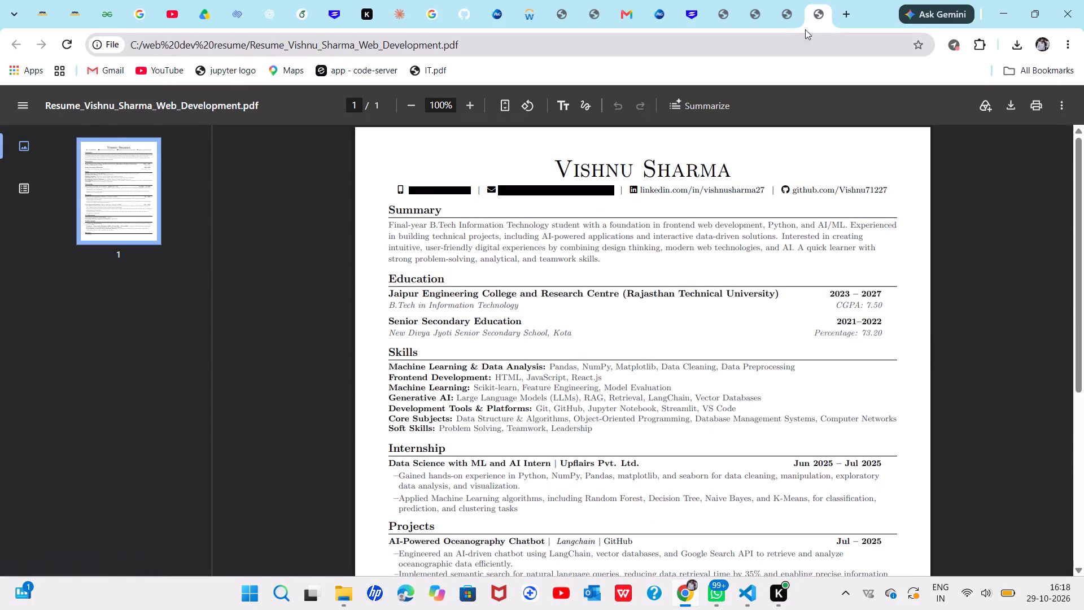
pyautogui.click(820, 12)
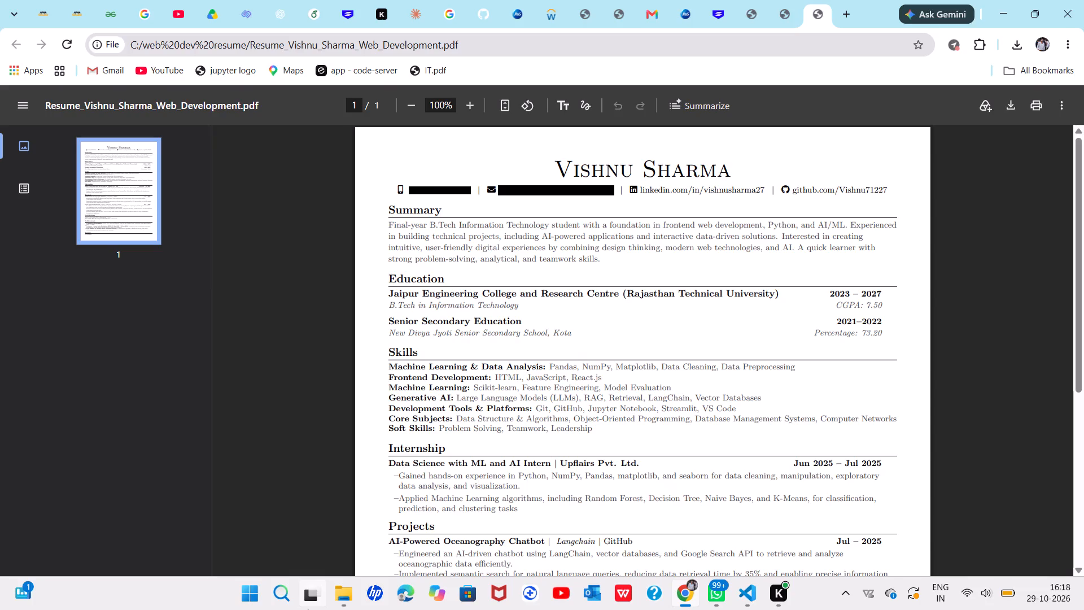
# Switch to File Explorer and delete the resume PDF numbered (15) from the "web dev resume" folder.
pyautogui.click(334, 552)
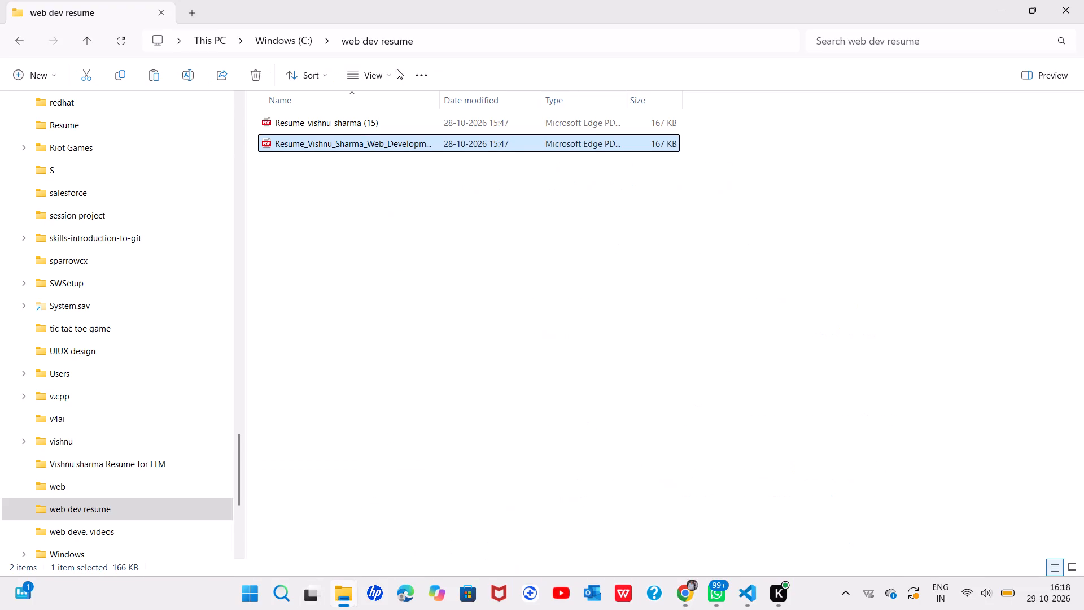
pyautogui.click(372, 118)
pyautogui.press('Delete')
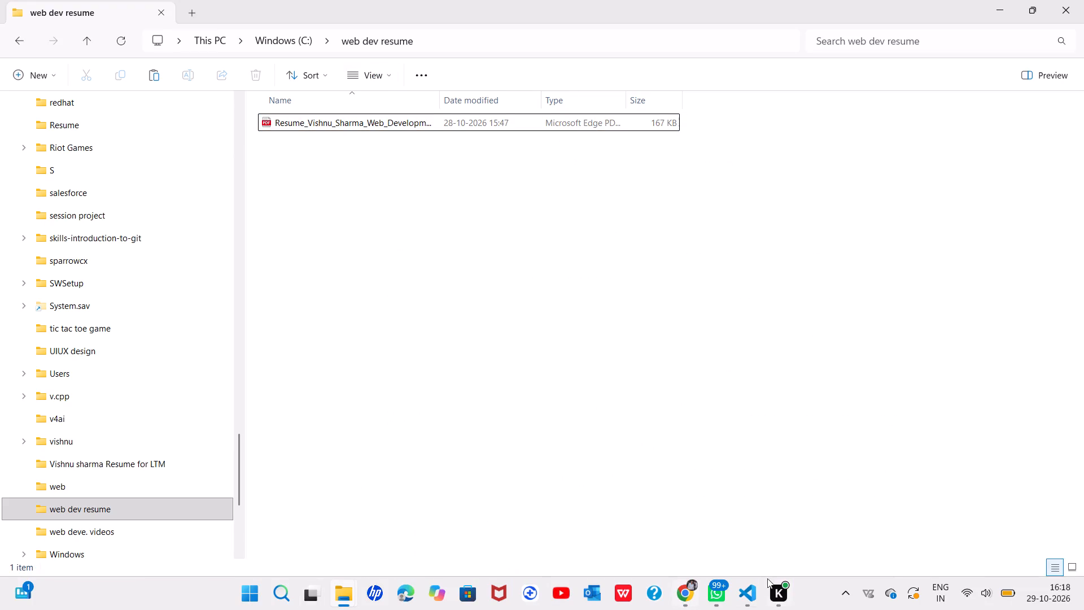
# Switch to Google Chrome and read through the web development resume PDF from Summary to Hobbies, including the hackathon volunteer entry.
pyautogui.click(683, 537)
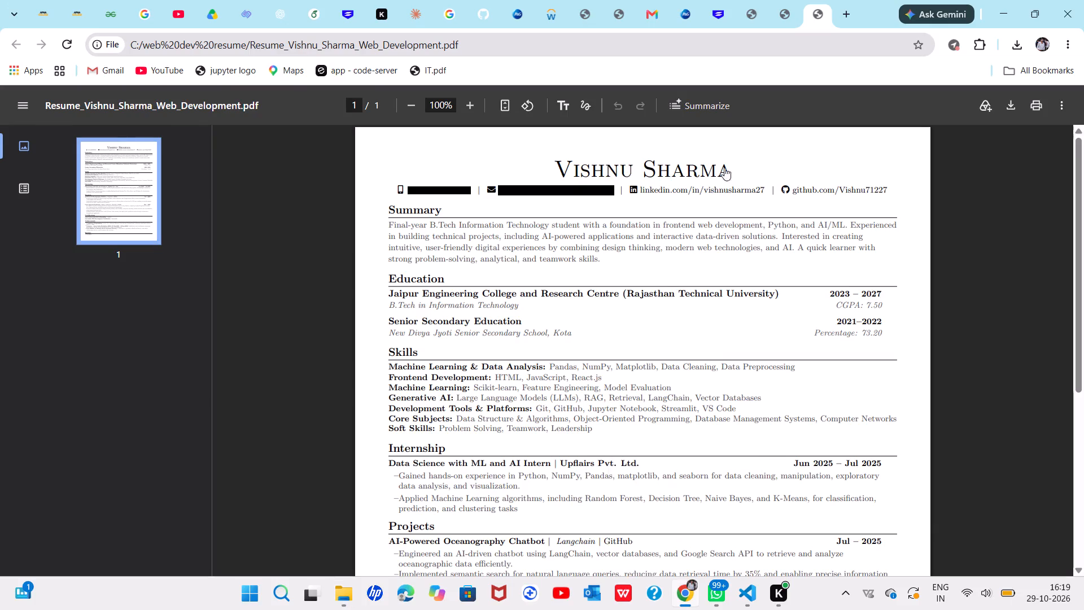
pyautogui.scroll(-1, 602, 397)
pyautogui.scroll(1, 602, 397)
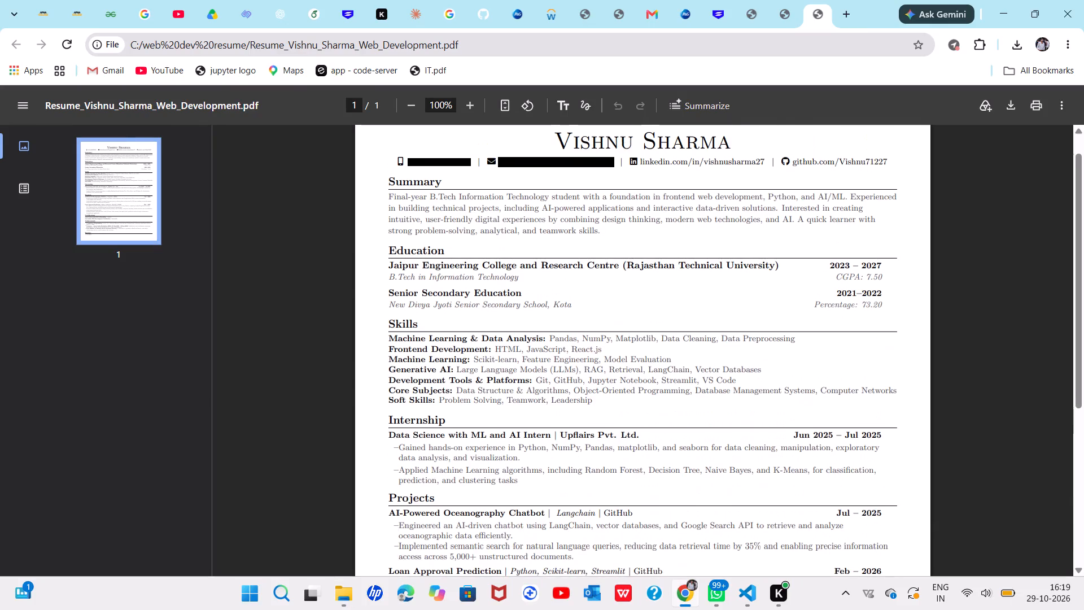
pyautogui.scroll(1, 578, 358)
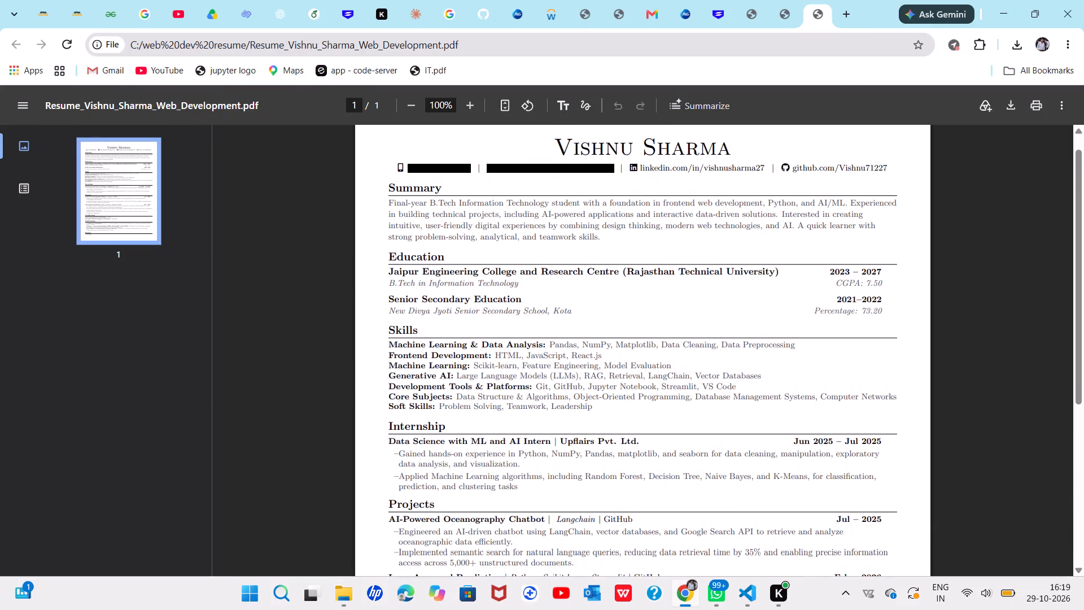
pyautogui.scroll(1, 578, 358)
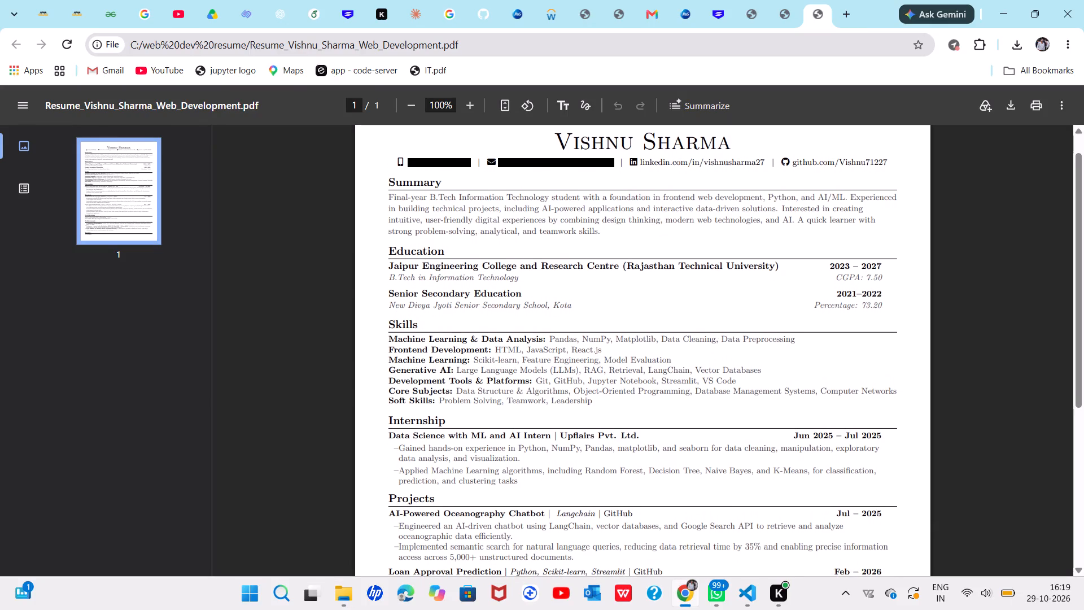
pyautogui.scroll(-3, 578, 358)
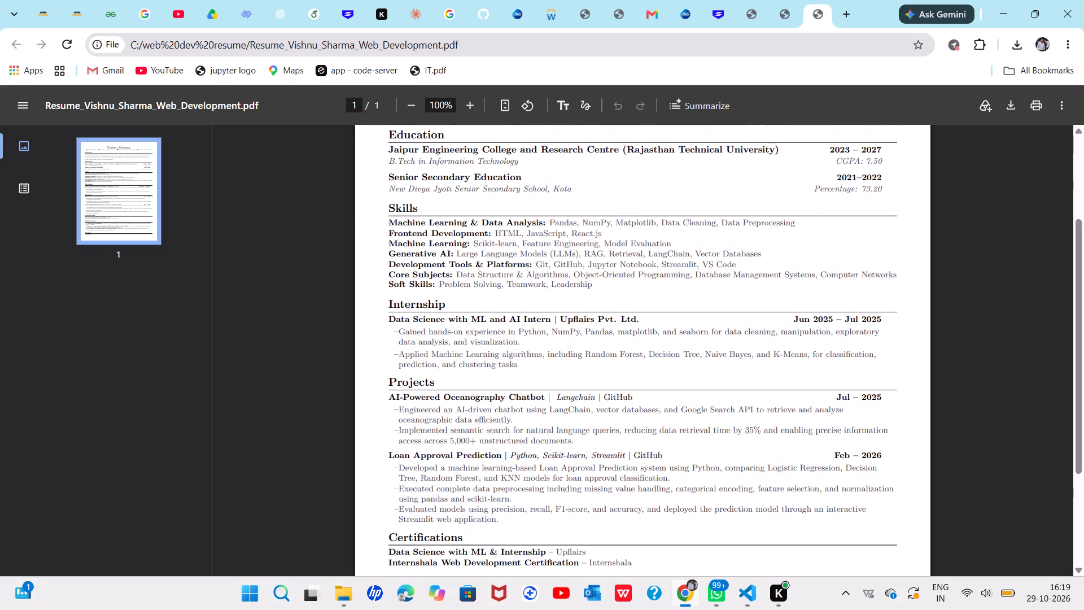
pyautogui.scroll(-1, 578, 358)
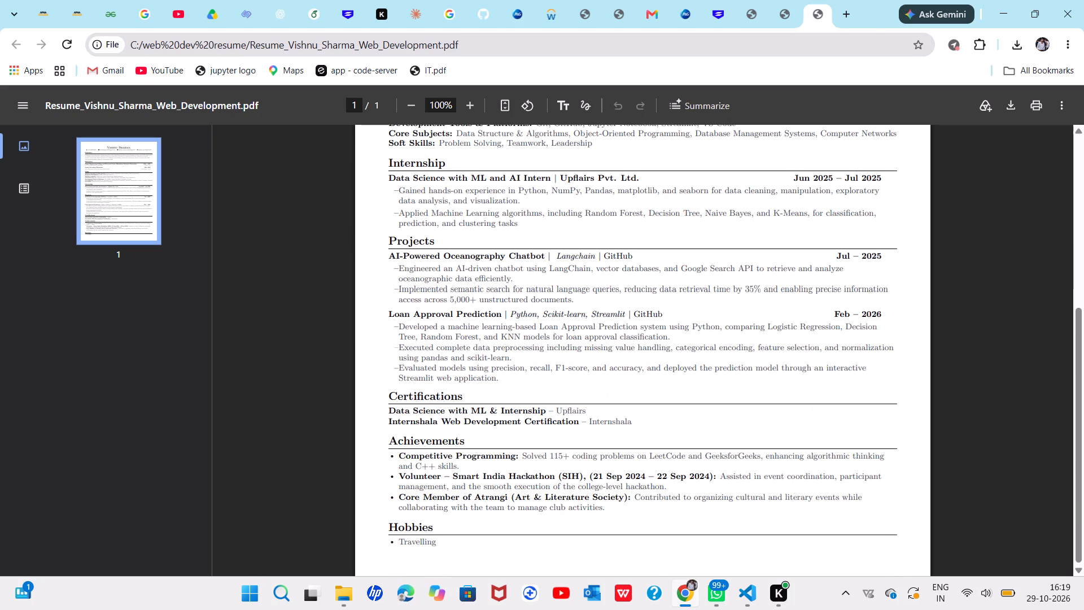
pyautogui.scroll(-2, 578, 358)
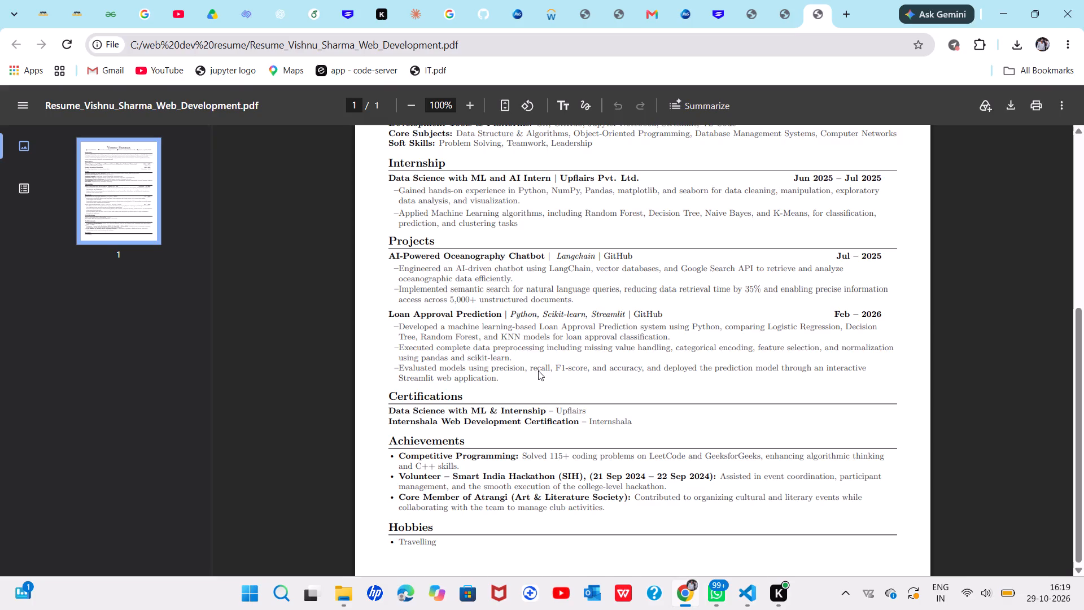
pyautogui.scroll(-1, 538, 371)
pyautogui.scroll(1, 538, 371)
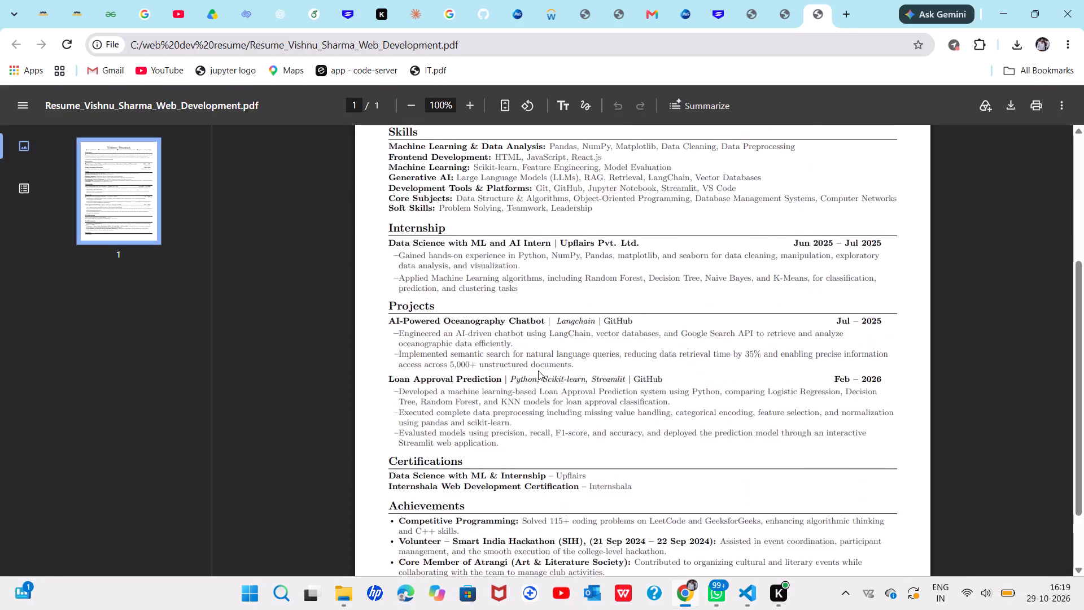
pyautogui.scroll(2, 538, 371)
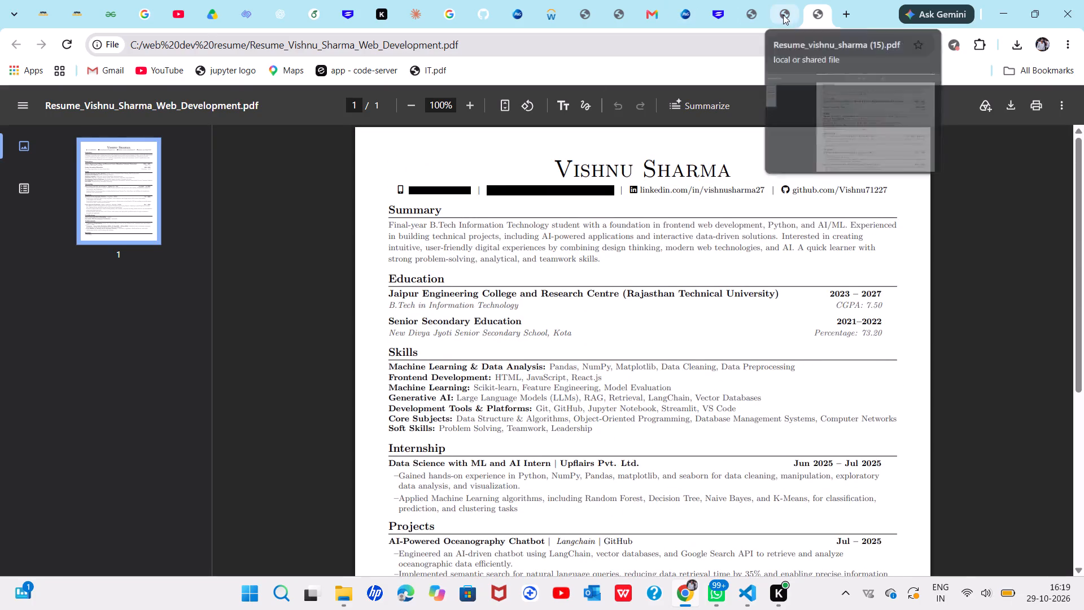
# Compare the downloaded resume PDF numbered (15) with the web development resume PDF down to the Achievements section.
pyautogui.click(783, 15)
pyautogui.click(813, 16)
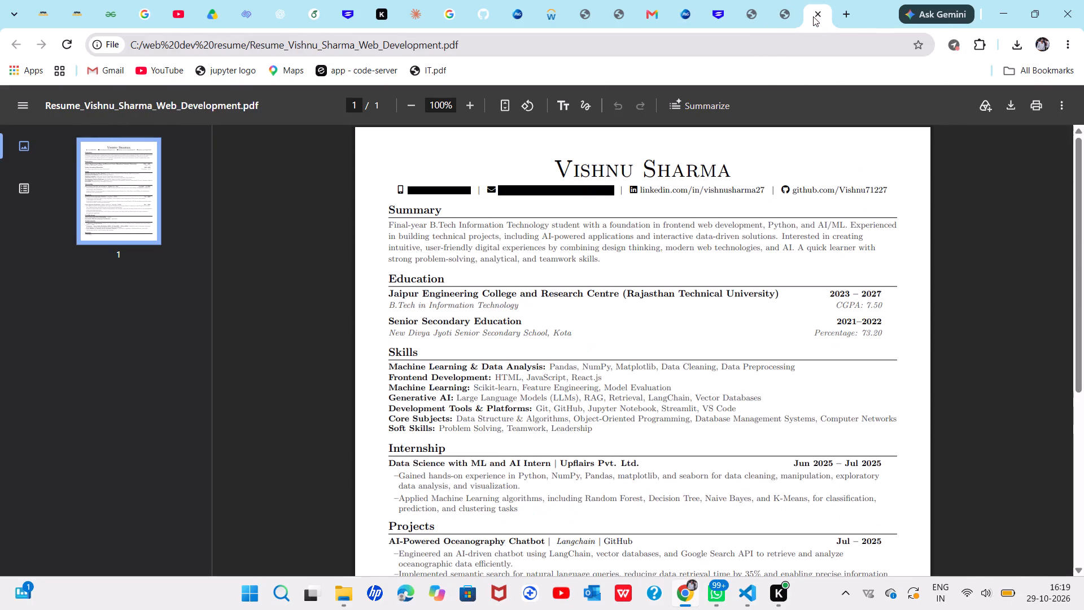
pyautogui.click(781, 18)
pyautogui.scroll(-1, 587, 424)
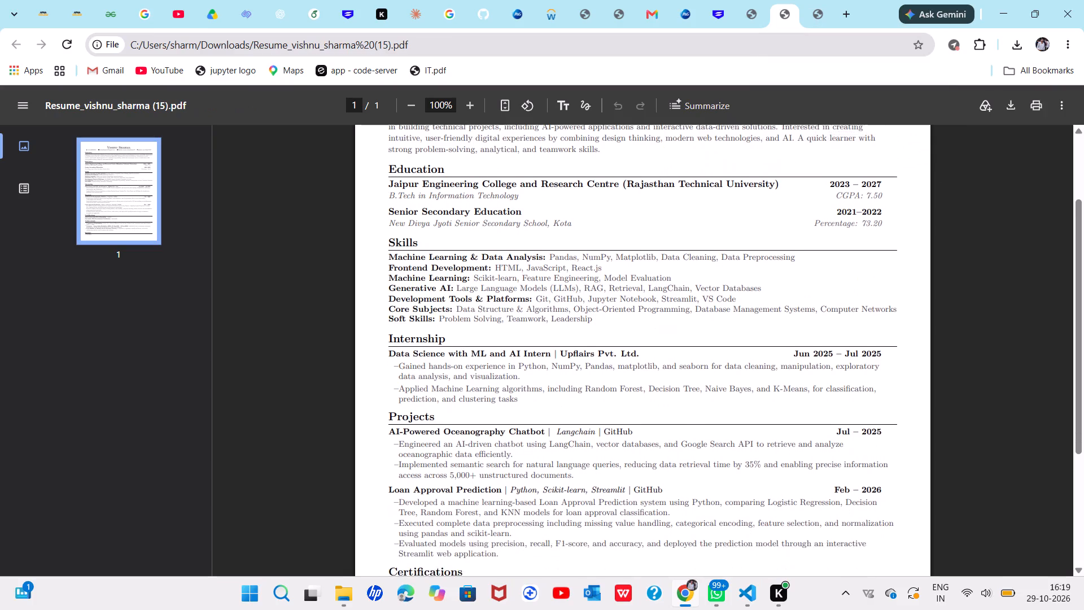
pyautogui.scroll(-1, 587, 424)
pyautogui.click(818, 11)
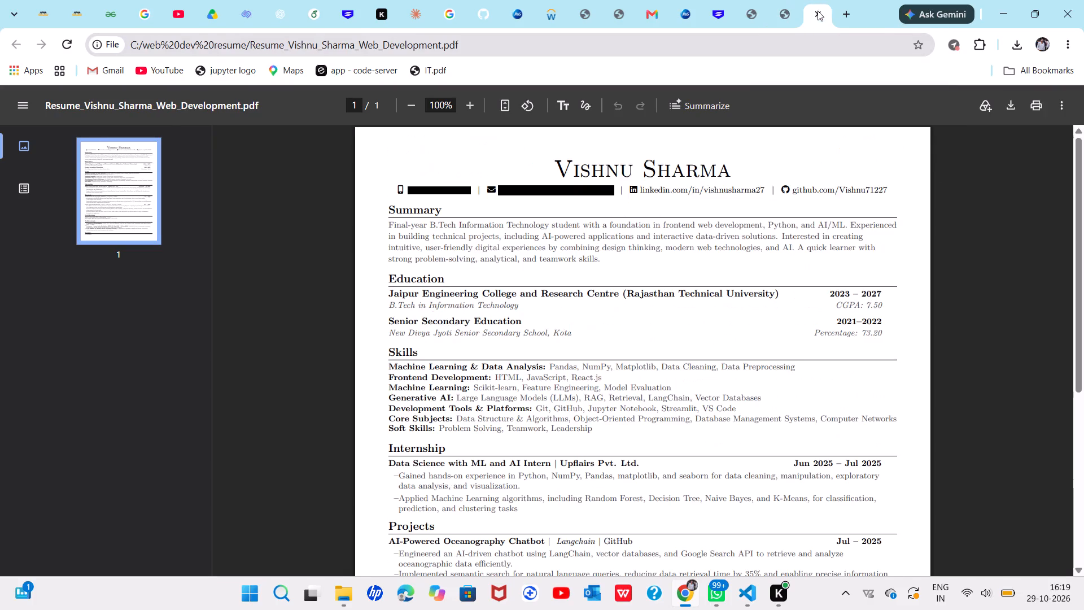
pyautogui.scroll(-3, 710, 262)
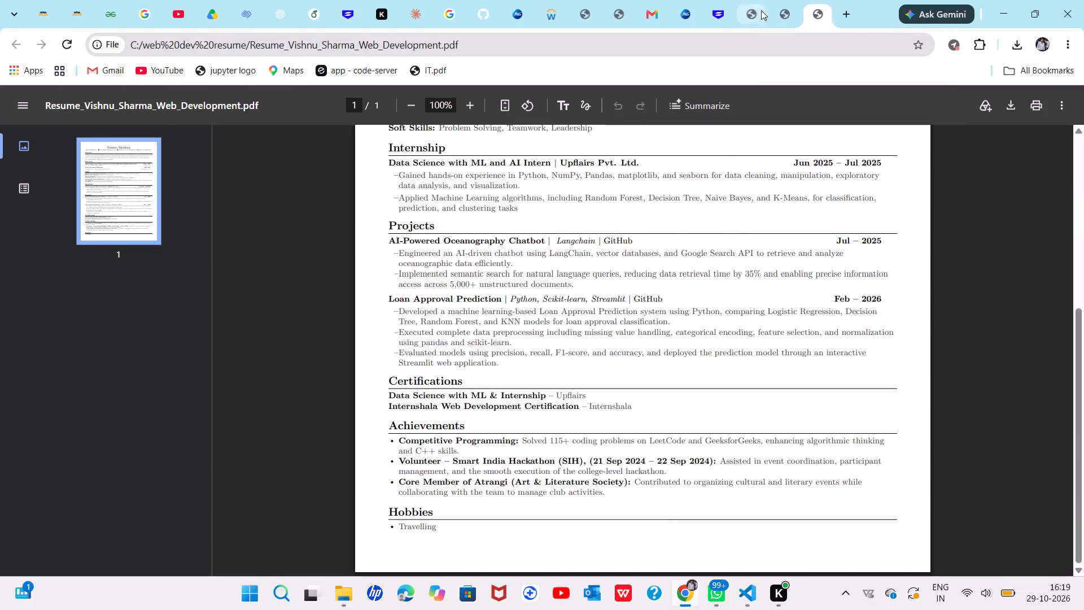
# Examine the resume PDF from the "for ibm" folder, checking its Achievements section and the Smart India Hackathon volunteer entry.
pyautogui.click(746, 15)
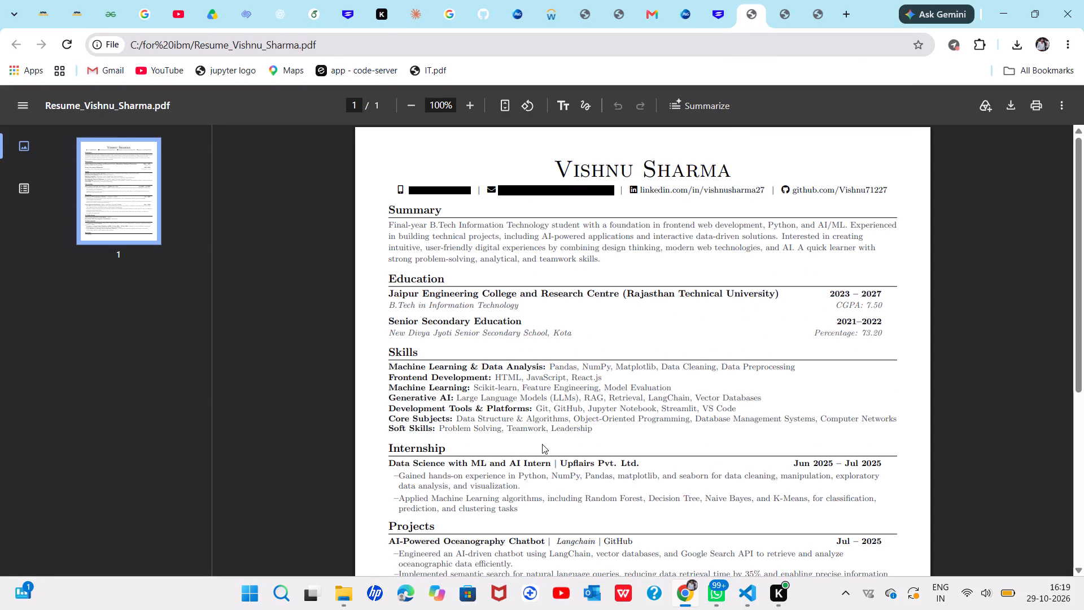
pyautogui.scroll(-2, 542, 465)
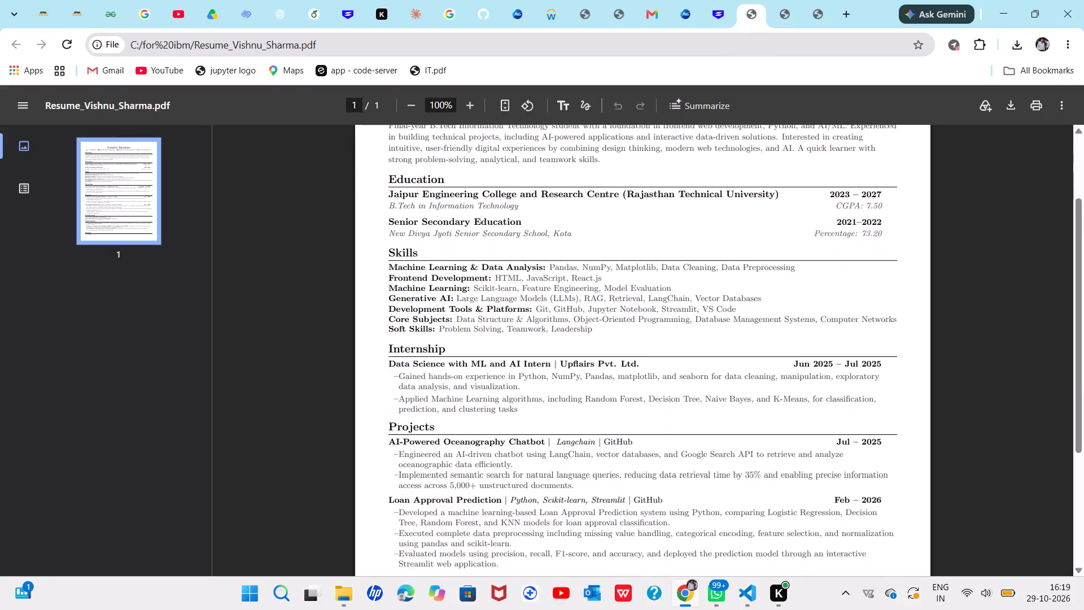
pyautogui.scroll(-3, 542, 465)
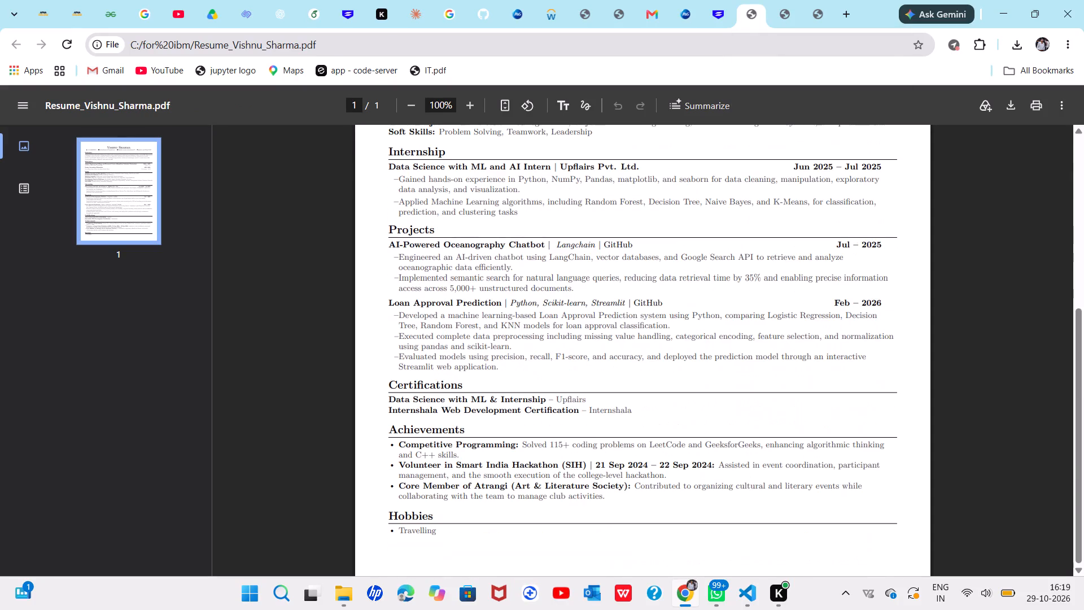
pyautogui.scroll(1, 542, 465)
pyautogui.scroll(-1, 542, 465)
pyautogui.scroll(1, 542, 465)
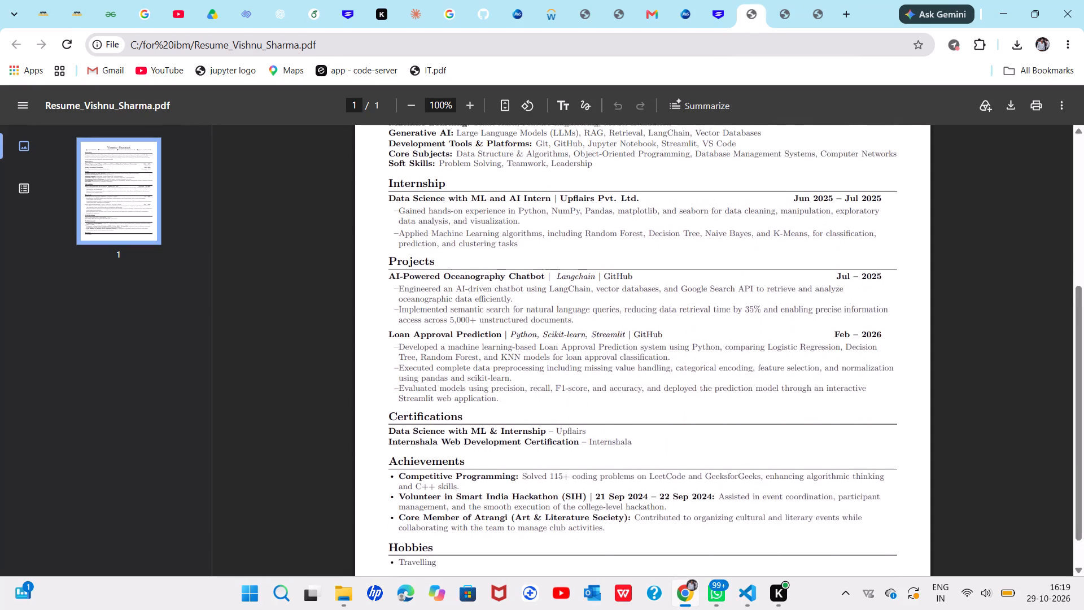
pyautogui.scroll(1, 542, 465)
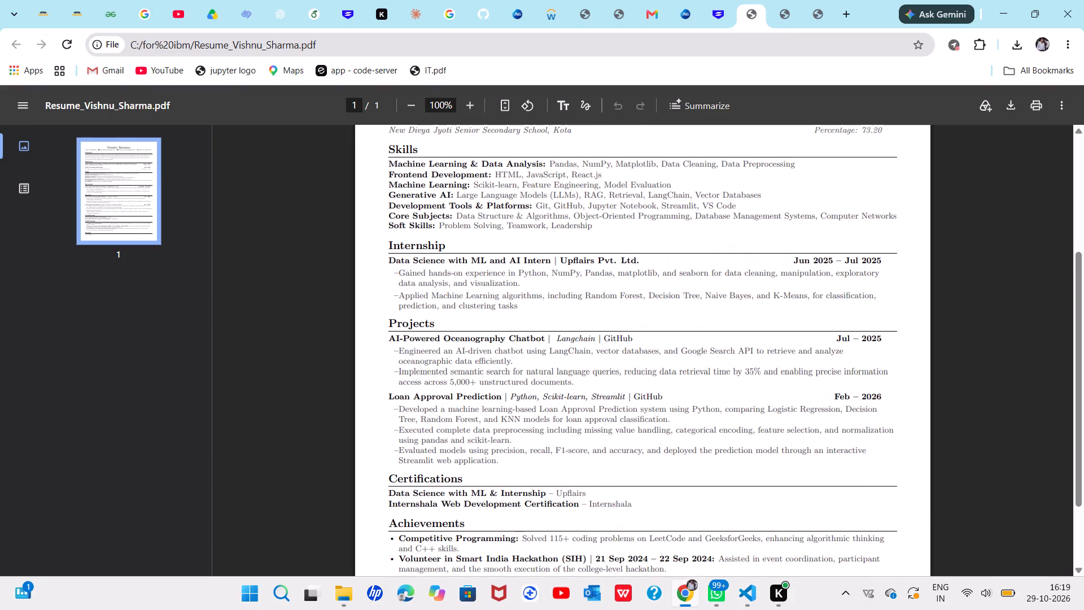
pyautogui.scroll(-2, 534, 402)
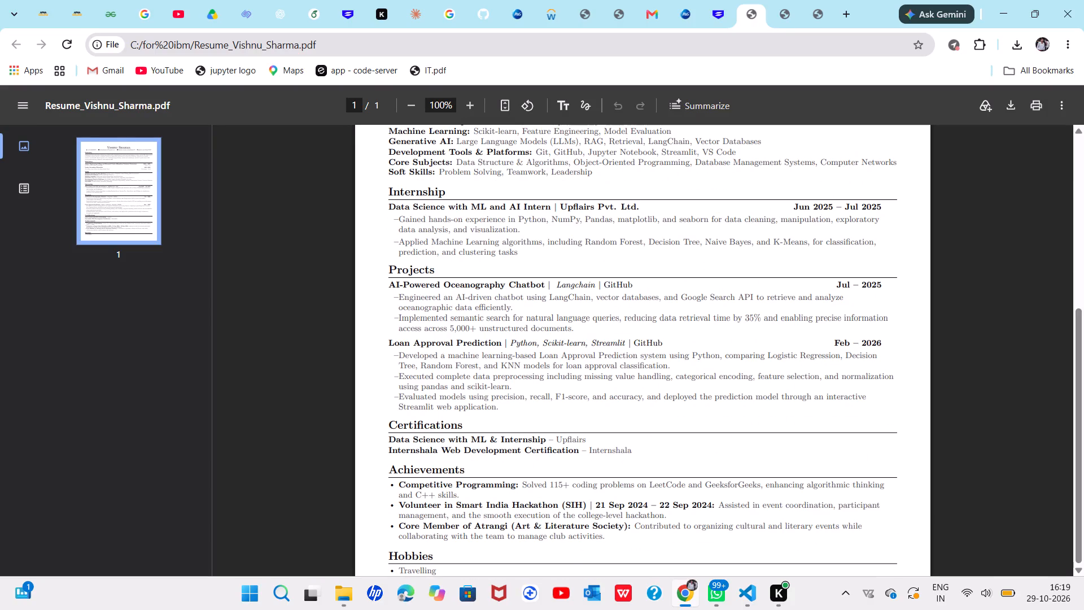
pyautogui.scroll(2, 543, 463)
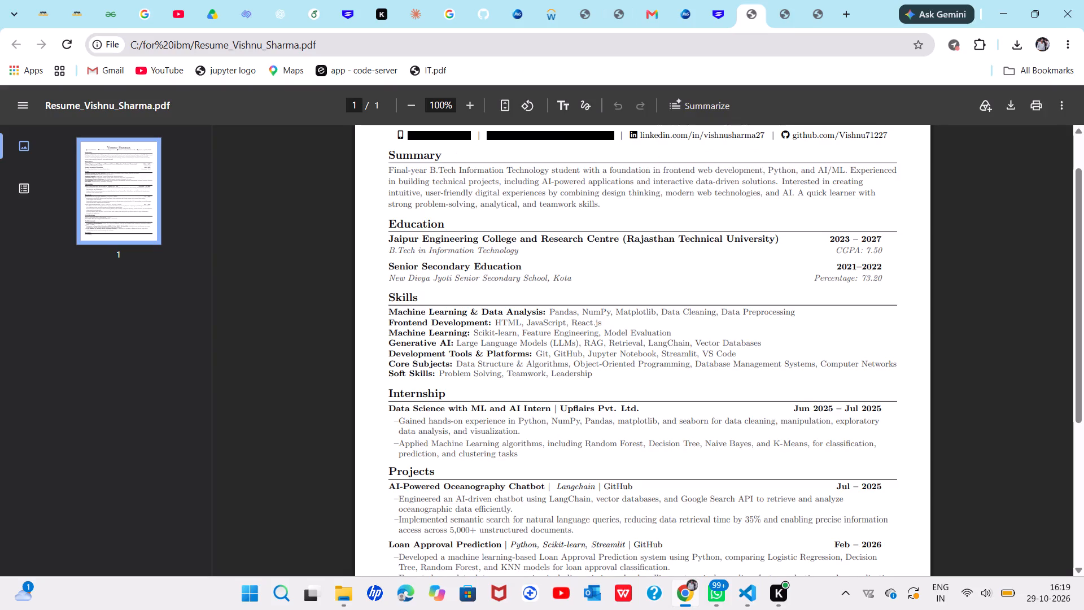
# Download the "for ibm" resume PDF into the "web dev resume" folder on Windows (C:), keeping the suggested file name numbered (17).
pyautogui.click(1009, 102)
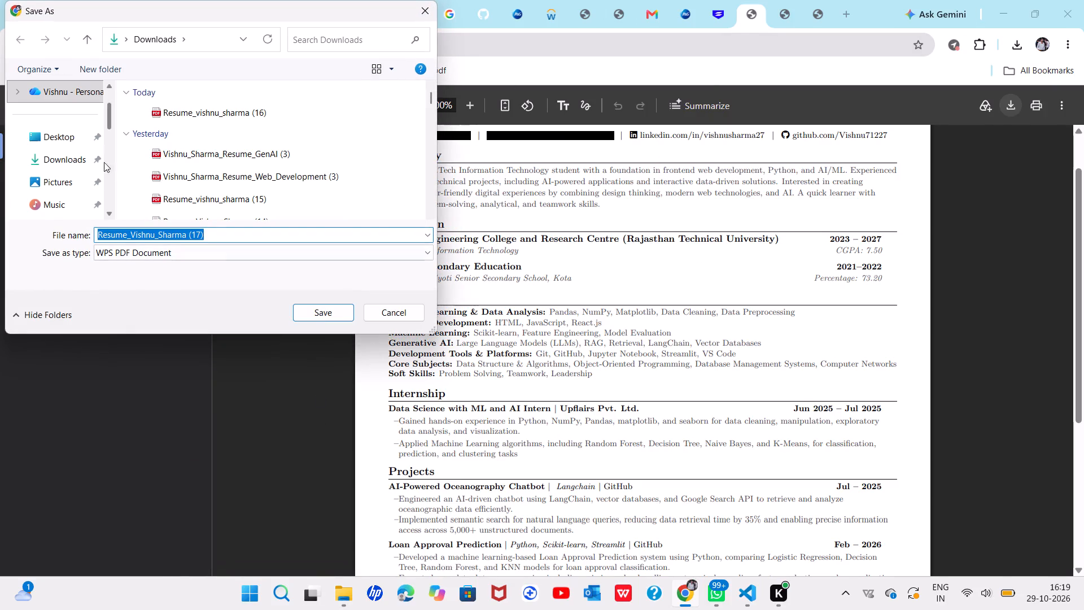
pyautogui.scroll(-1, 58, 186)
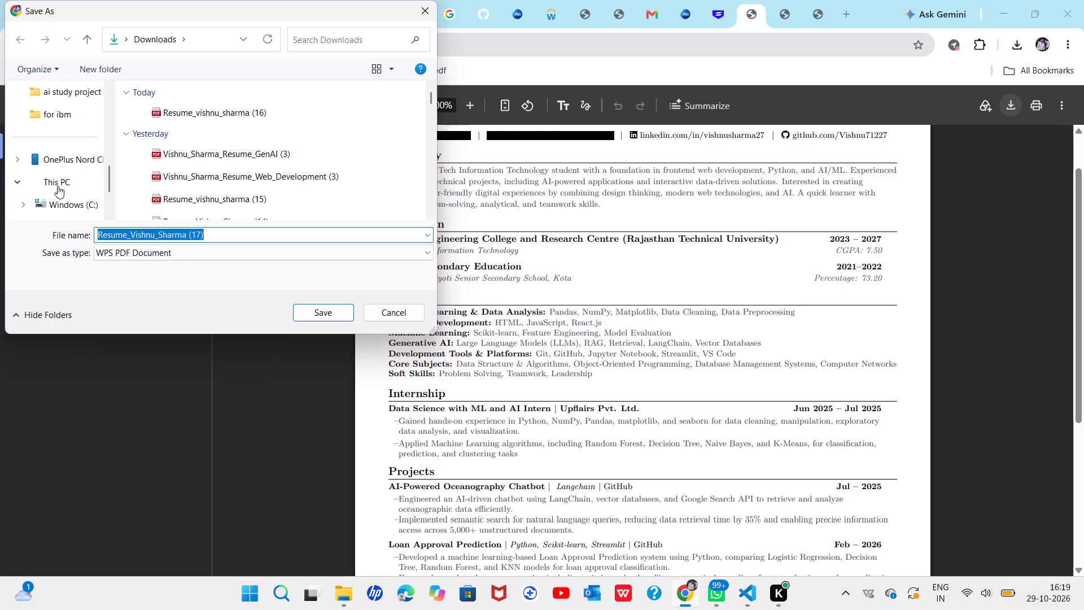
pyautogui.scroll(1, 65, 178)
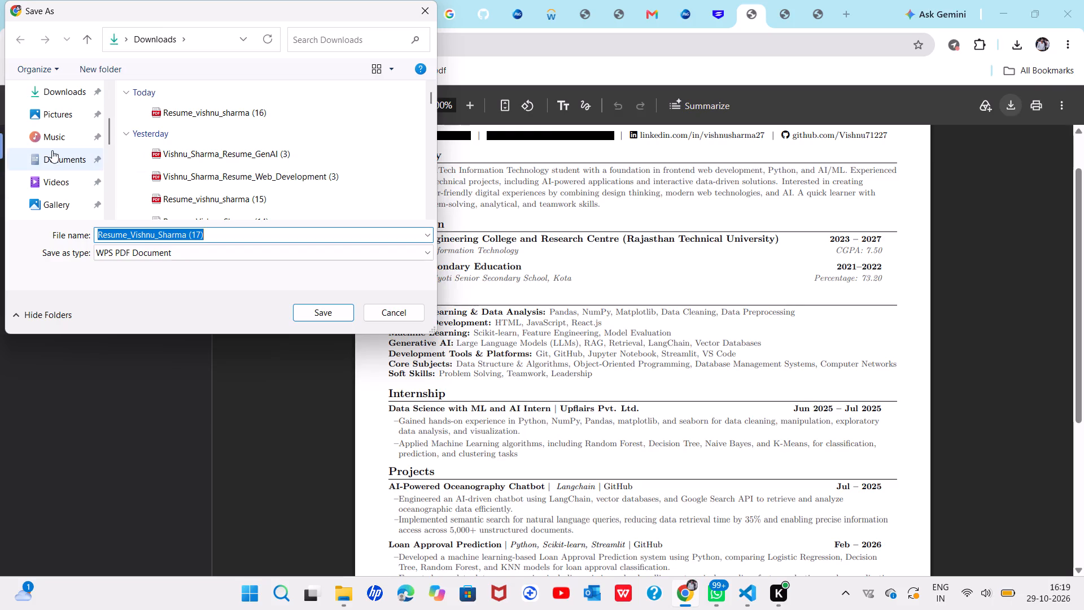
pyautogui.scroll(-1, 52, 150)
pyautogui.click(46, 107)
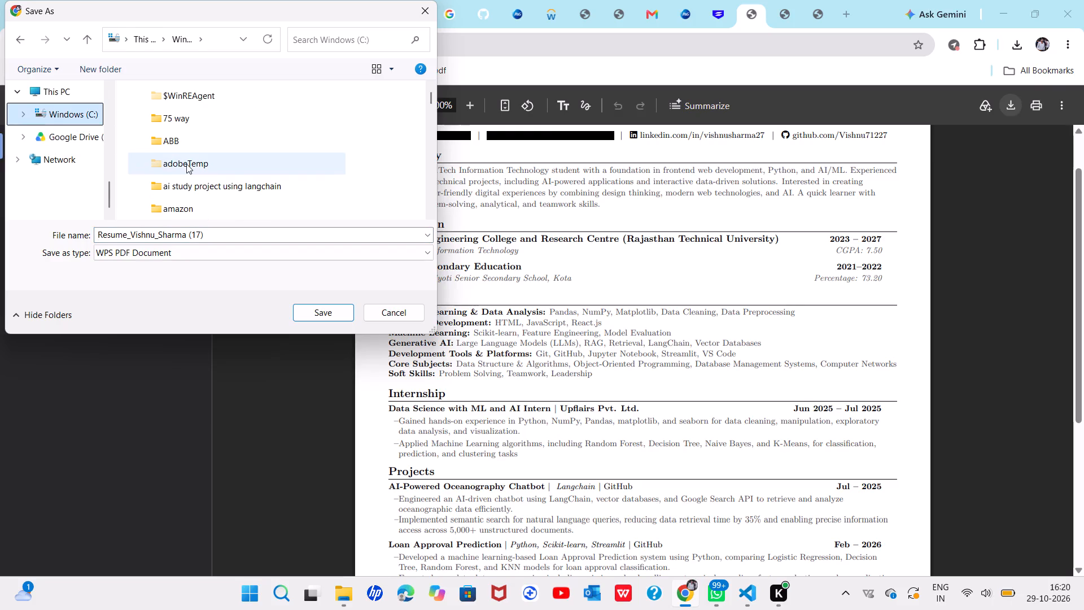
pyautogui.scroll(-6, 186, 164)
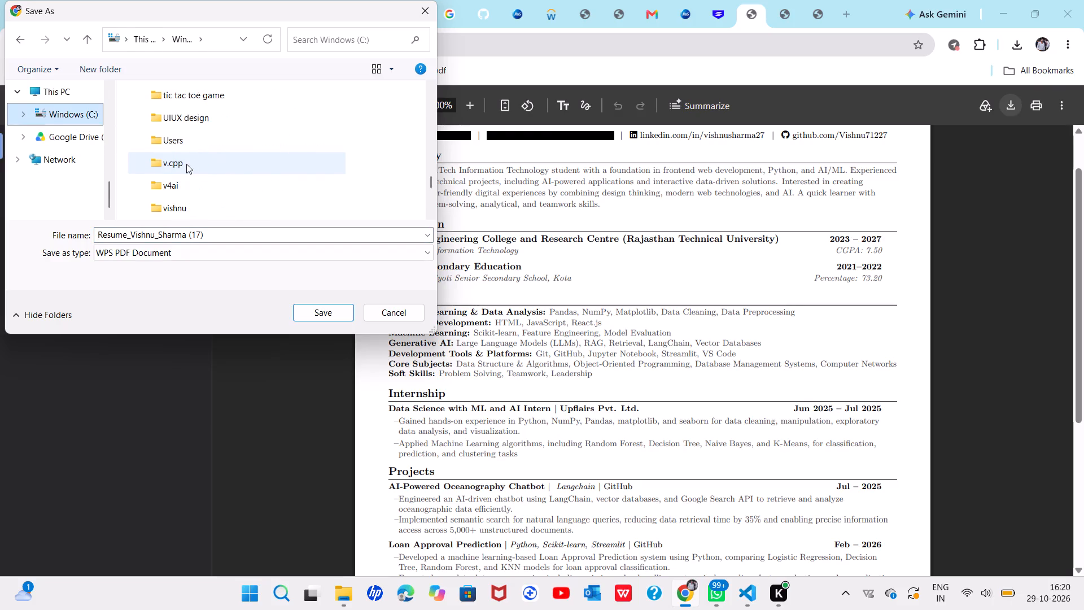
pyautogui.scroll(-1, 186, 164)
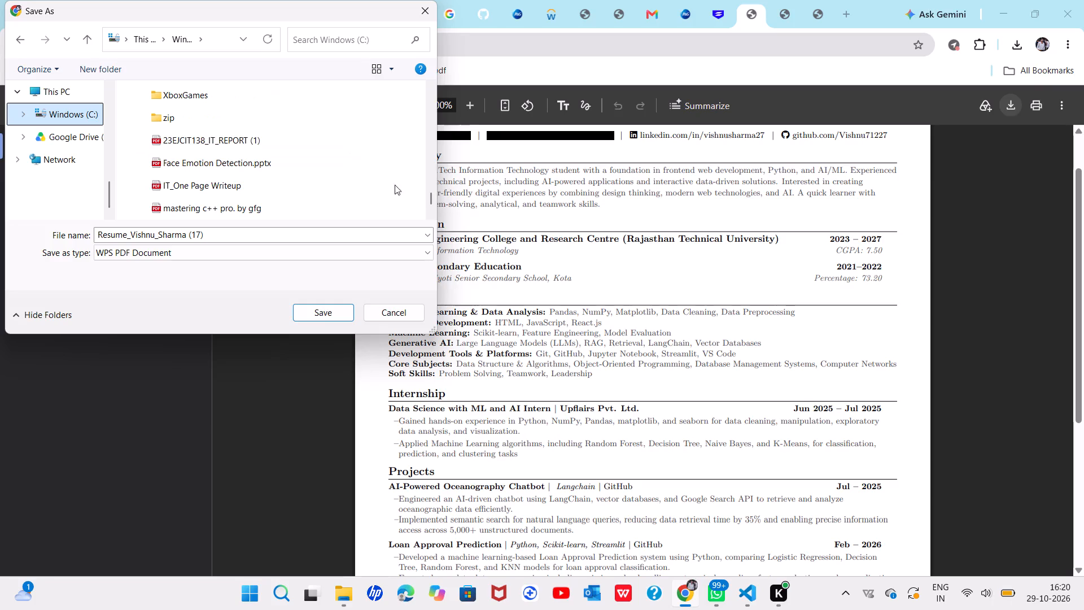
pyautogui.moveTo(430, 197); pyautogui.dragTo(430, 189)
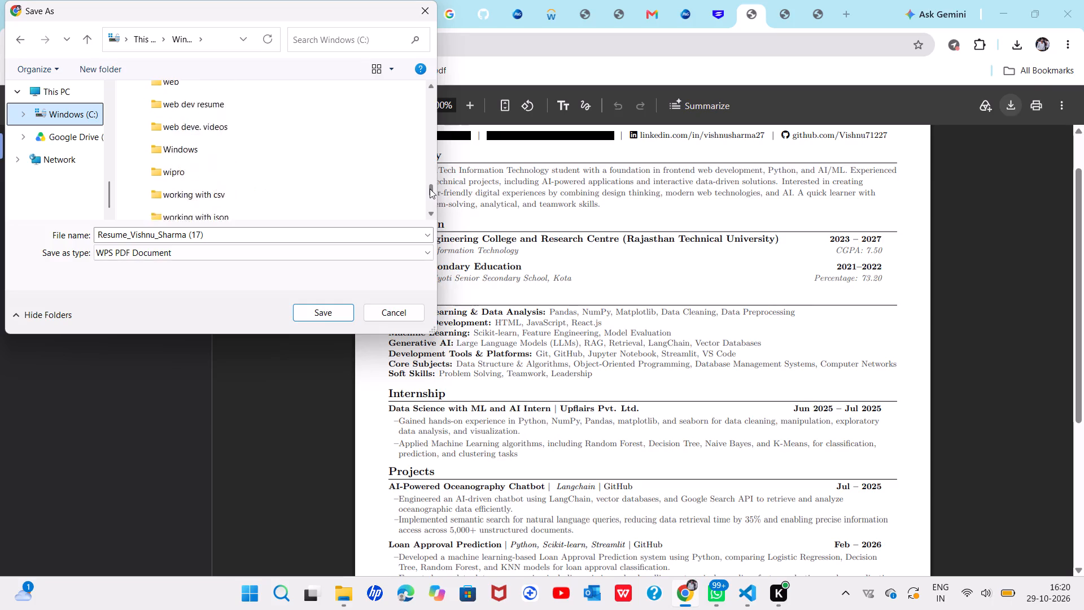
pyautogui.moveTo(430, 189); pyautogui.dragTo(430, 188)
pyautogui.doubleClick(243, 136)
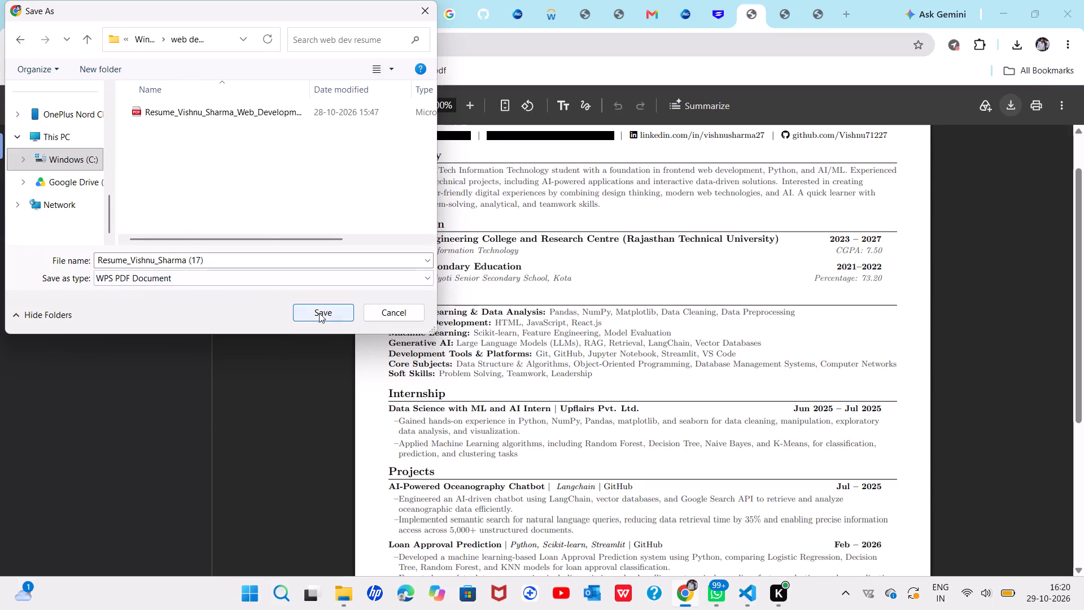
pyautogui.click(242, 165)
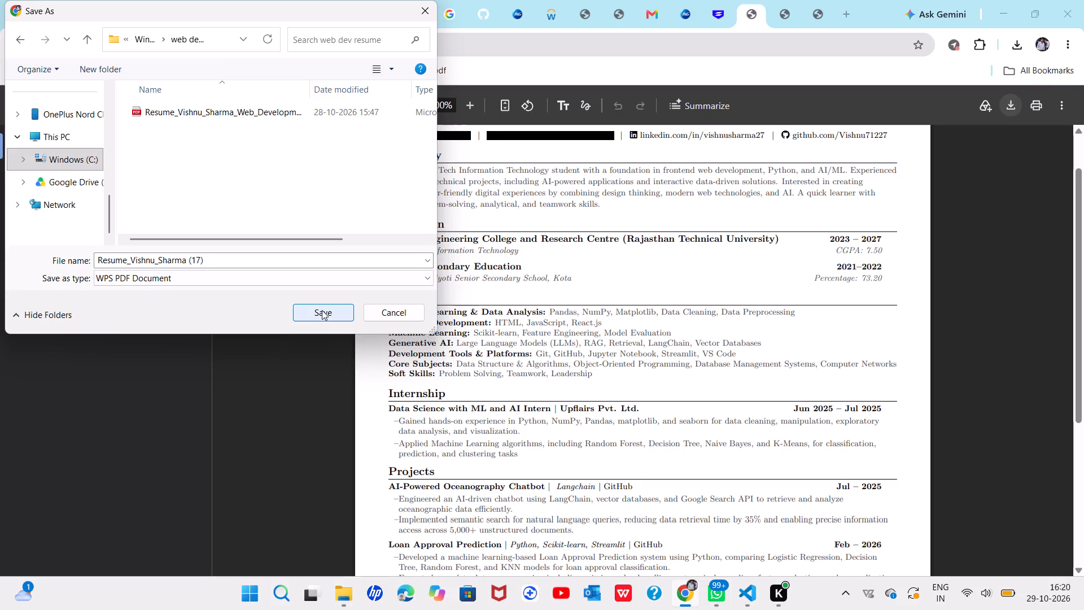
pyautogui.click(322, 310)
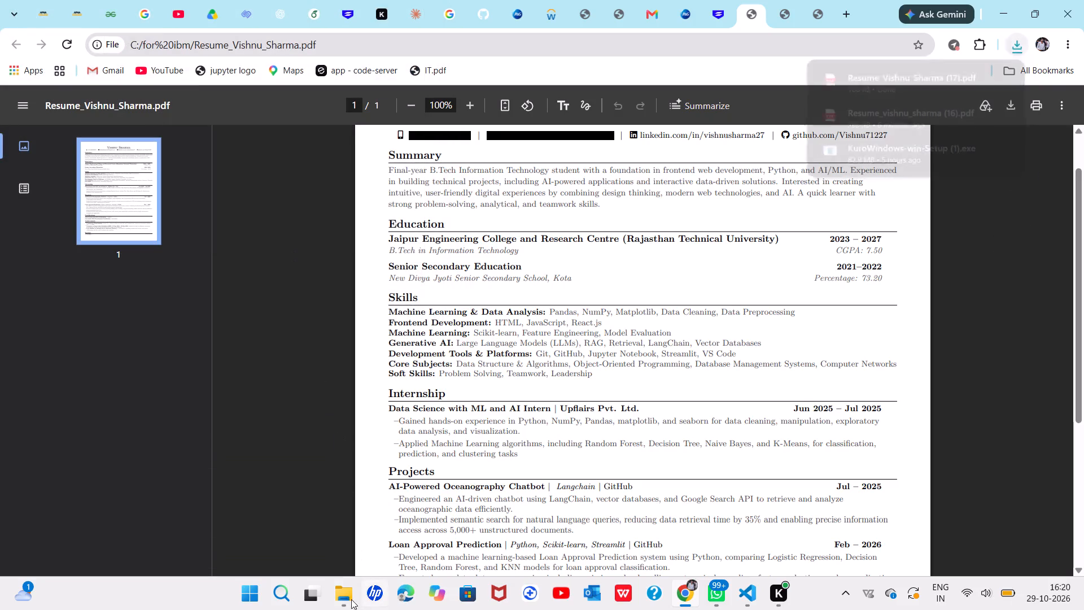
# Switch to File Explorer and delete the old web development resume PDF from the "web dev resume" folder.
pyautogui.click(325, 517)
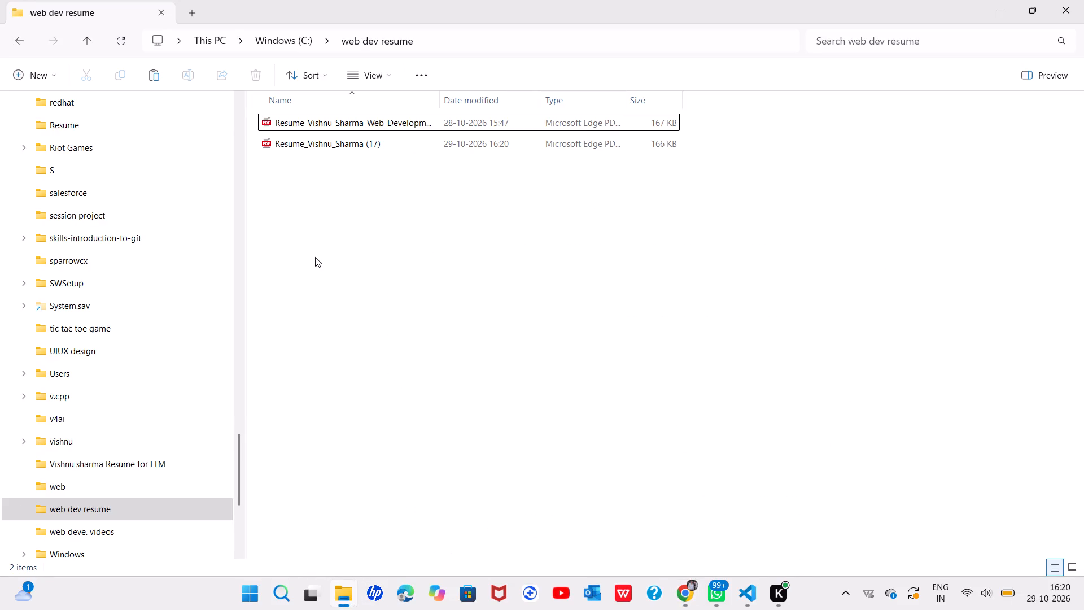
pyautogui.click(366, 127)
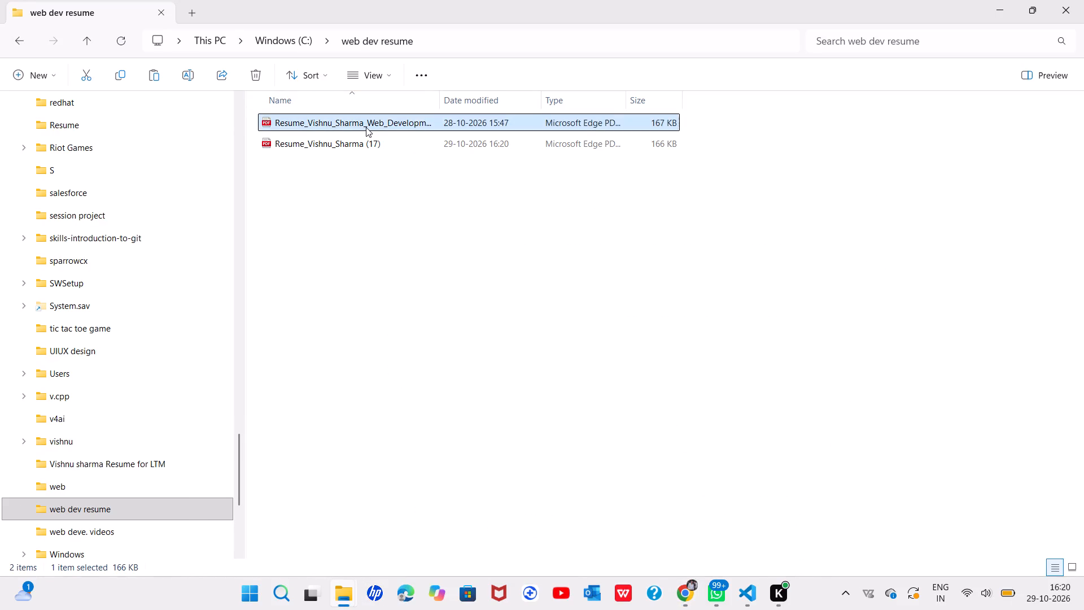
pyautogui.press('Delete')
# Open the resume PDF numbered (17) from the "web dev resume" folder.
pyautogui.click(366, 127)
pyautogui.rightClick(366, 127)
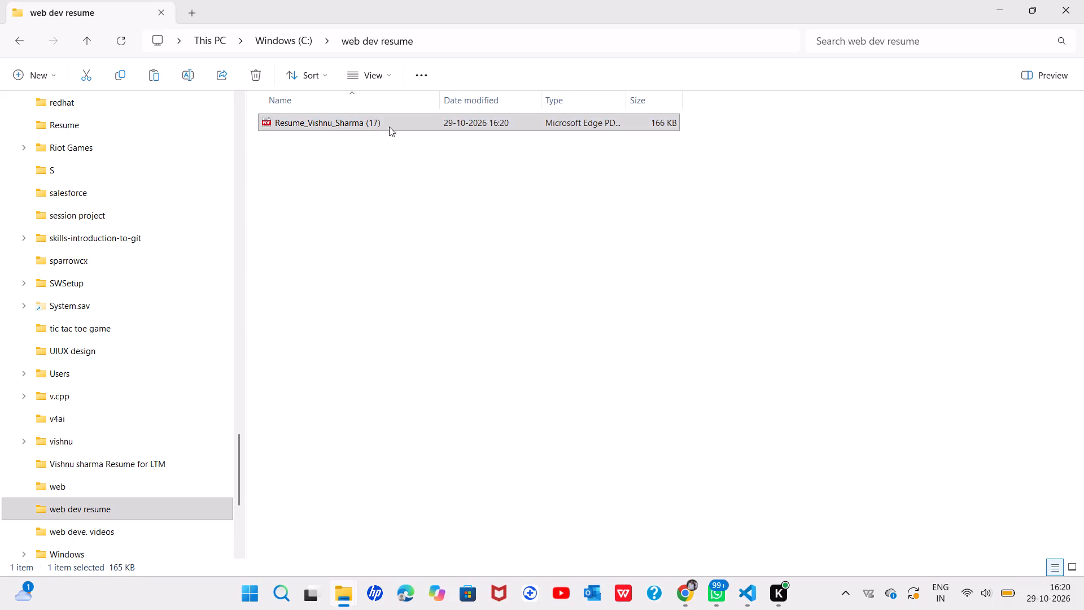
pyautogui.click(607, 211)
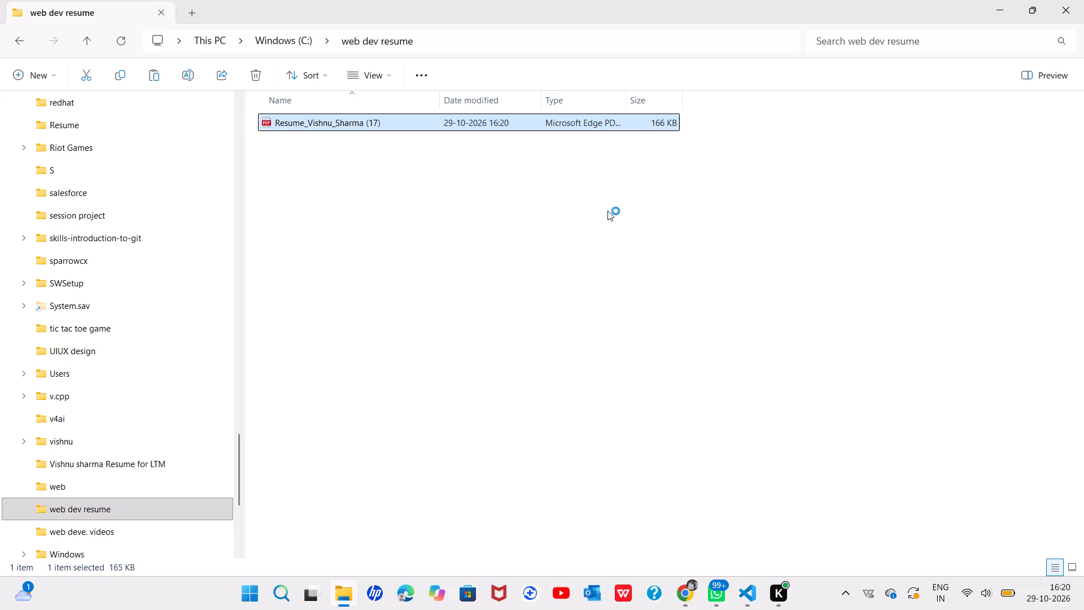
# Close the extra resume PDF tabs, including the Downloads copy numbered (15) and the "for ibm" copy, keeping the web dev copy numbered (17) open.
pyautogui.scroll(-3, 552, 305)
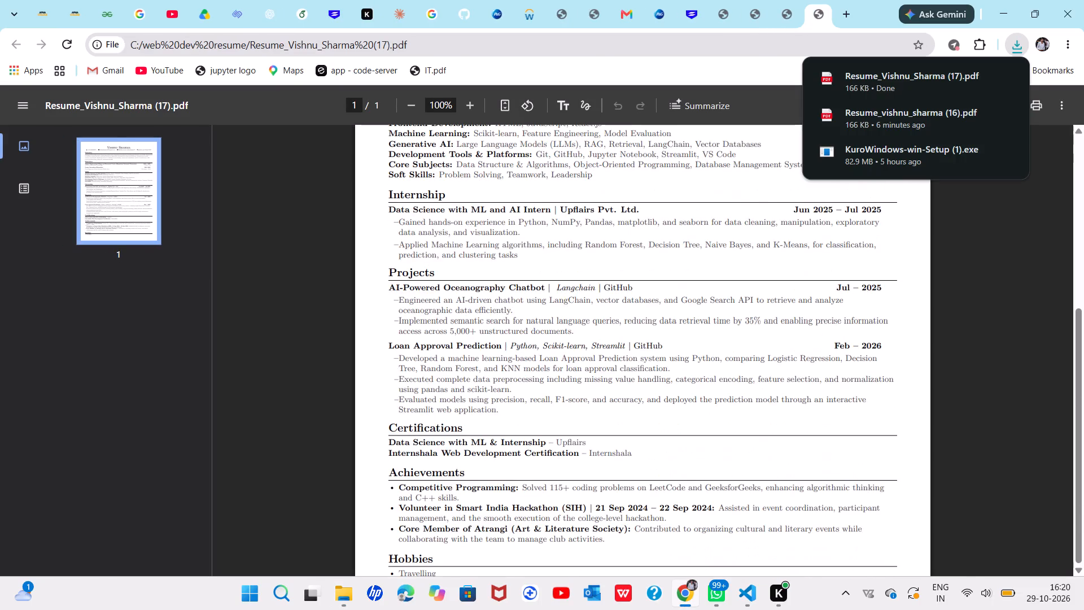
pyautogui.scroll(3, 541, 347)
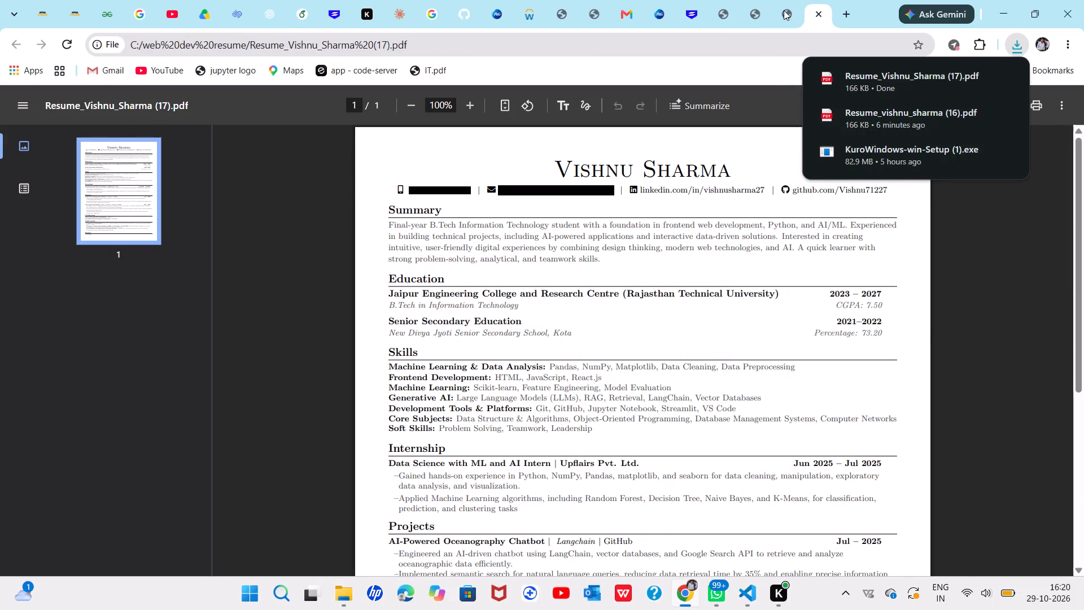
pyautogui.click(783, 12)
pyautogui.click(786, 12)
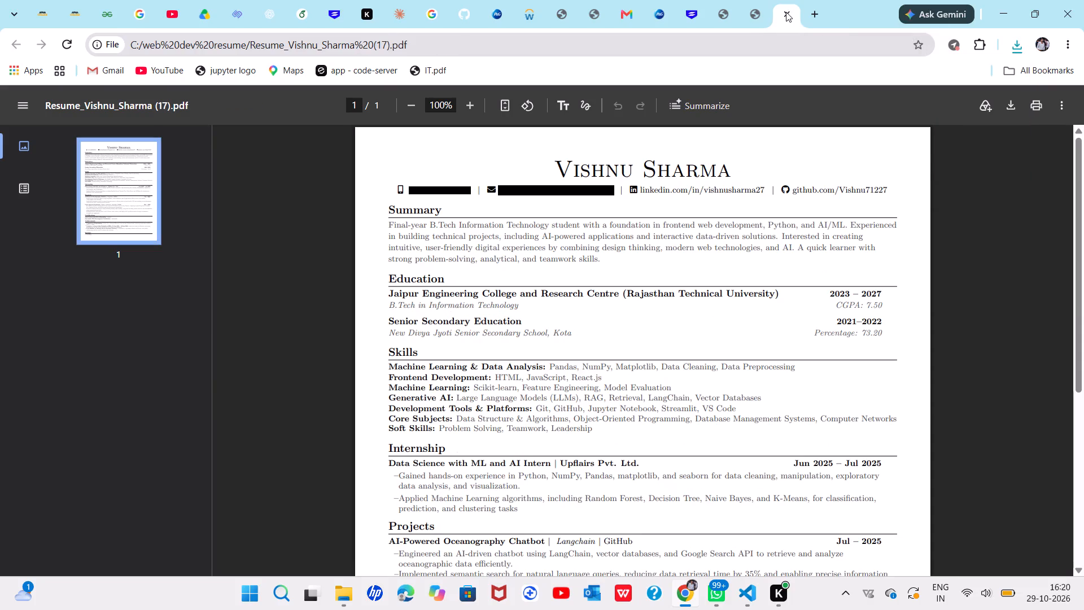
pyautogui.click(759, 20)
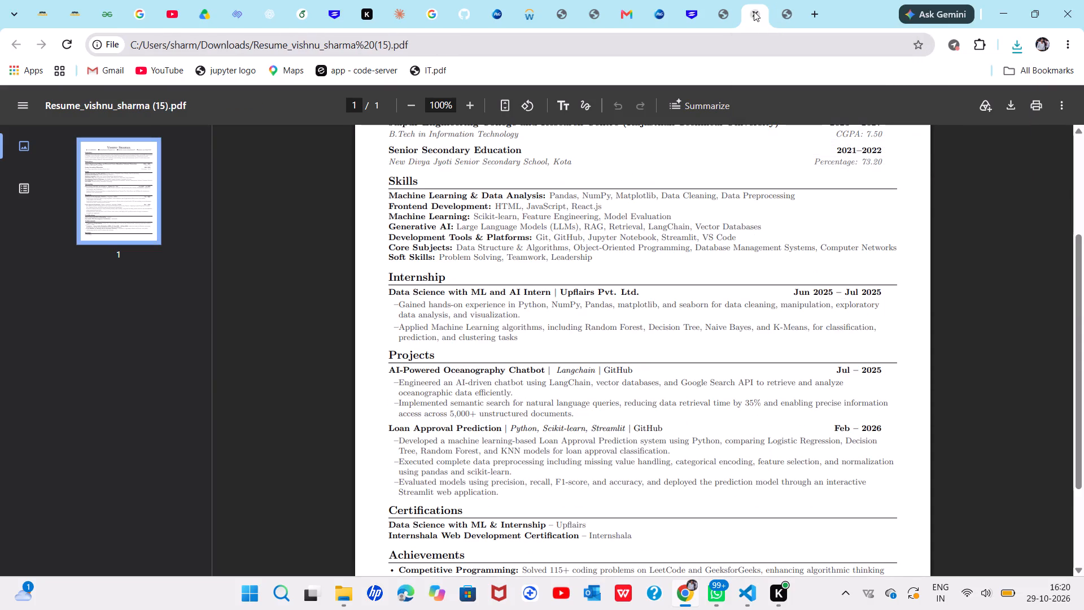
pyautogui.click(754, 11)
pyautogui.click(730, 15)
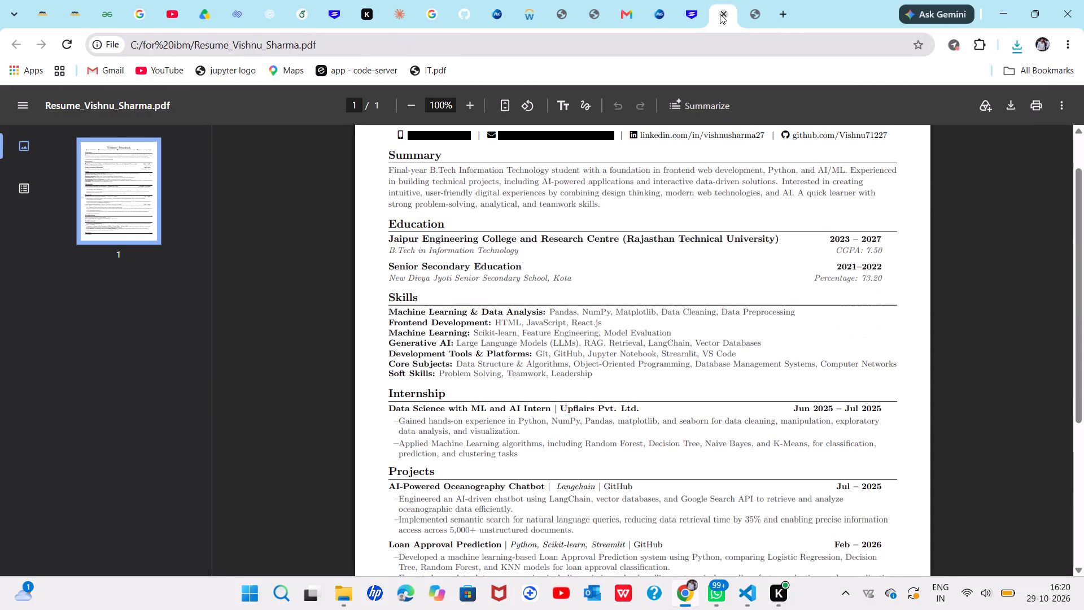
pyautogui.click(720, 14)
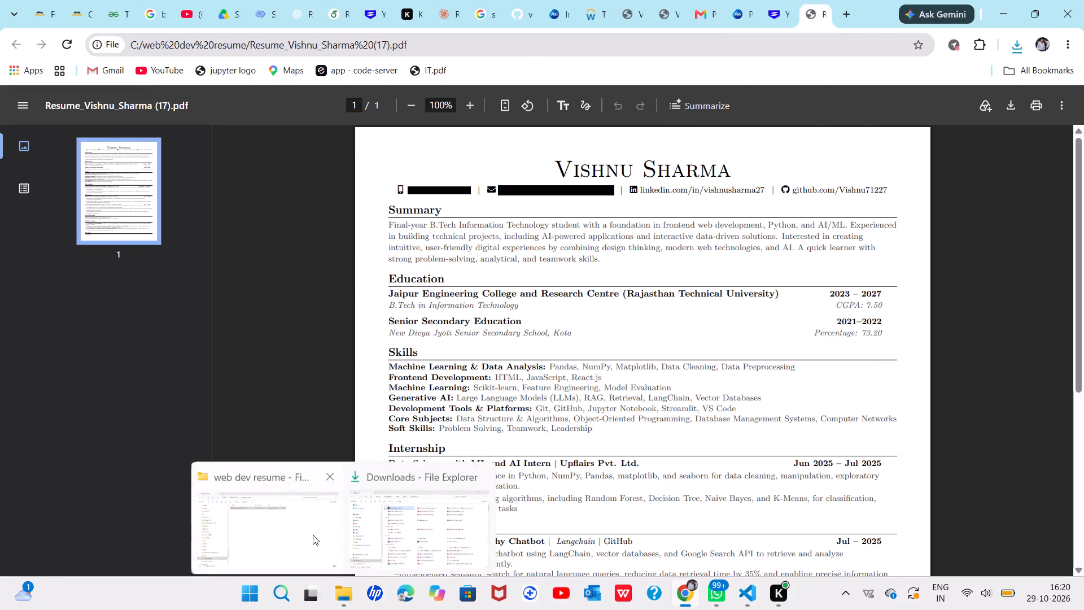
# Open the resume PDF from the "for ibm" folder in Google Chrome and examine it through the Achievements and Hobbies sections.
pyautogui.click(313, 535)
pyautogui.scroll(5, 94, 237)
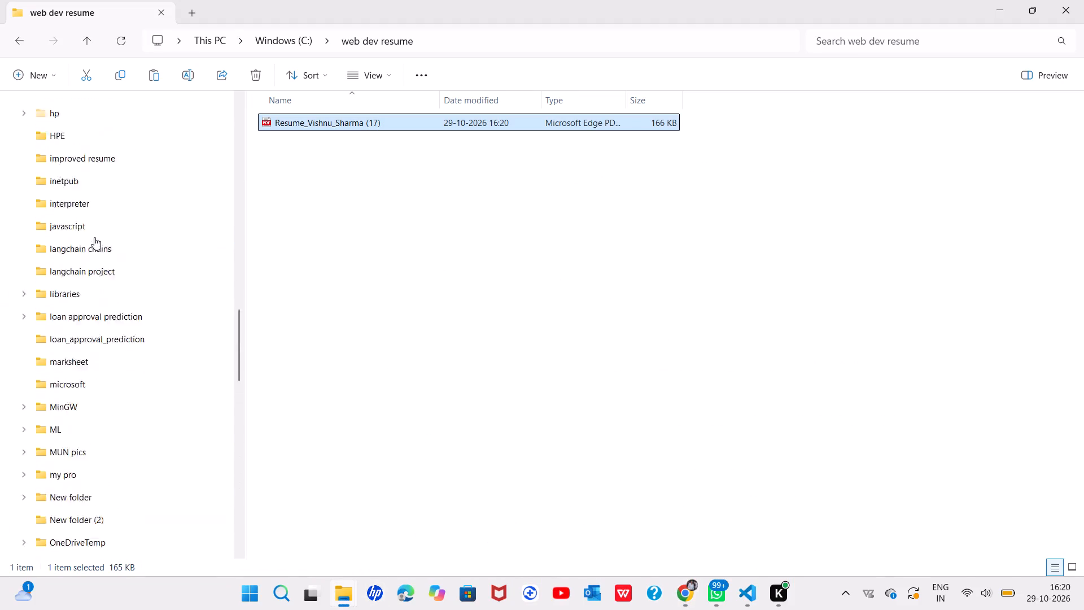
pyautogui.scroll(-2, 94, 237)
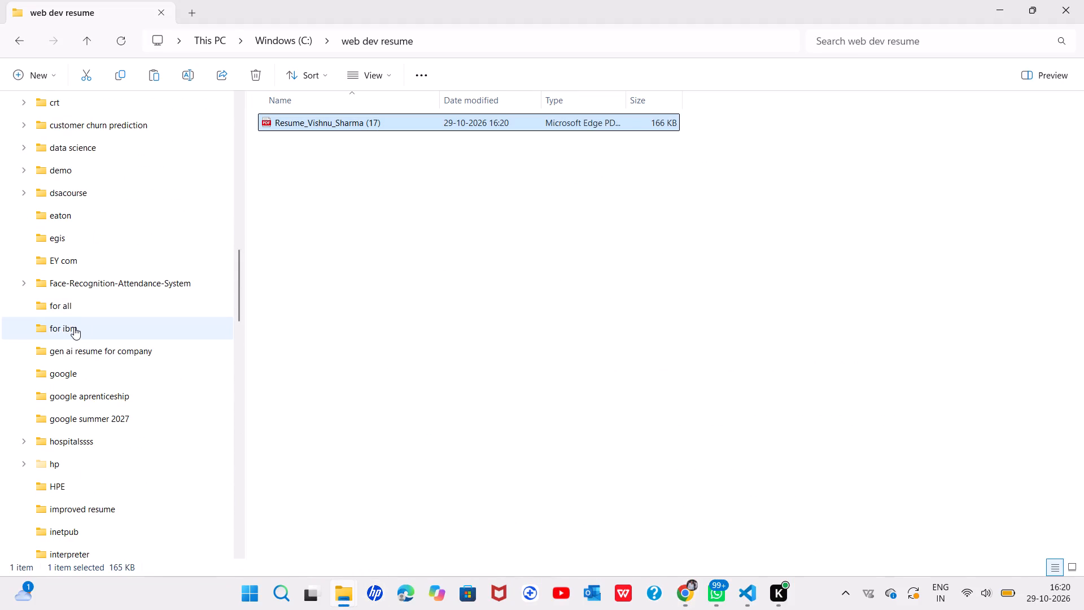
pyautogui.doubleClick(74, 327)
pyautogui.click(321, 127)
pyautogui.rightClick(321, 127)
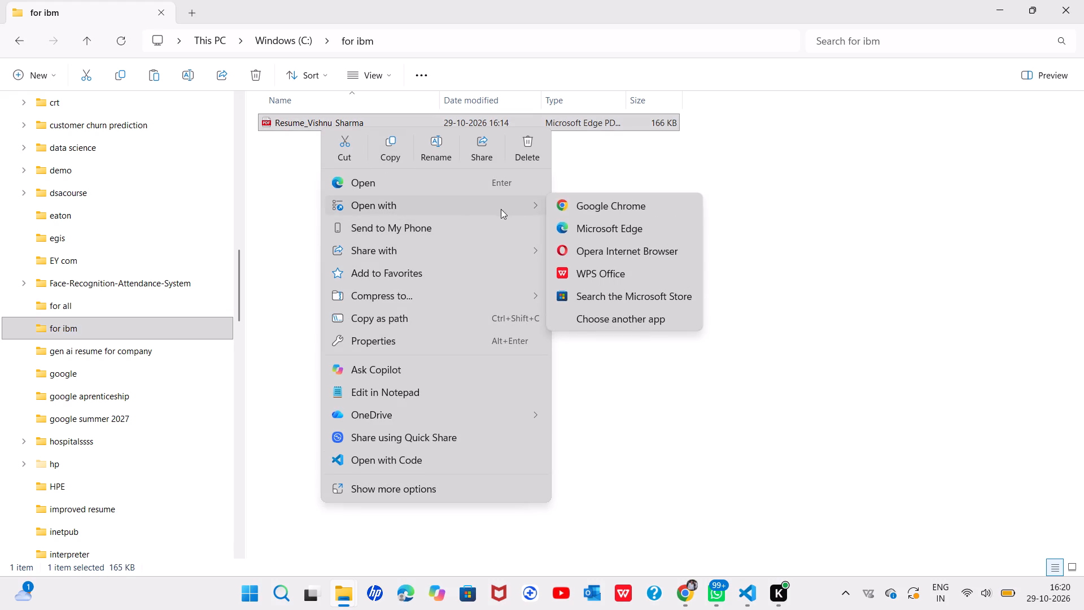
pyautogui.click(565, 210)
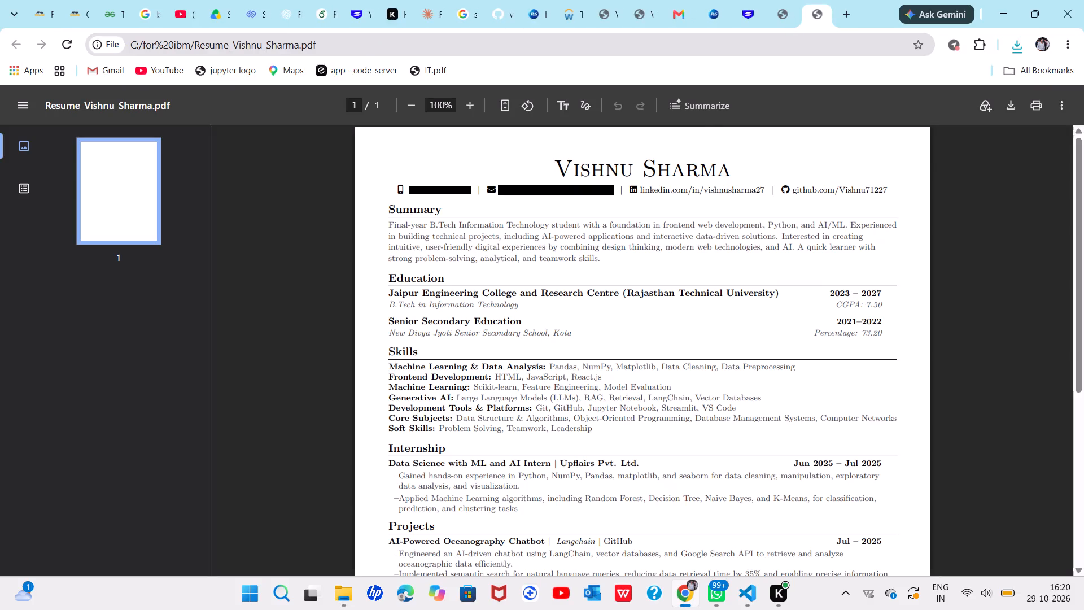
pyautogui.scroll(-1, 540, 315)
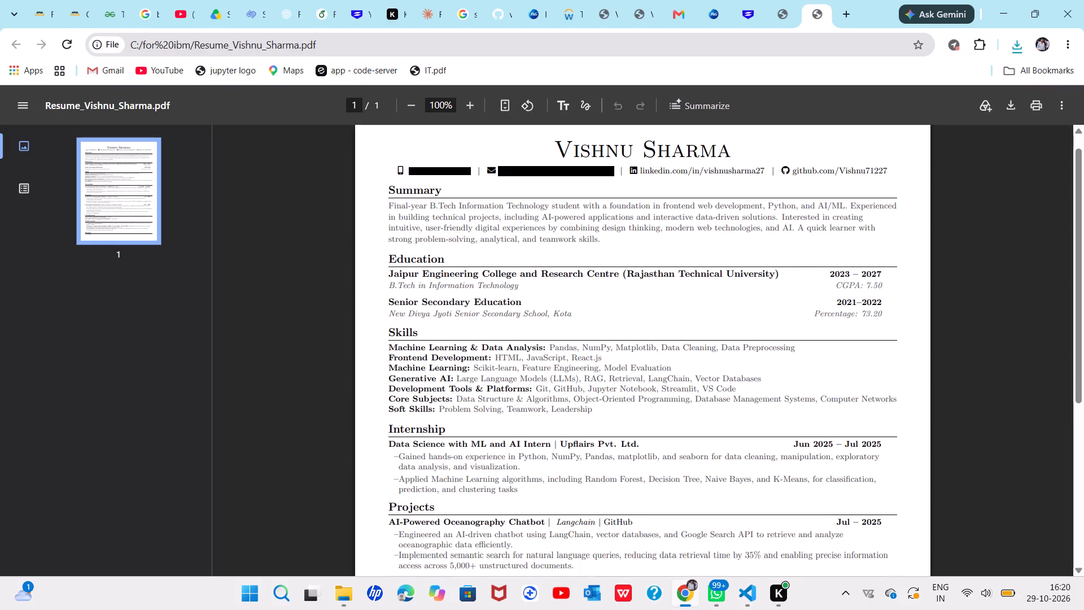
pyautogui.scroll(-2, 536, 350)
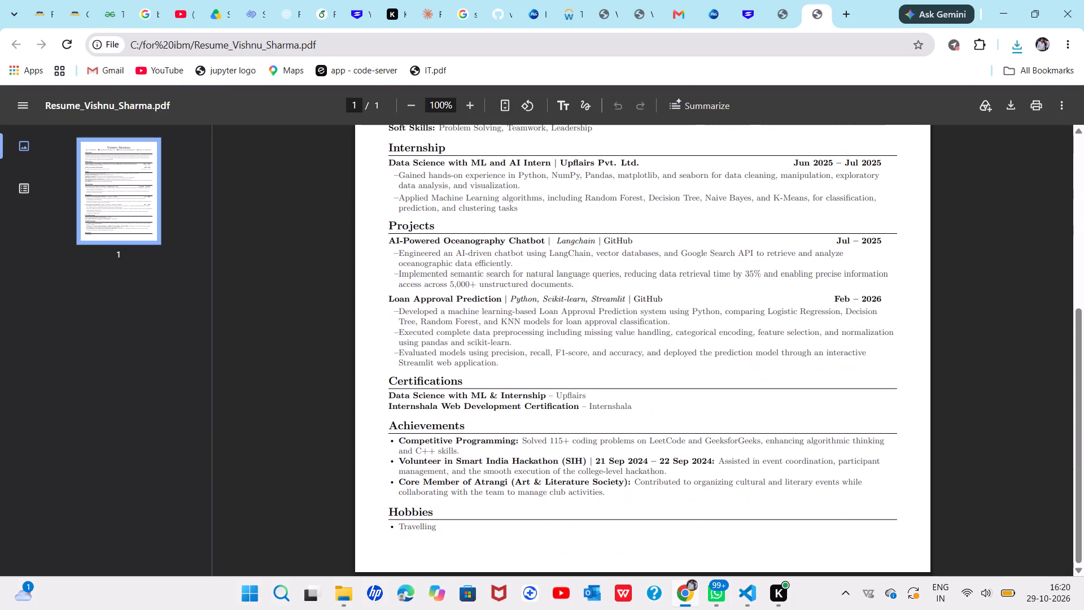
pyautogui.scroll(2, 536, 350)
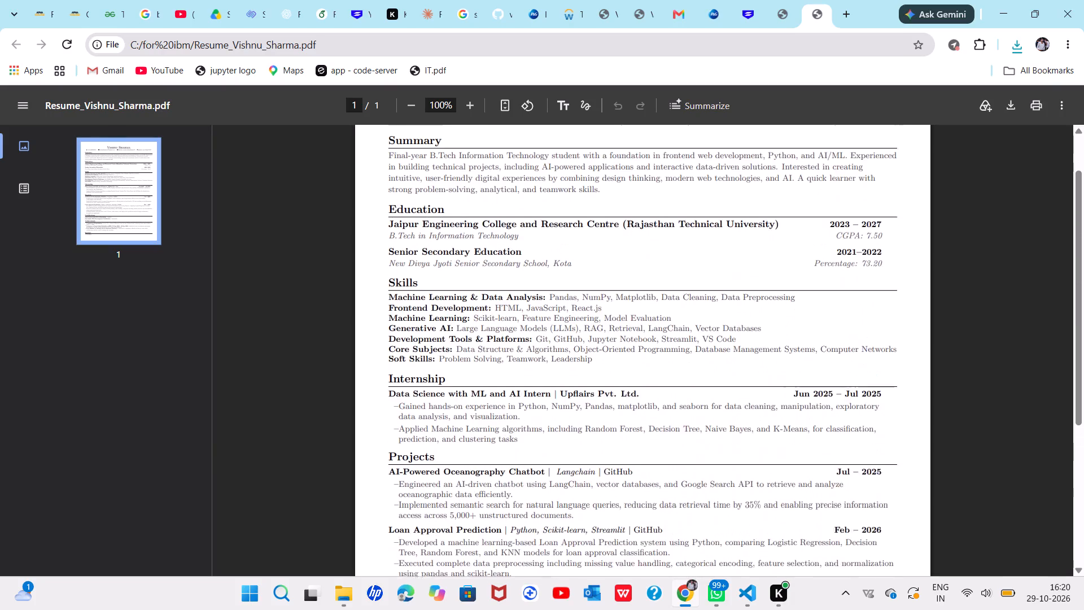
pyautogui.scroll(1, 536, 350)
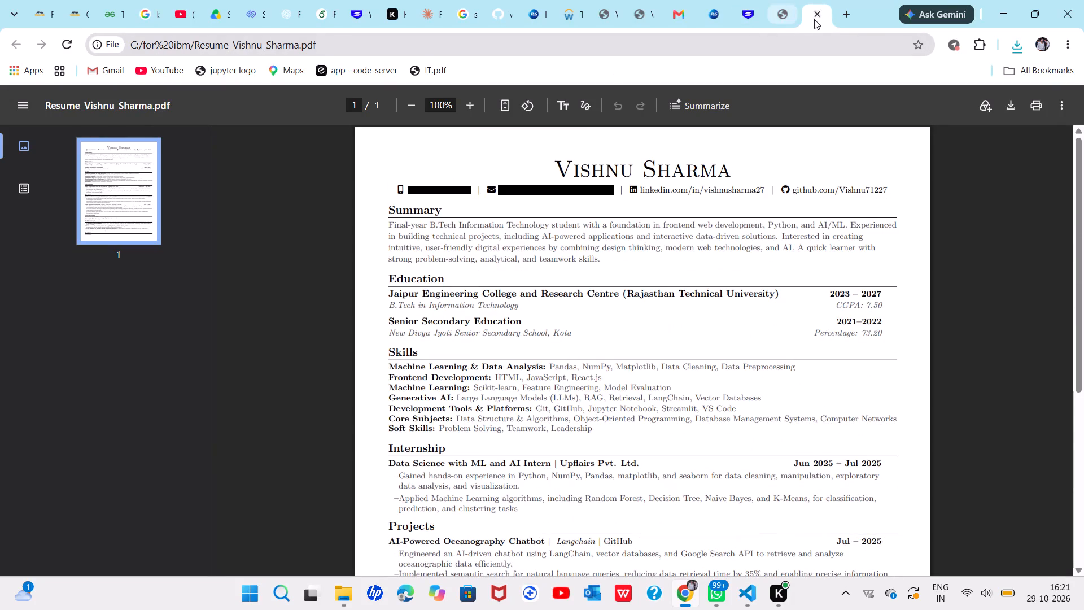
pyautogui.click(823, 13)
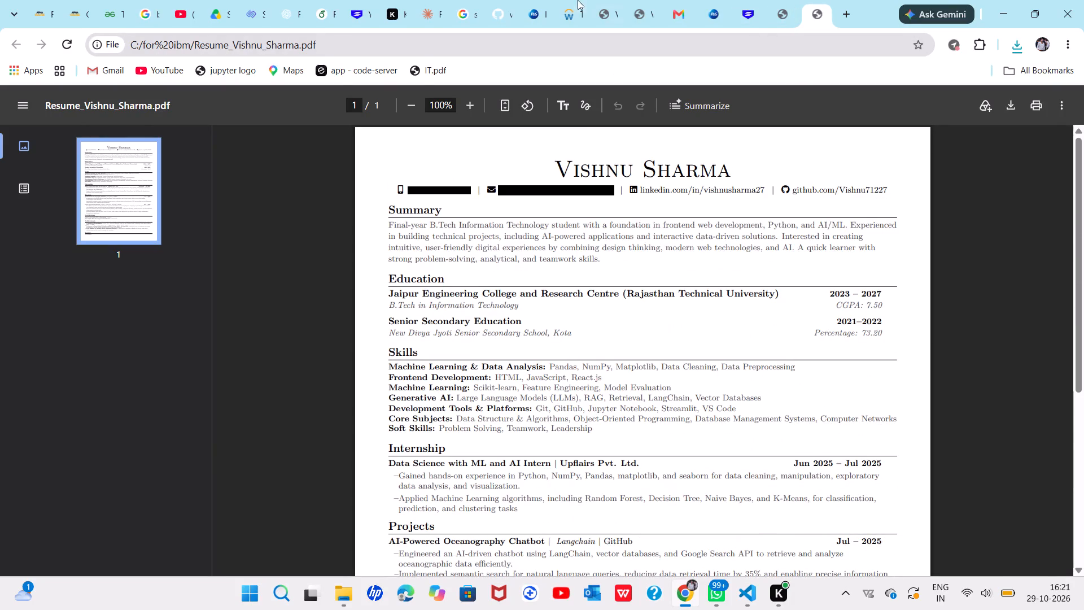
# Switch to the Overleaf resume project and delete the Frontend Development line from the Skills section of main.tex.
pyautogui.click(309, 16)
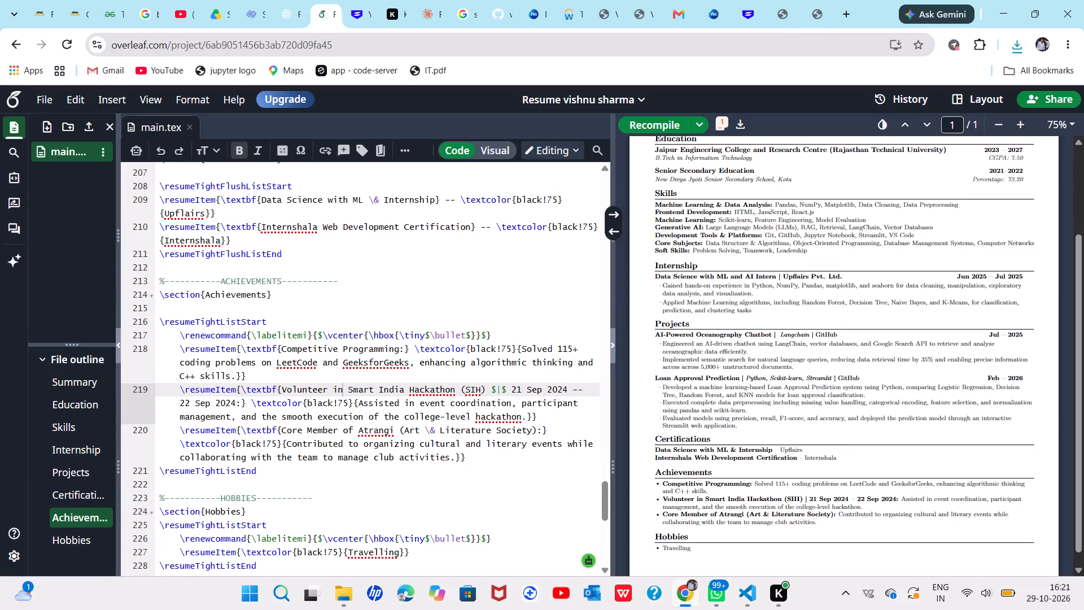
pyautogui.scroll(7, 313, 332)
pyautogui.scroll(-1, 313, 332)
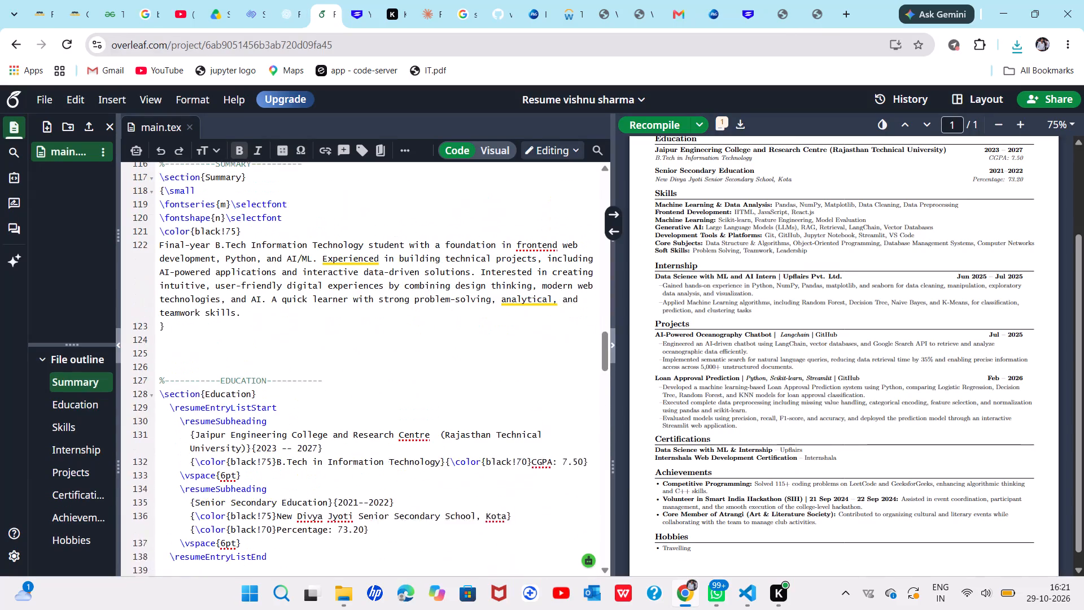
pyautogui.scroll(-1, 313, 332)
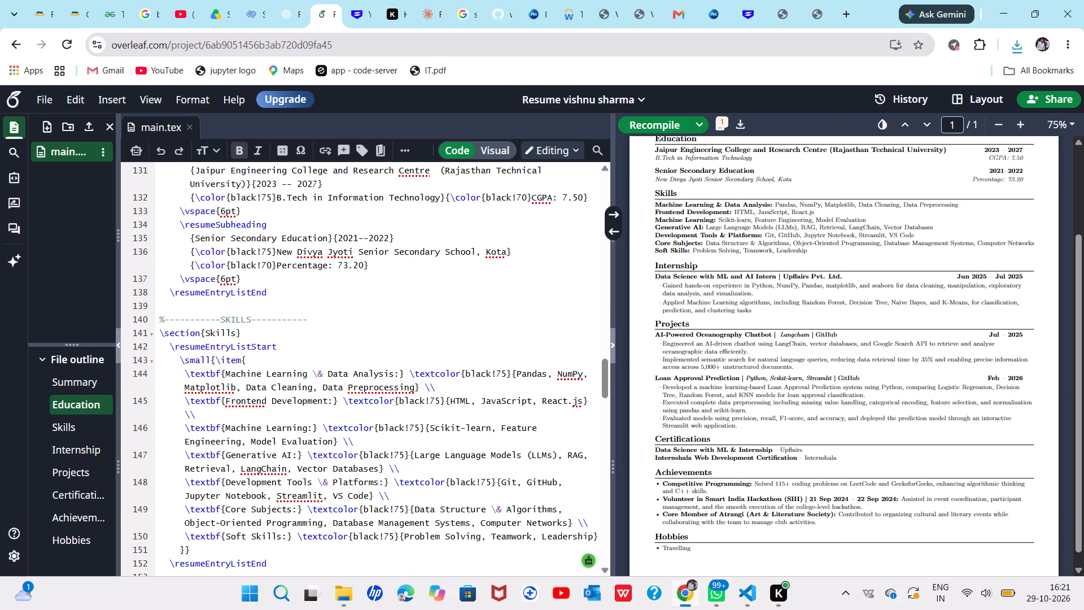
pyautogui.moveTo(182, 382); pyautogui.dragTo(203, 393)
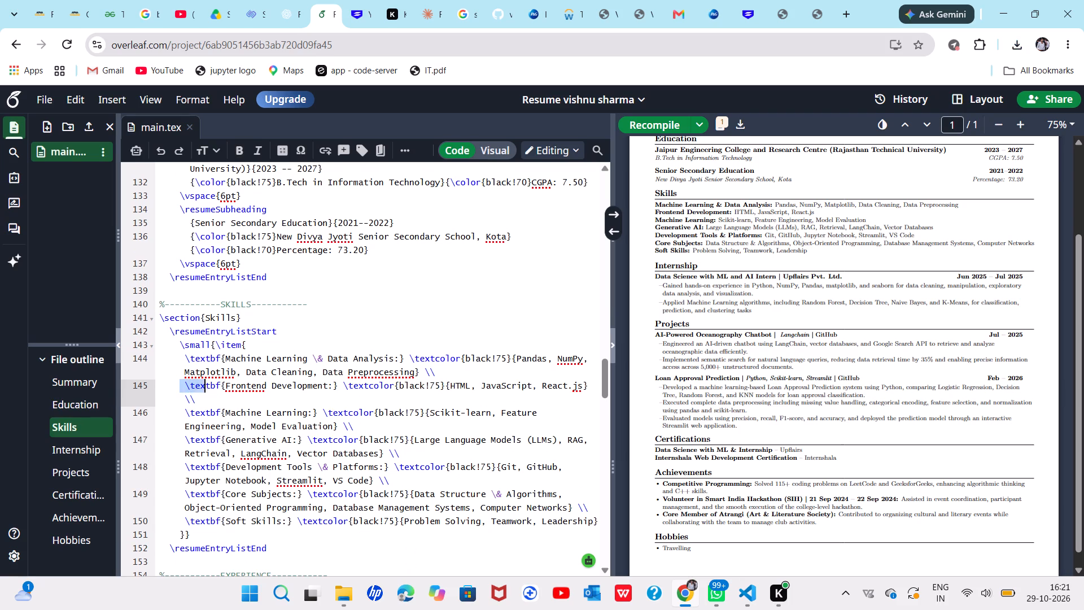
pyautogui.moveTo(203, 393); pyautogui.dragTo(202, 396)
pyautogui.press('BackSpace')
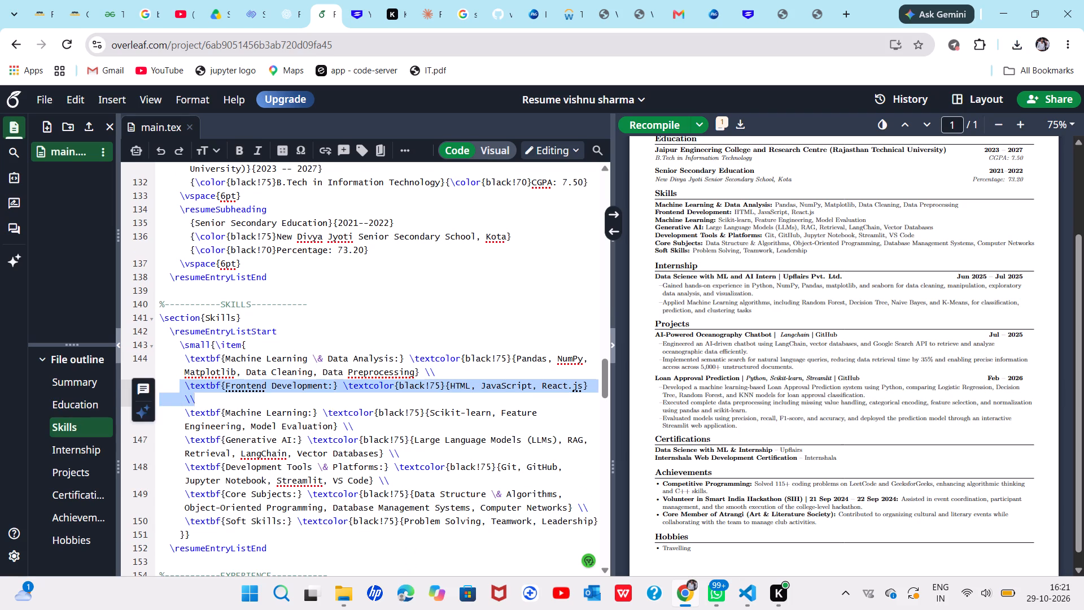
pyautogui.press('BackSpace')
pyautogui.press('BackSpace')
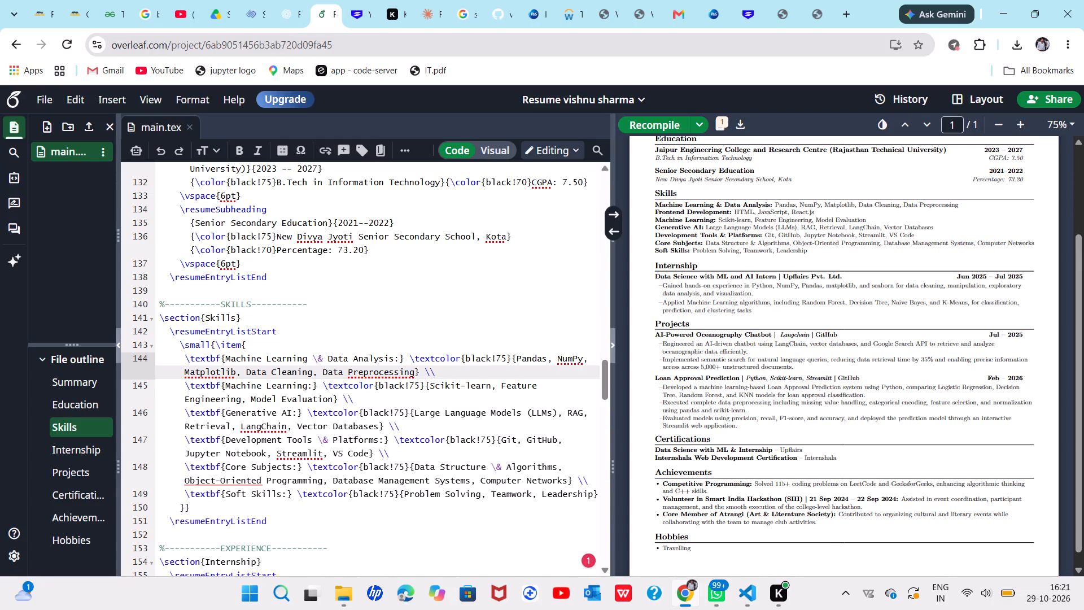
# Recompile the resume and check the Skills section in the PDF preview.
pyautogui.click(652, 128)
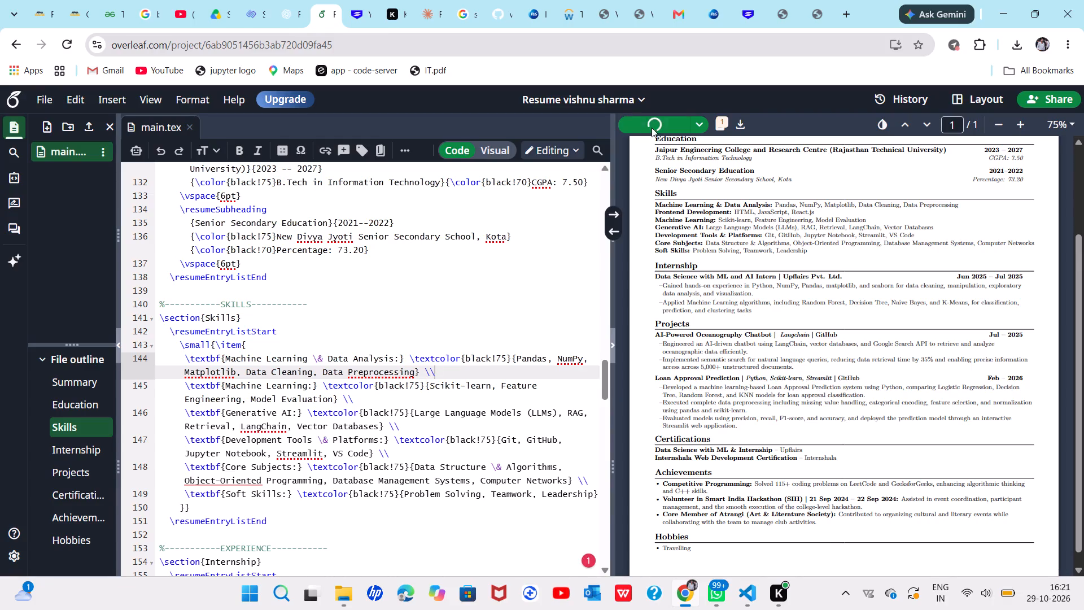
pyautogui.scroll(-1, 697, 271)
pyautogui.scroll(1, 697, 271)
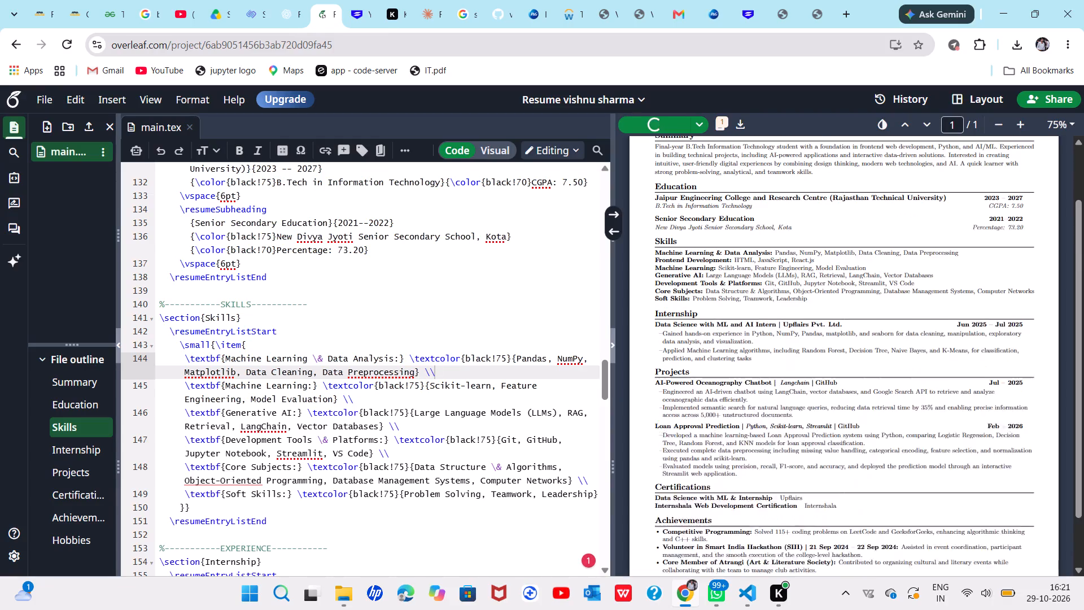
pyautogui.scroll(-1, 697, 271)
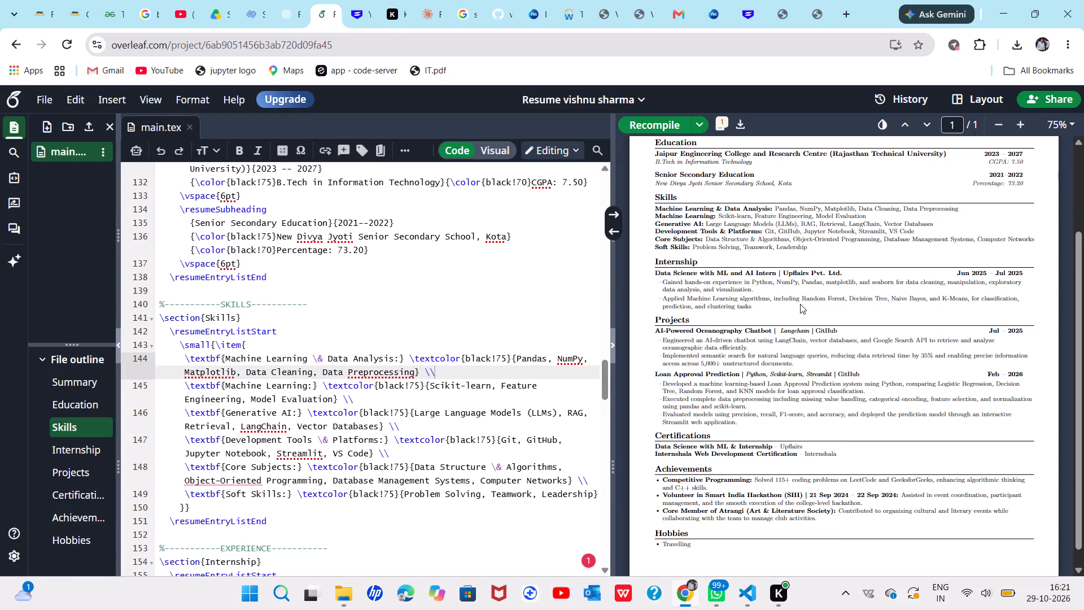
# Review the open "for ibm" and "web dev resume" PDFs, and examine the Overleaf source from the Summary through the Projects section.
pyautogui.click(810, 13)
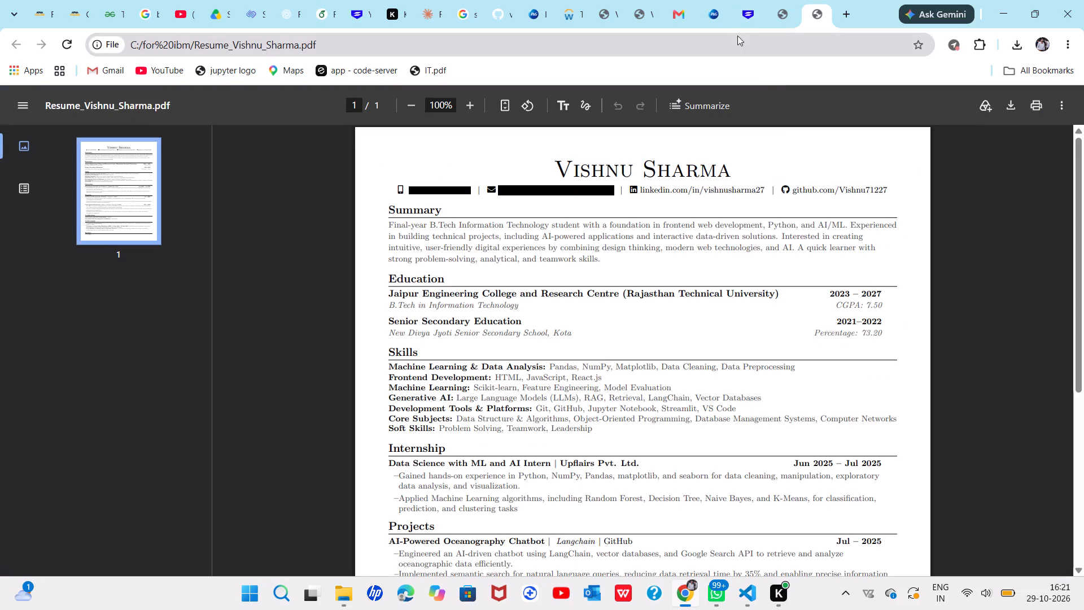
pyautogui.click(780, 18)
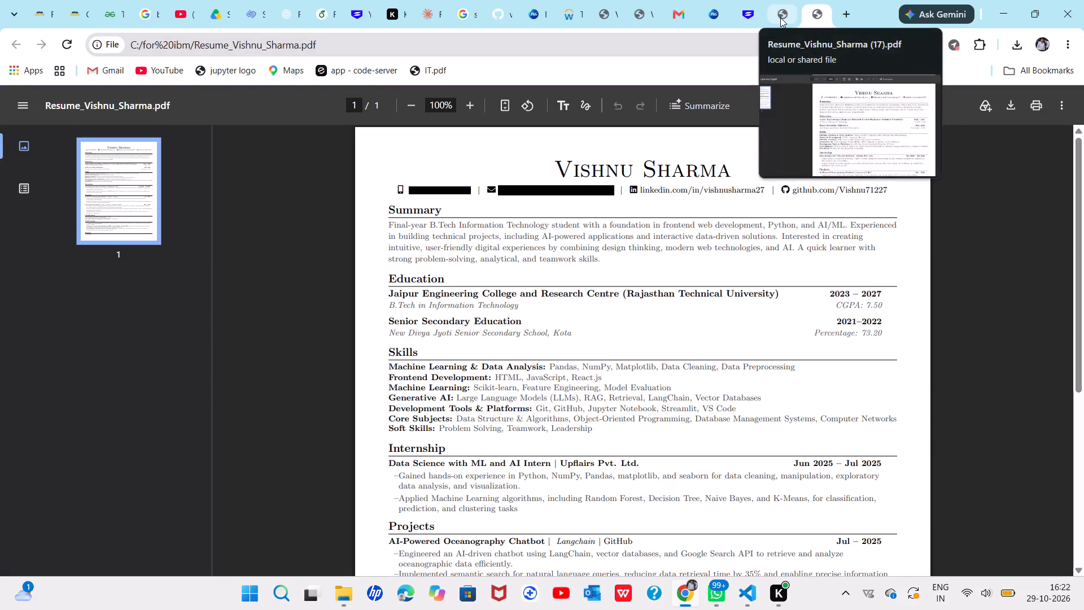
pyautogui.click(315, 13)
pyautogui.scroll(1, 436, 379)
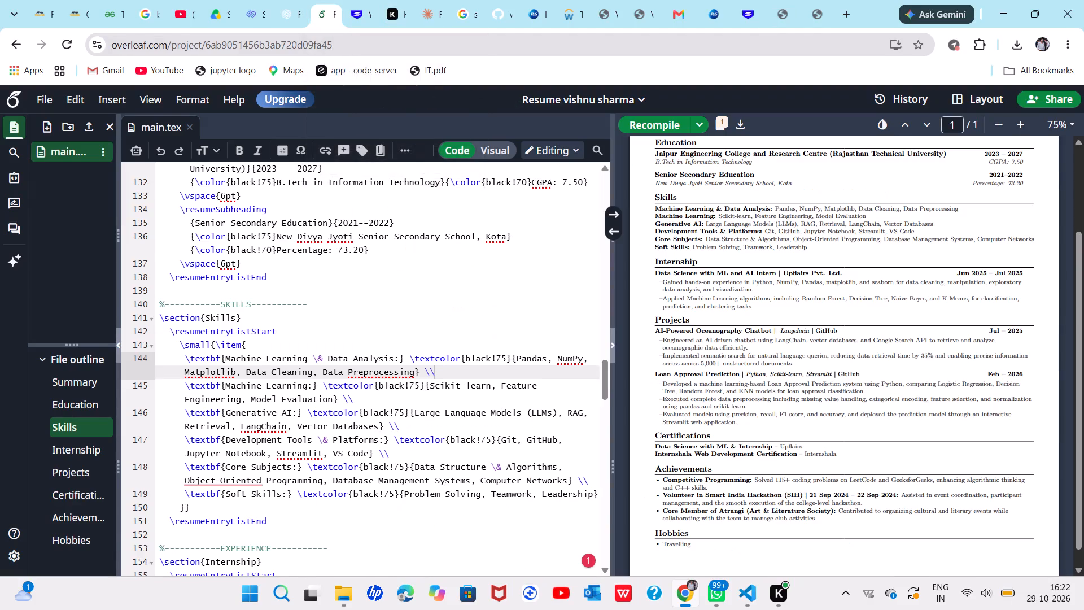
pyautogui.scroll(3, 436, 379)
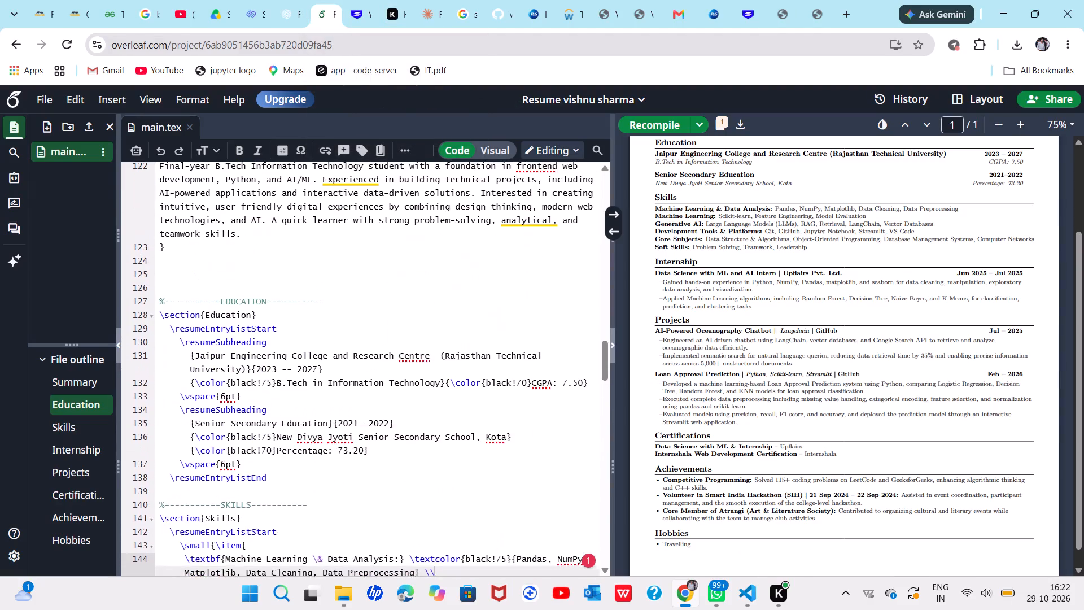
pyautogui.scroll(1, 436, 379)
pyautogui.scroll(-2, 436, 379)
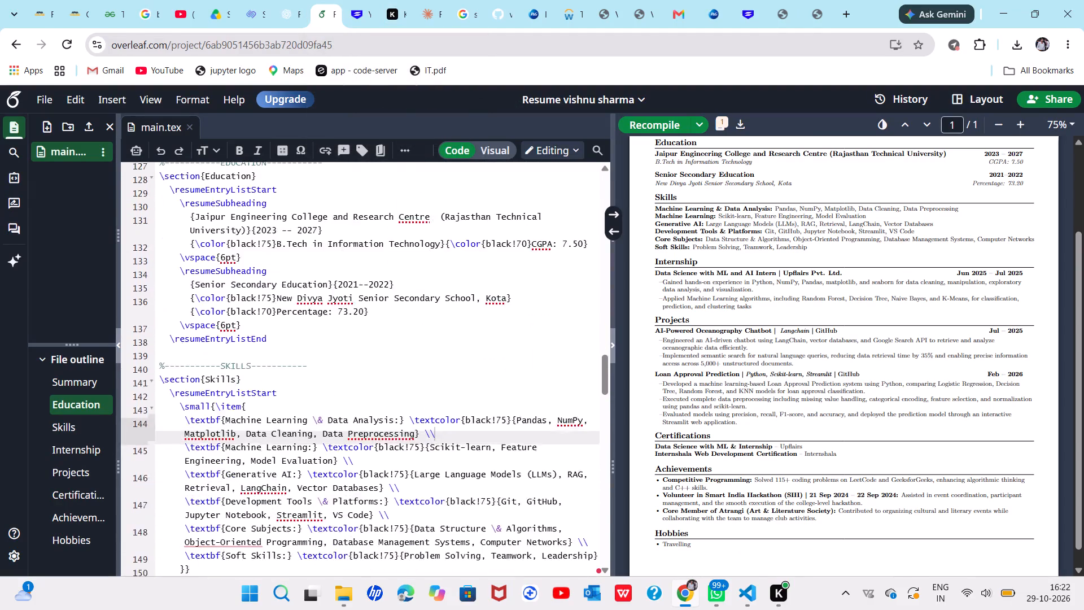
pyautogui.scroll(-1, 436, 379)
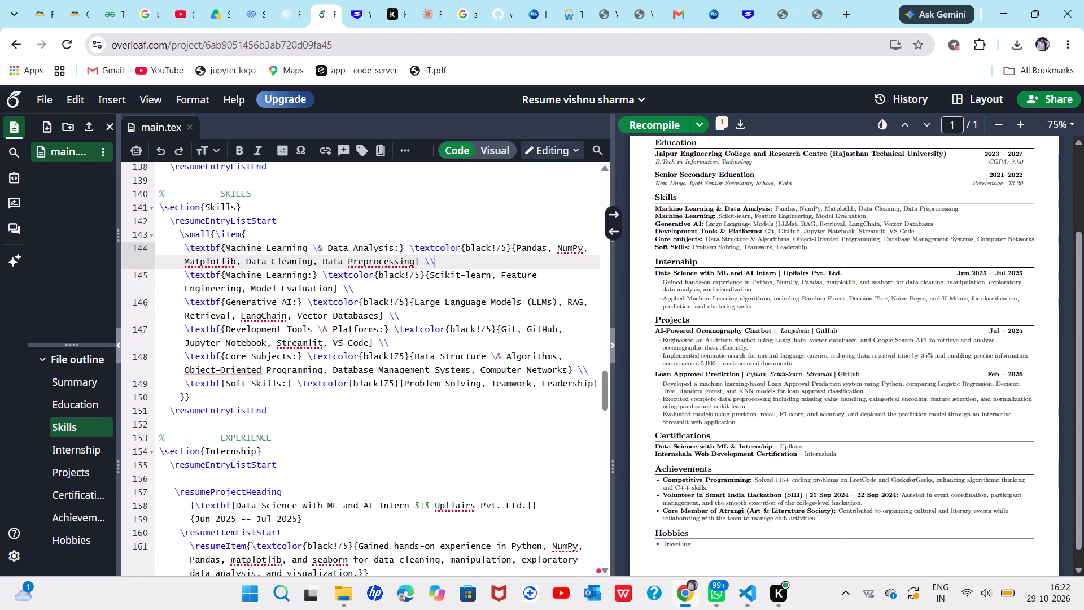
pyautogui.scroll(-2, 436, 379)
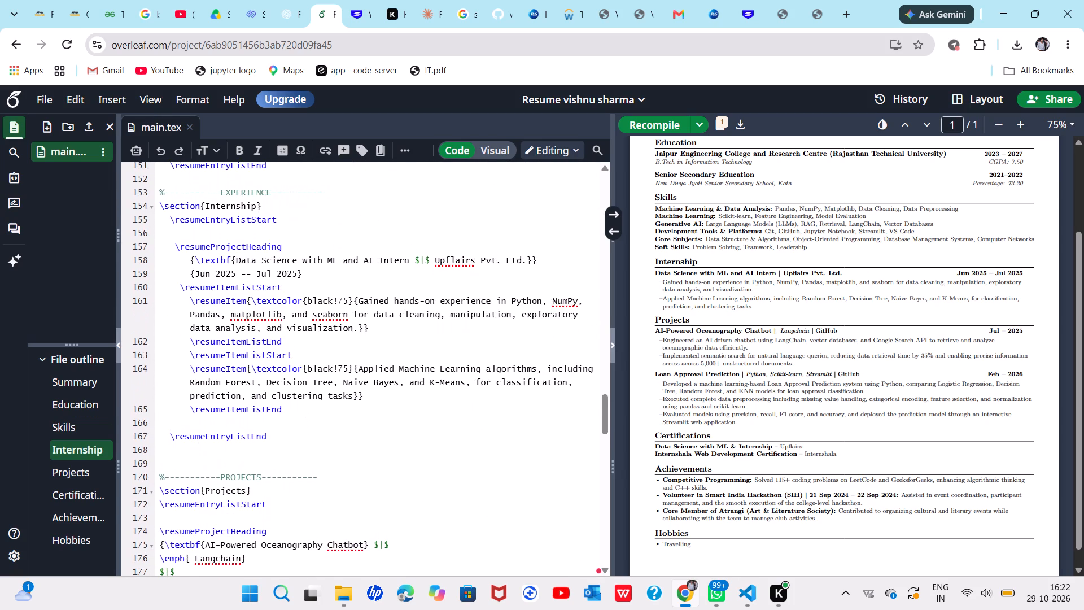
pyautogui.scroll(-1, 396, 417)
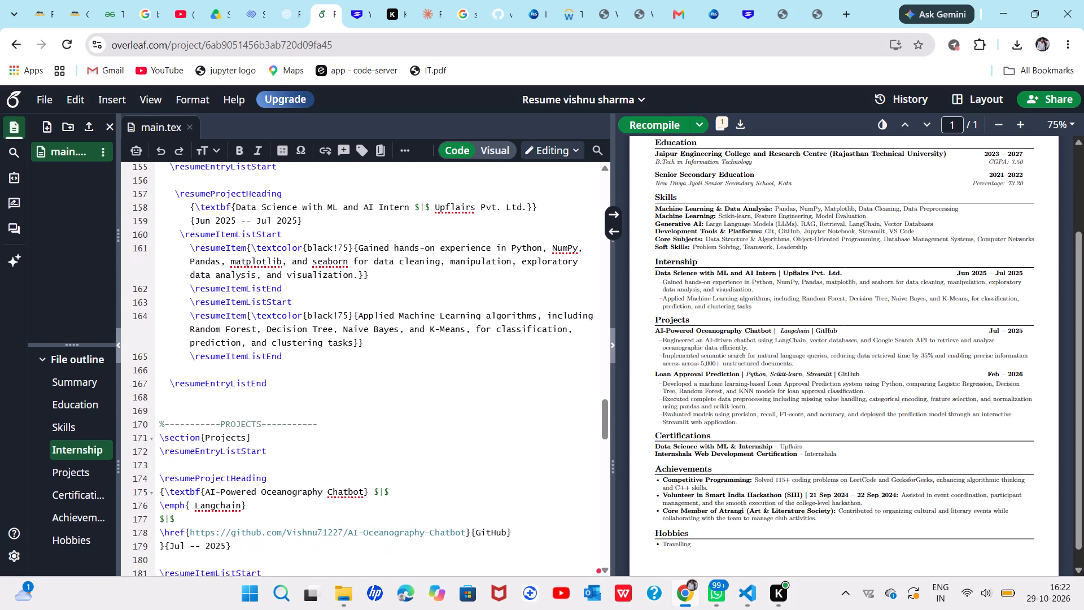
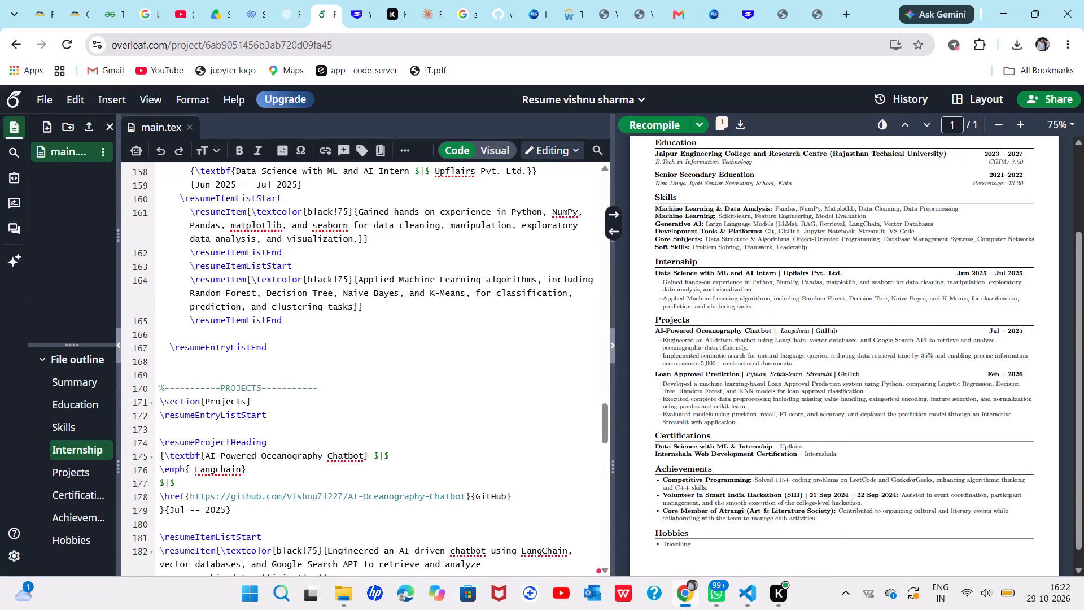
# Review the compiled resume in the PDF preview from the Summary through the Hobbies section.
pyautogui.scroll(2, 718, 337)
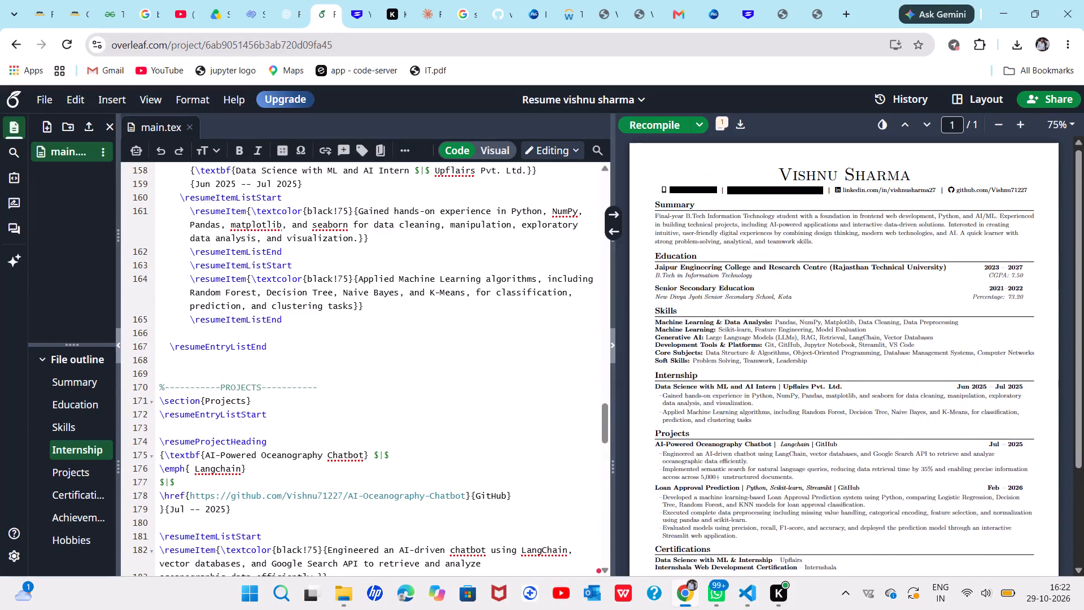
pyautogui.scroll(1, 718, 337)
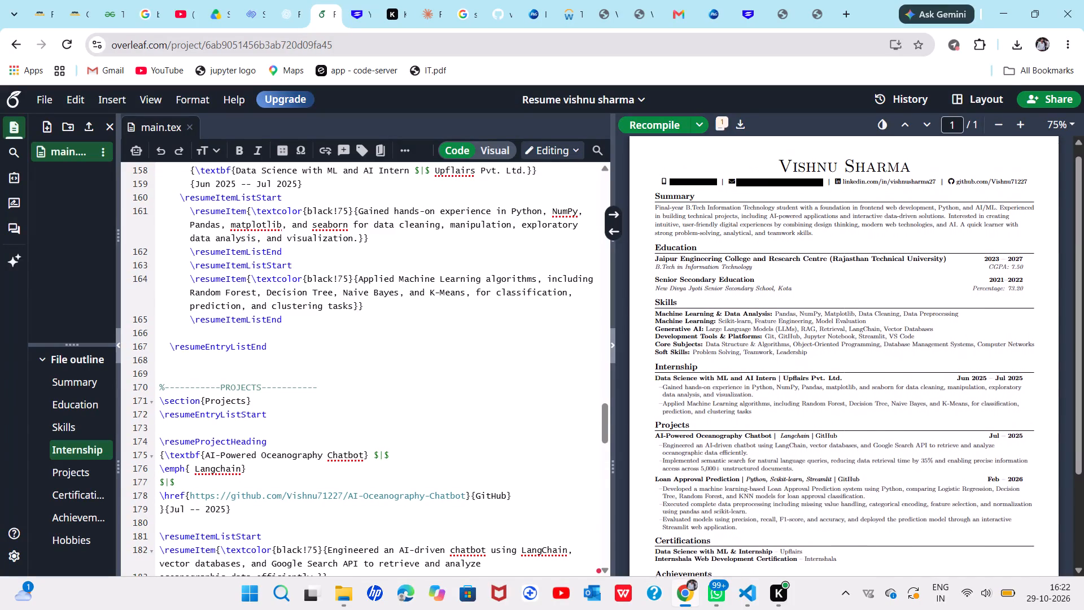
pyautogui.scroll(-1, 718, 337)
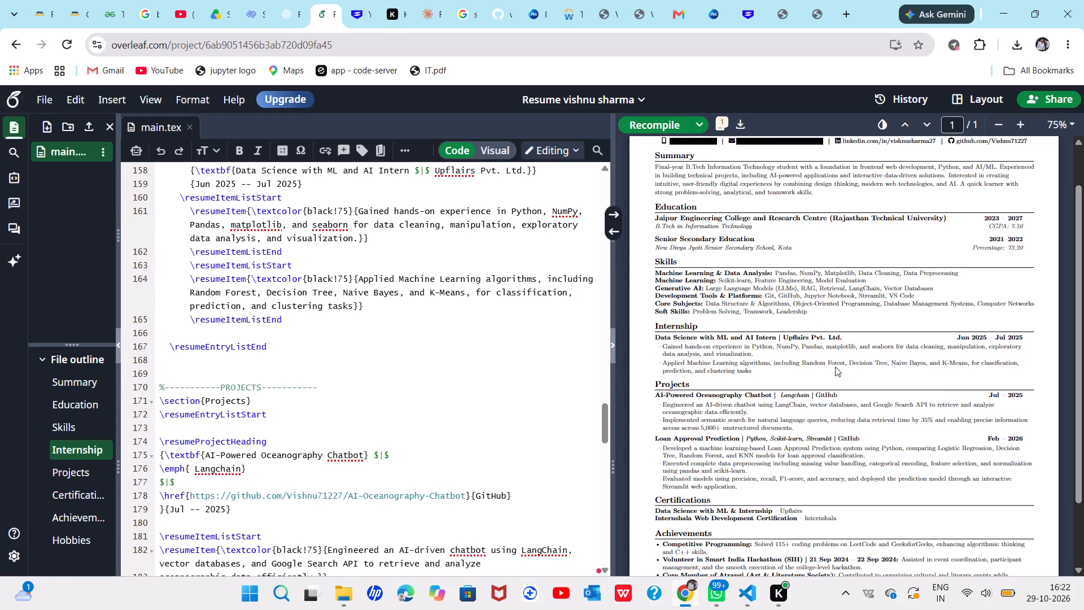
pyautogui.scroll(-3, 835, 367)
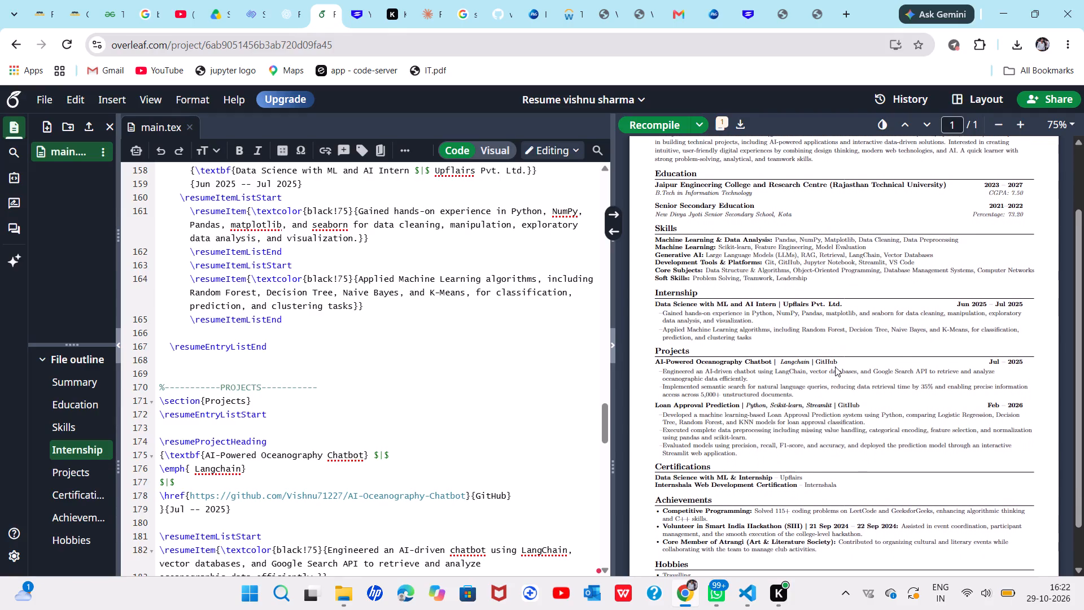
pyautogui.scroll(-2, 835, 367)
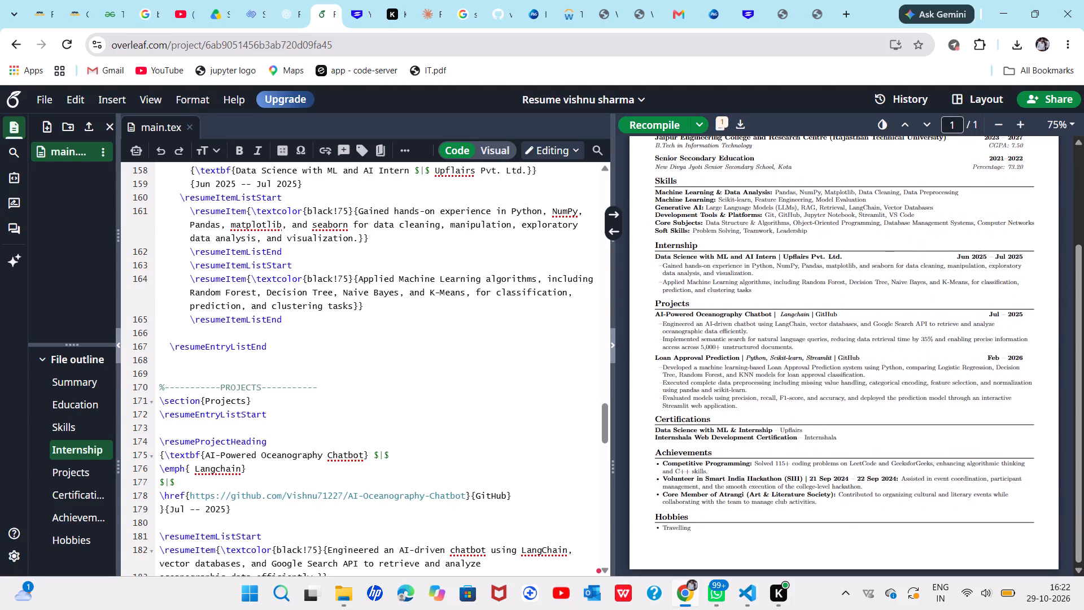
pyautogui.scroll(2, 786, 290)
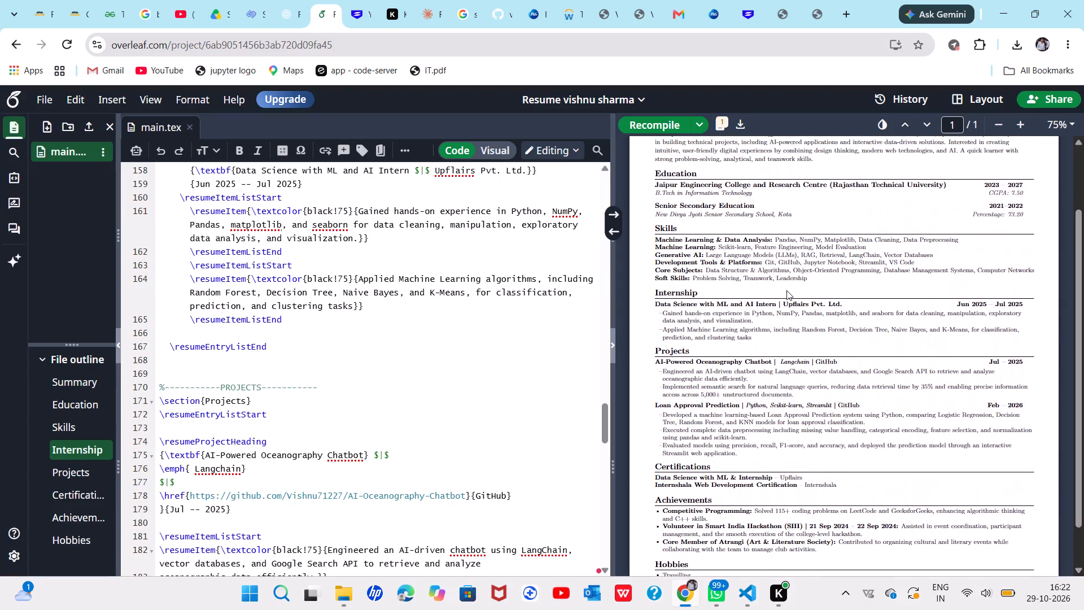
pyautogui.scroll(1, 786, 290)
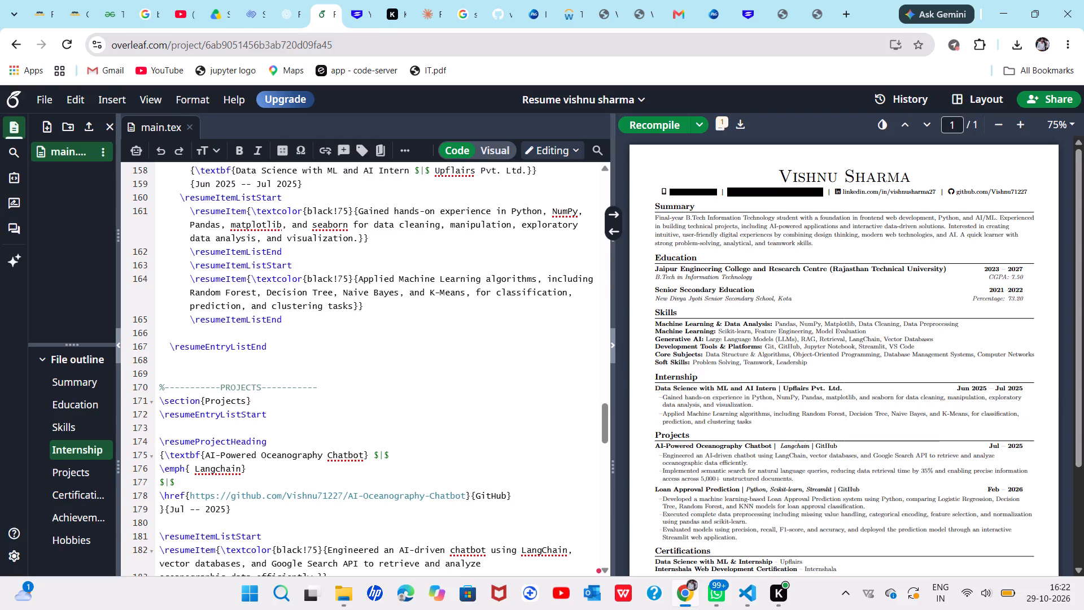
pyautogui.scroll(-4, 820, 396)
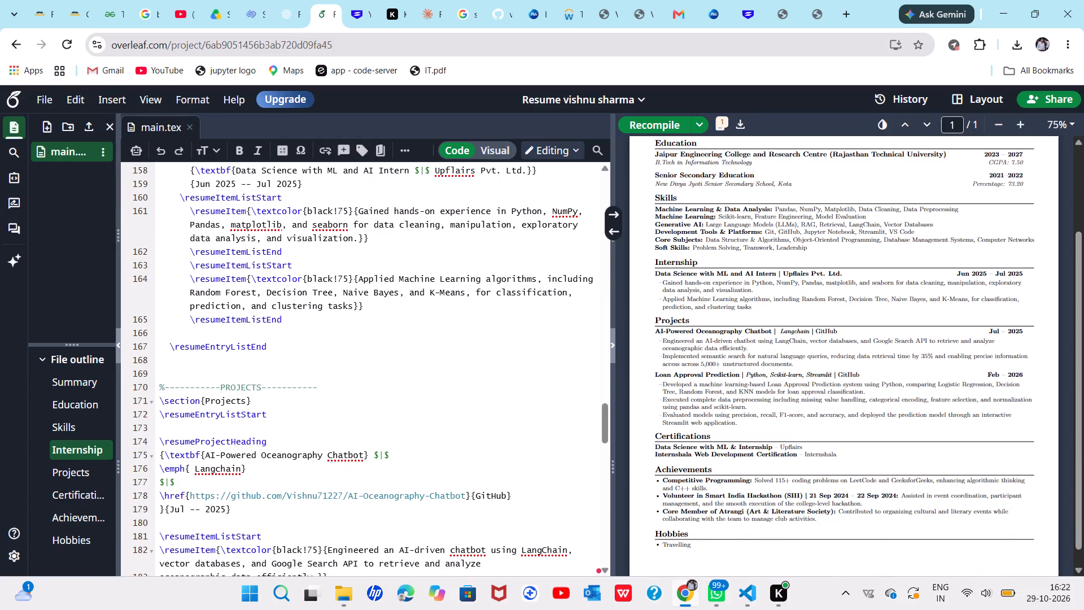
pyautogui.scroll(2, 820, 396)
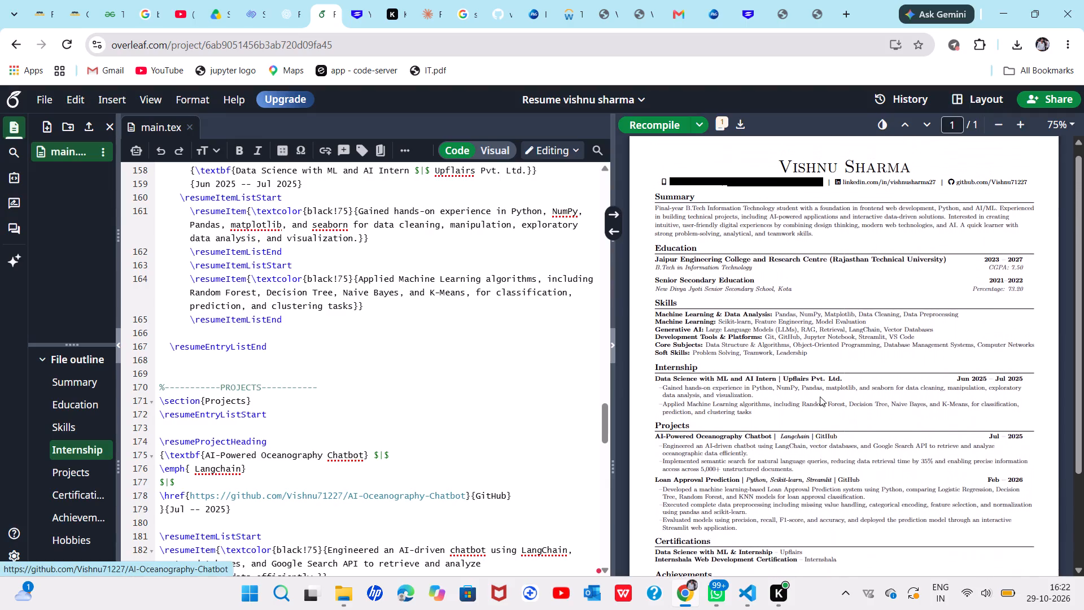
pyautogui.scroll(1, 820, 396)
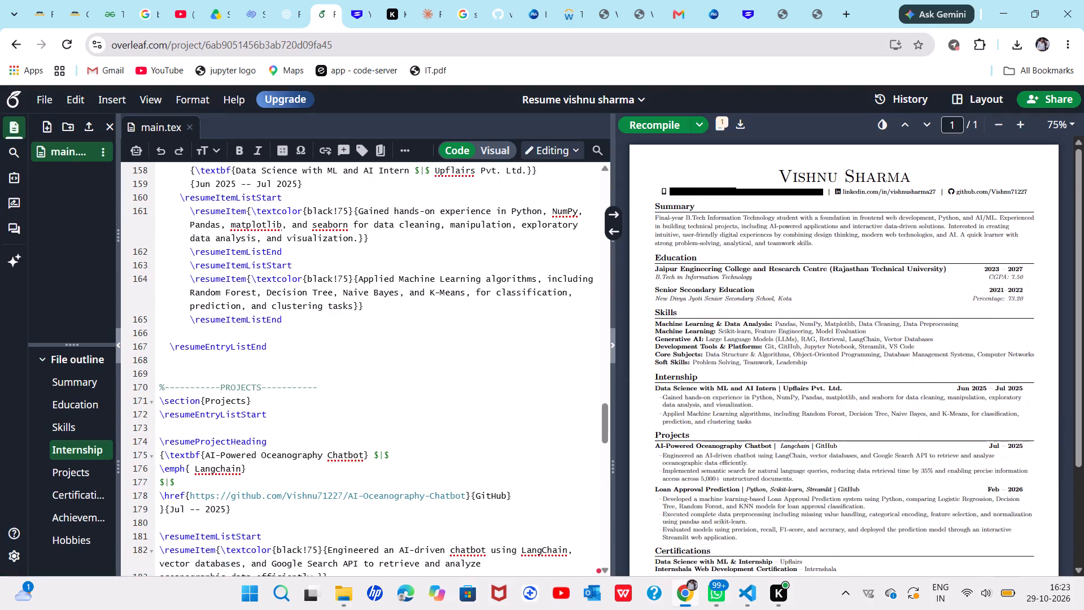
# Examine the main.tex source from the preamble through the Education, Skills, Internship, Projects, Achievements and Hobbies sections.
pyautogui.scroll(4, 513, 376)
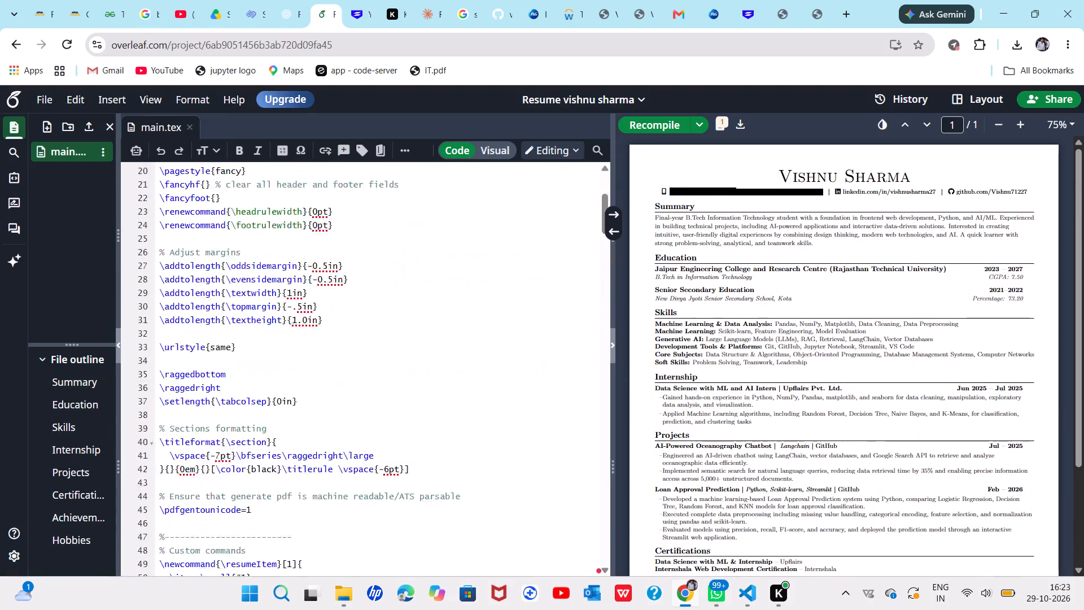
pyautogui.scroll(3, 513, 376)
pyautogui.scroll(-2, 513, 376)
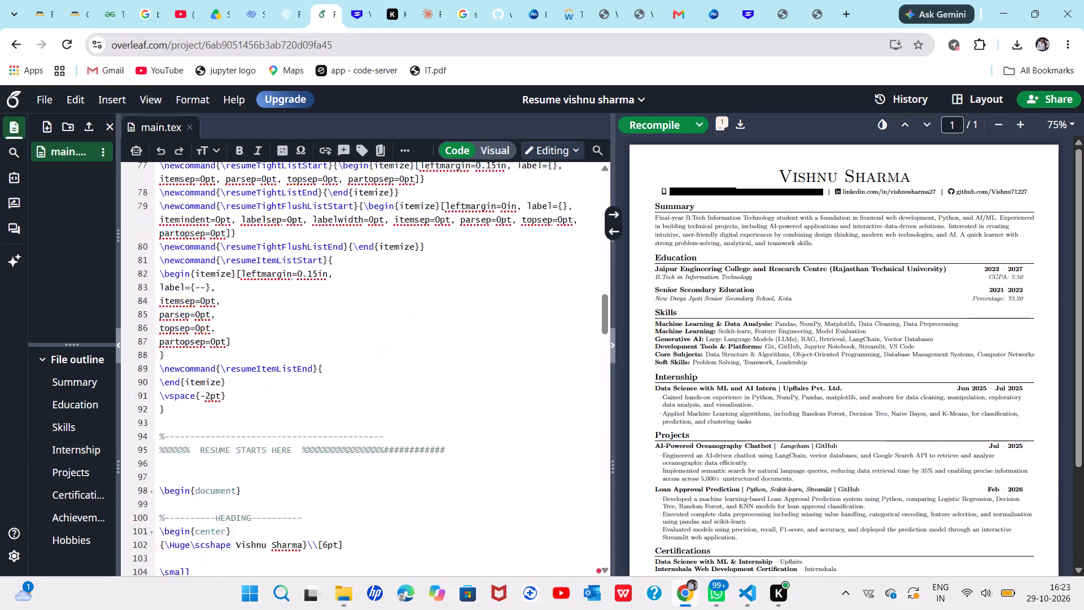
pyautogui.scroll(-2, 513, 376)
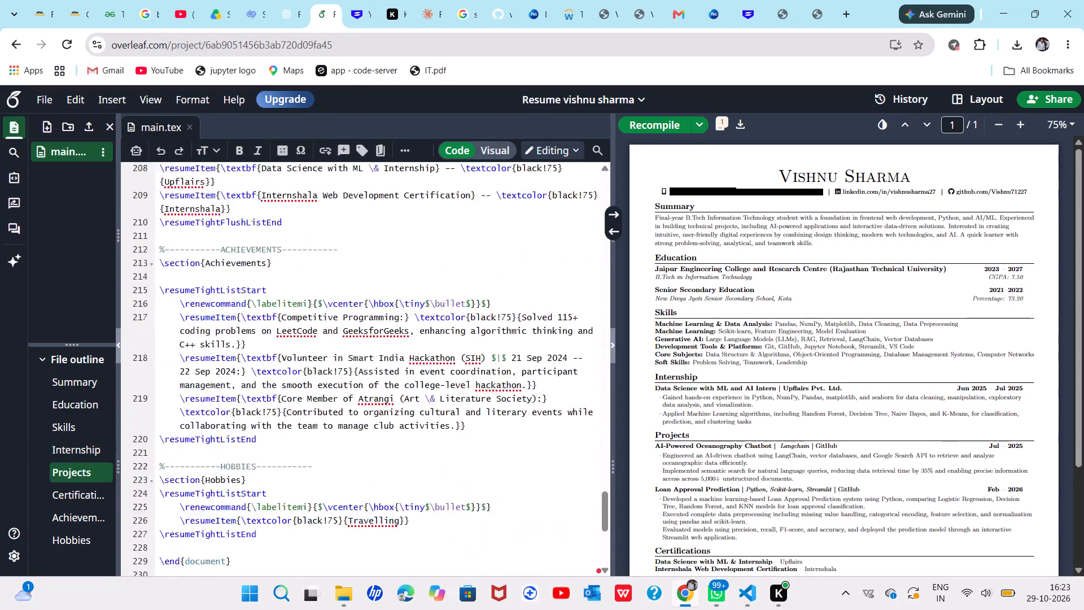
pyautogui.scroll(-1, 513, 376)
pyautogui.scroll(2, 513, 376)
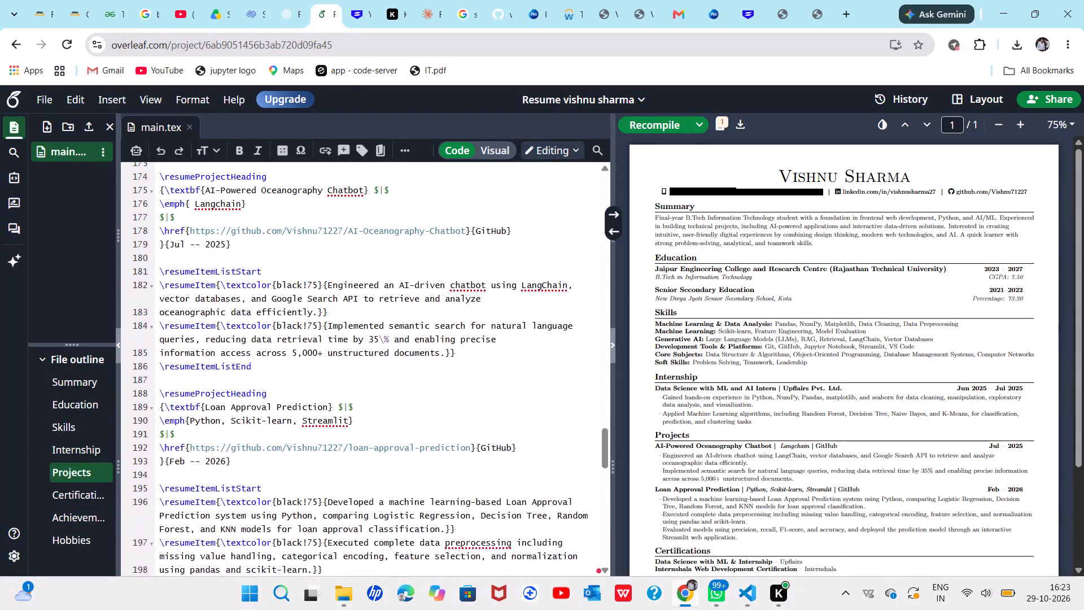
pyautogui.scroll(4, 513, 376)
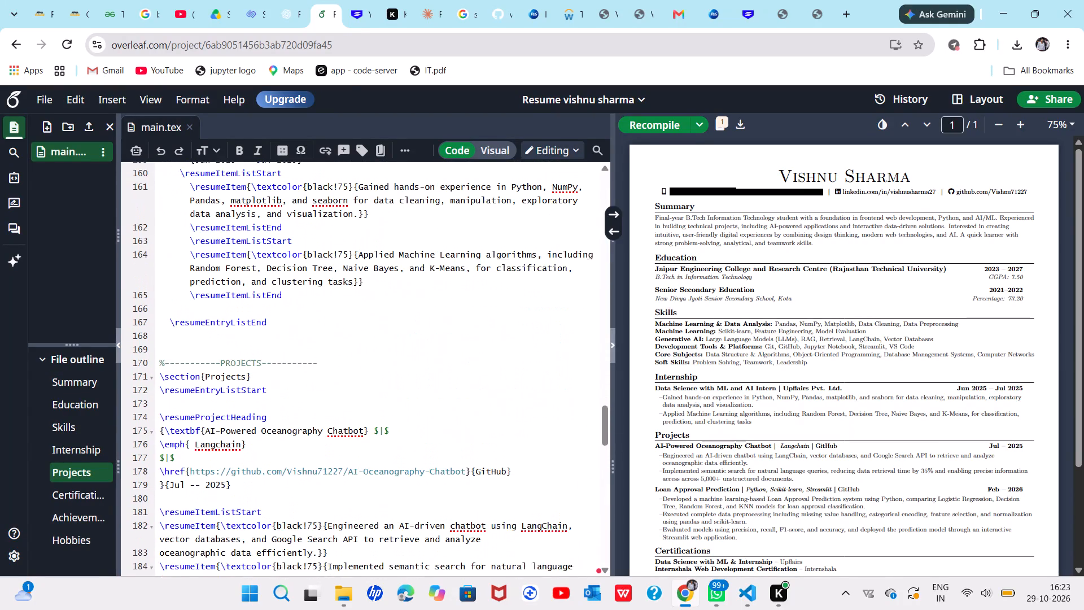
pyautogui.scroll(2, 513, 376)
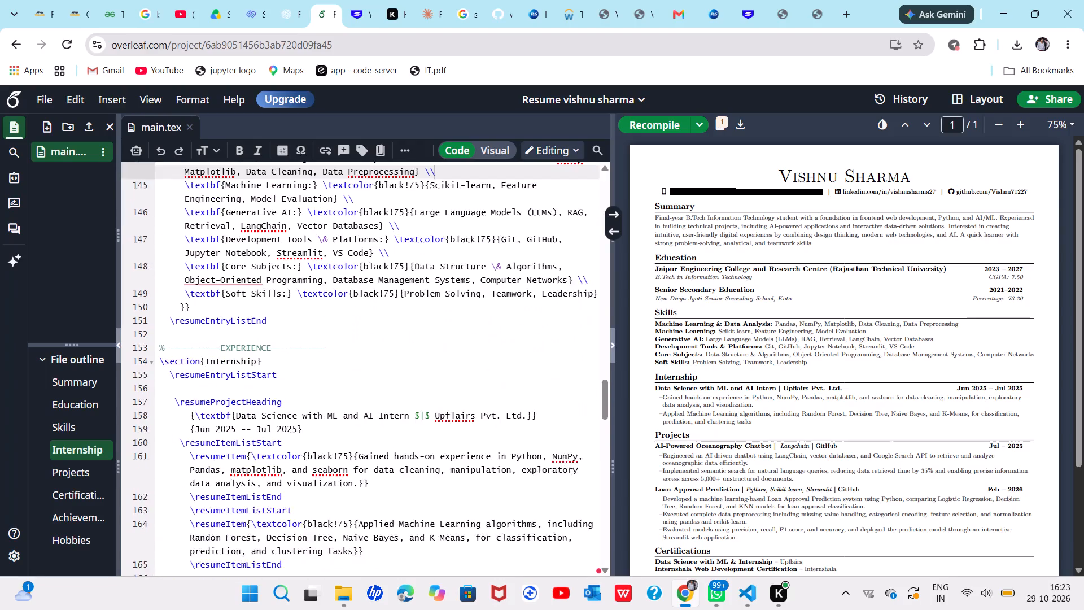
pyautogui.scroll(3, 513, 376)
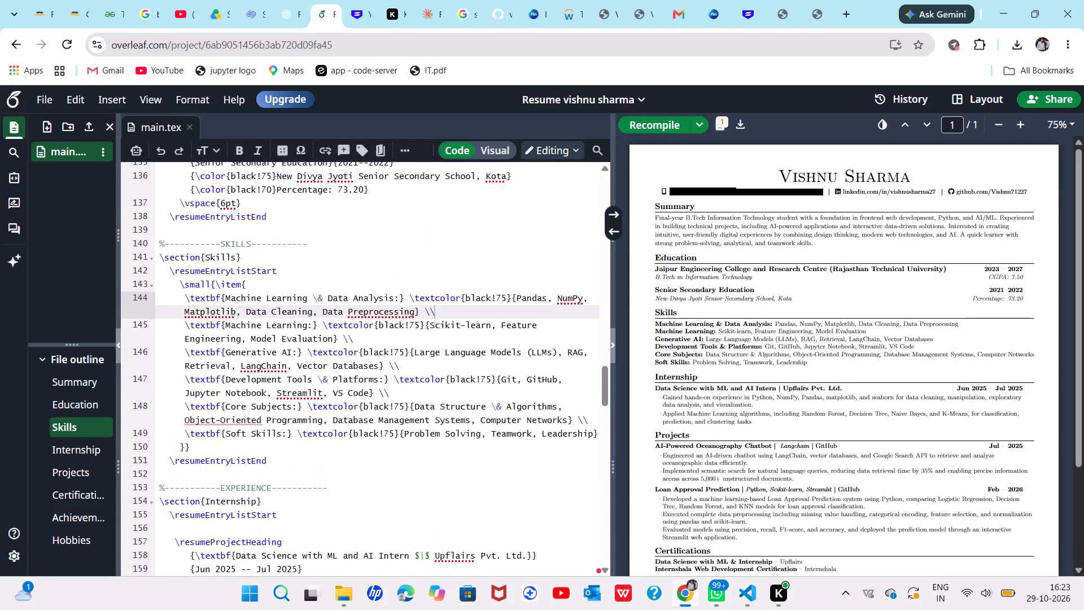
pyautogui.scroll(4, 513, 376)
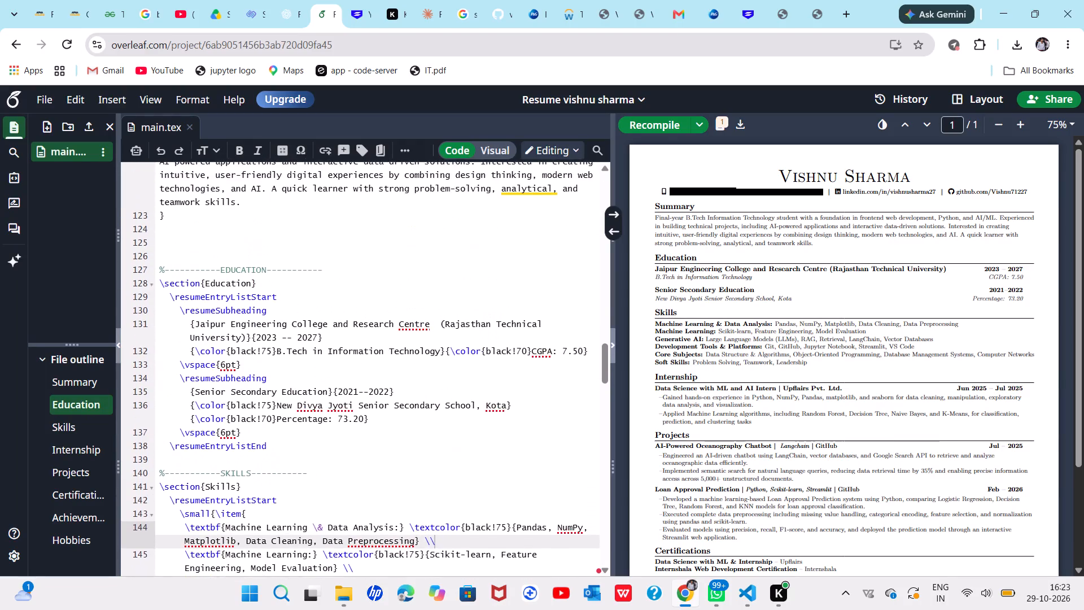
pyautogui.scroll(-1, 513, 376)
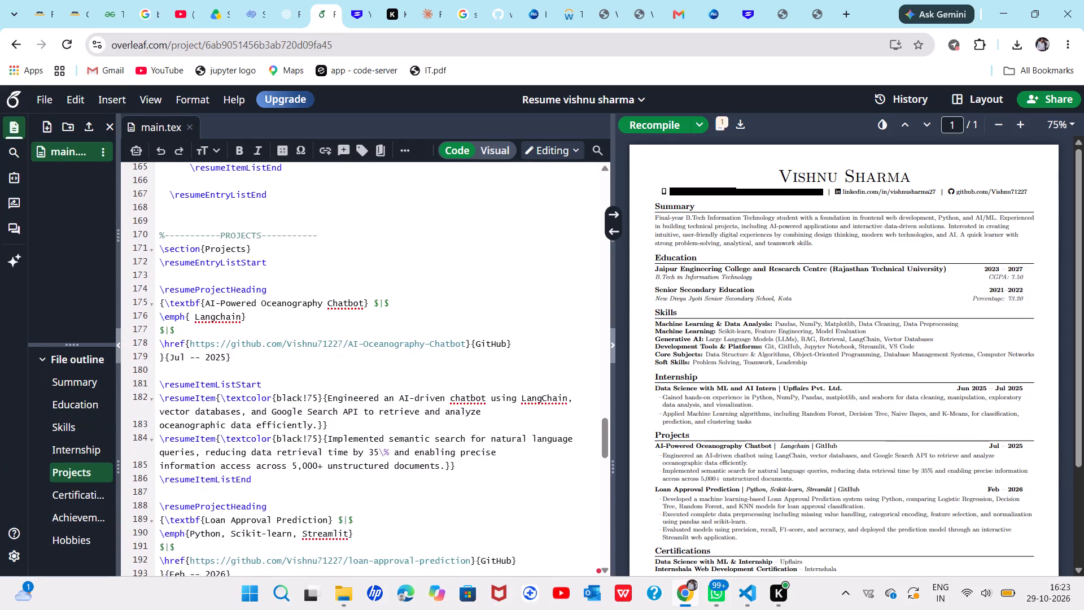
pyautogui.scroll(-1, 513, 376)
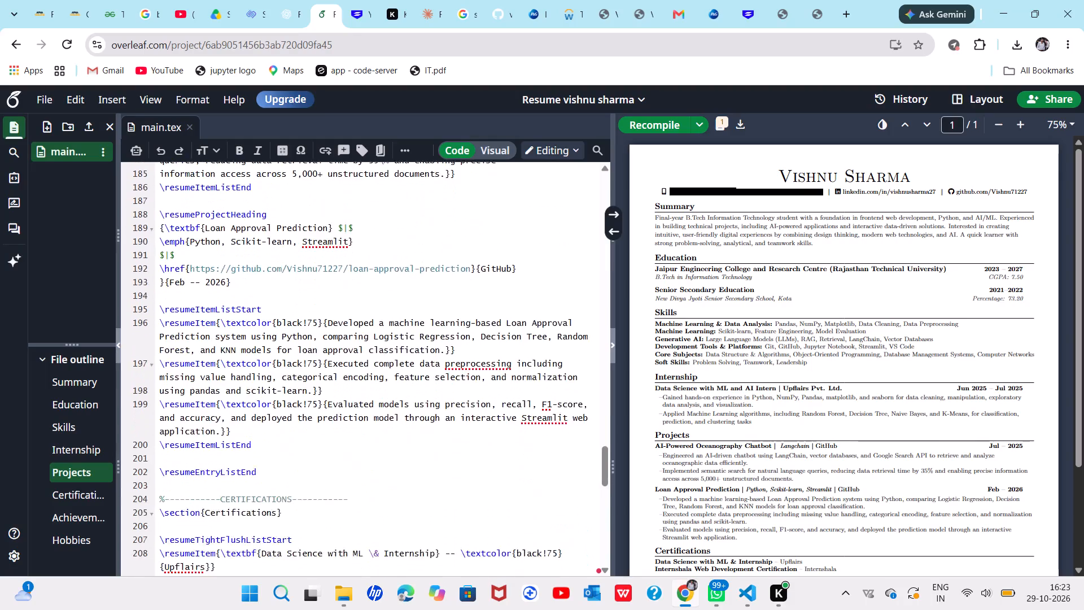
pyautogui.scroll(-2, 513, 376)
pyautogui.scroll(4, 513, 376)
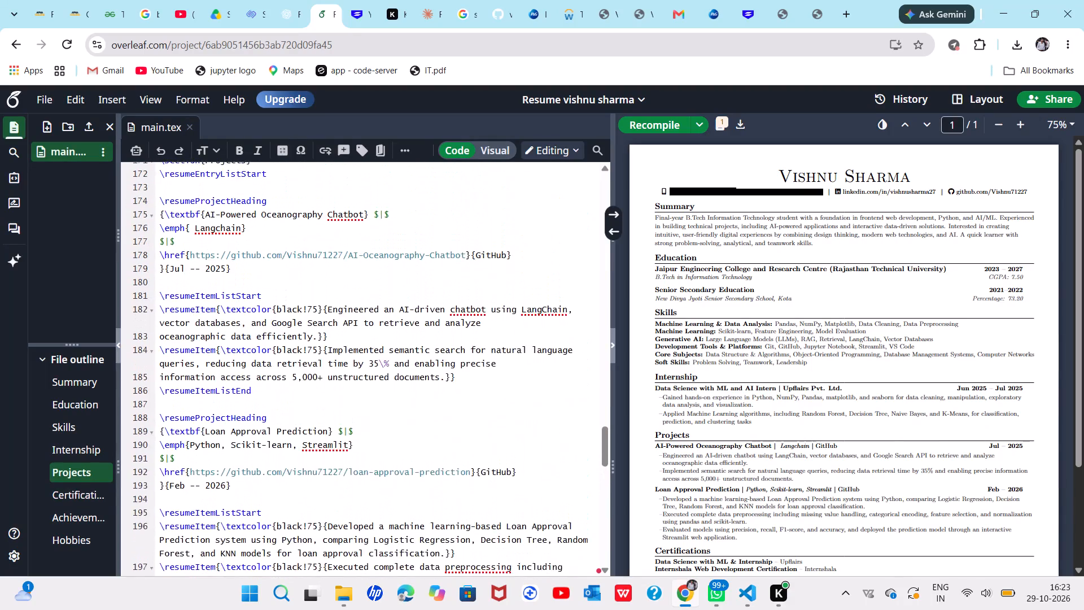
# Replace "Computer Networks" with "Operating System" in the Core Subjects line of the Skills section and recompile the resume.
pyautogui.scroll(3, 513, 376)
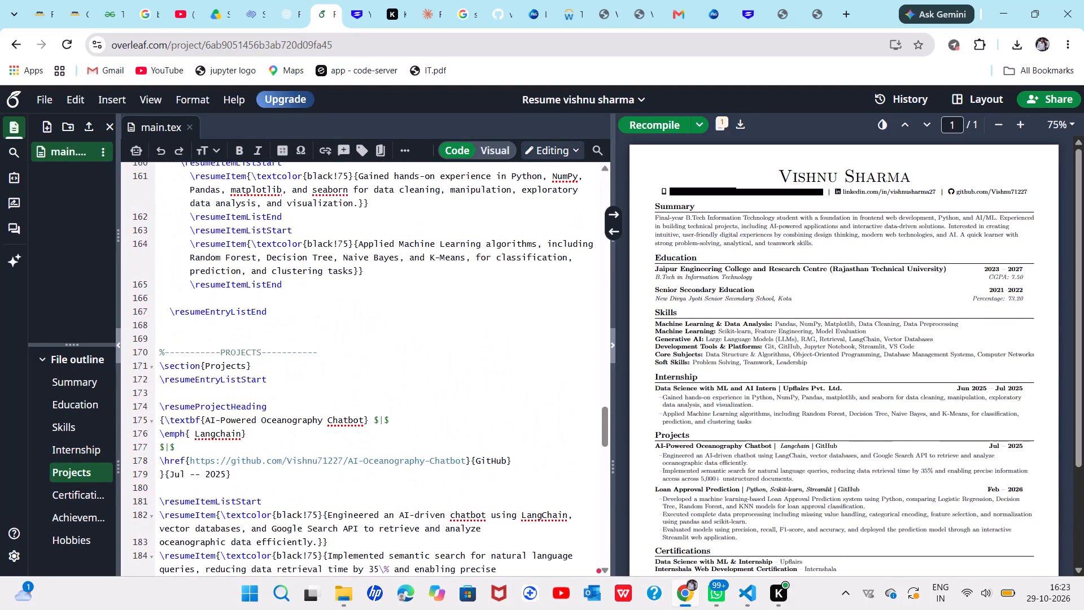
pyautogui.scroll(3, 513, 376)
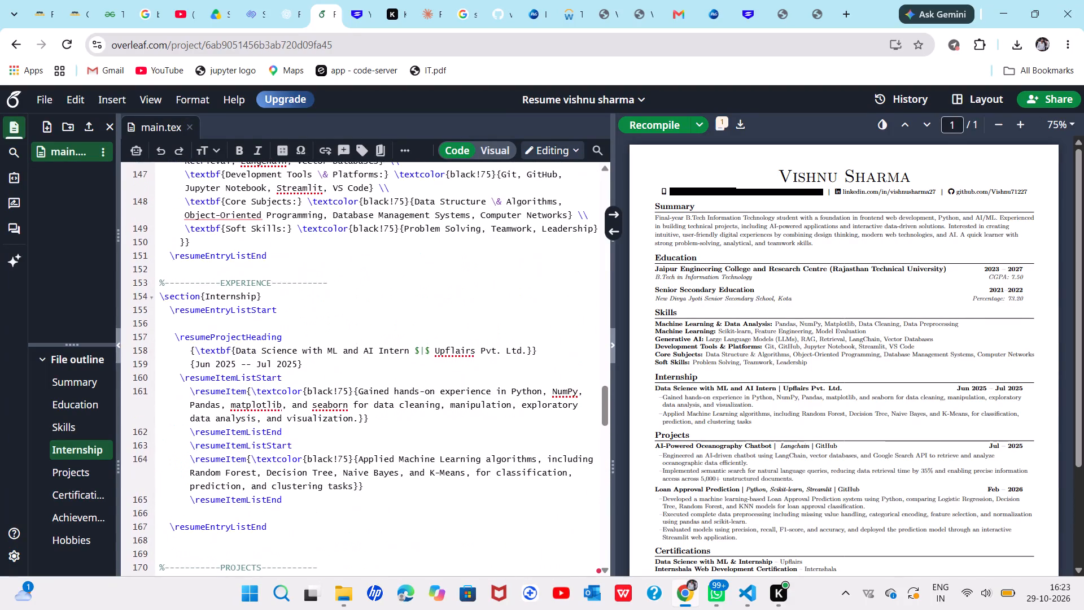
pyautogui.scroll(2, 513, 376)
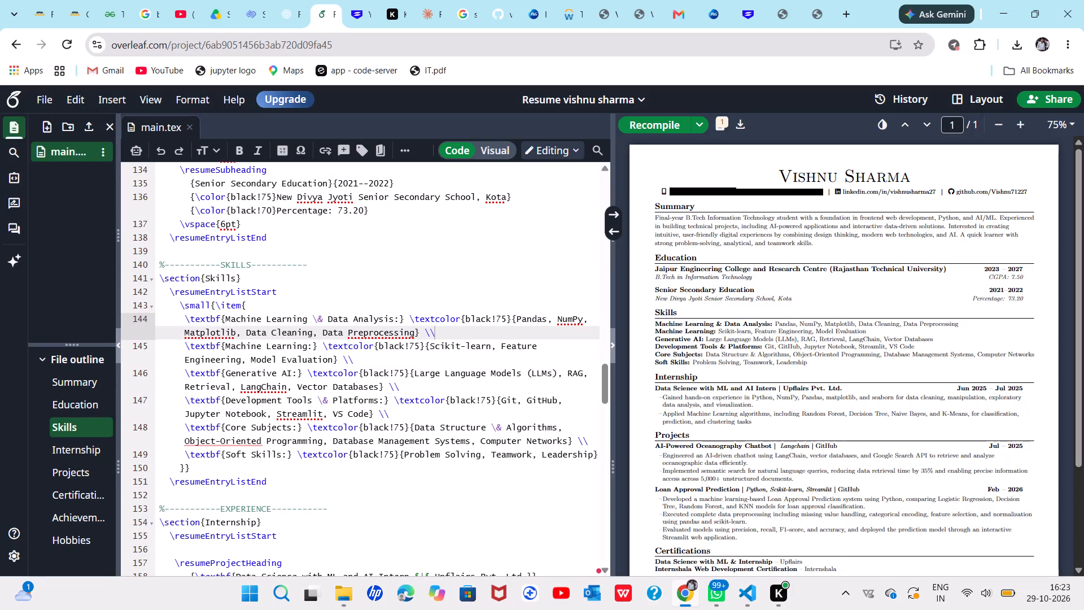
pyautogui.moveTo(566, 441); pyautogui.dragTo(482, 439)
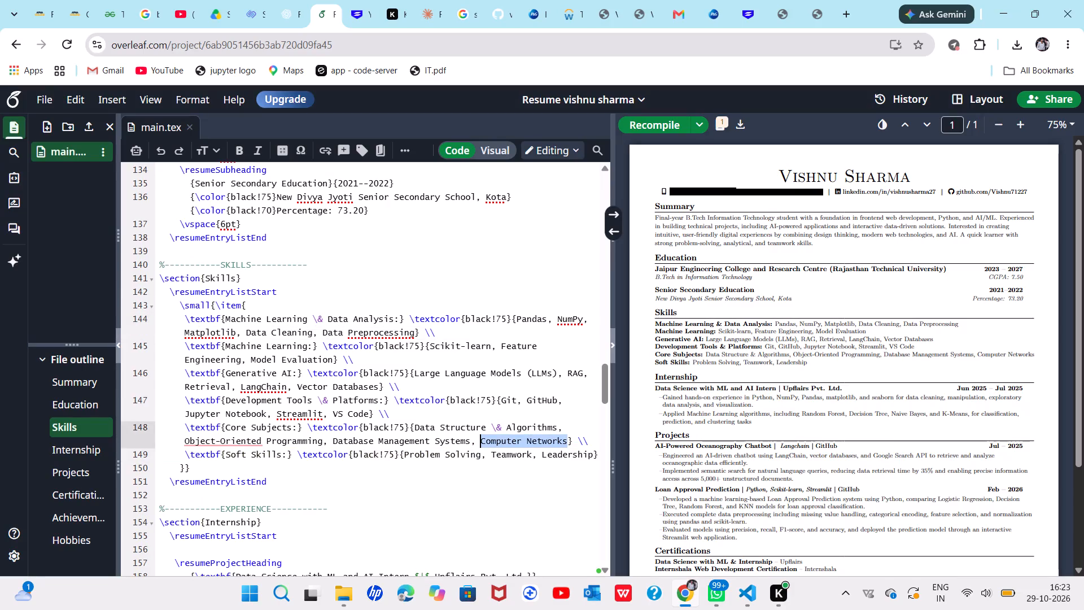
pyautogui.press('BackSpace')
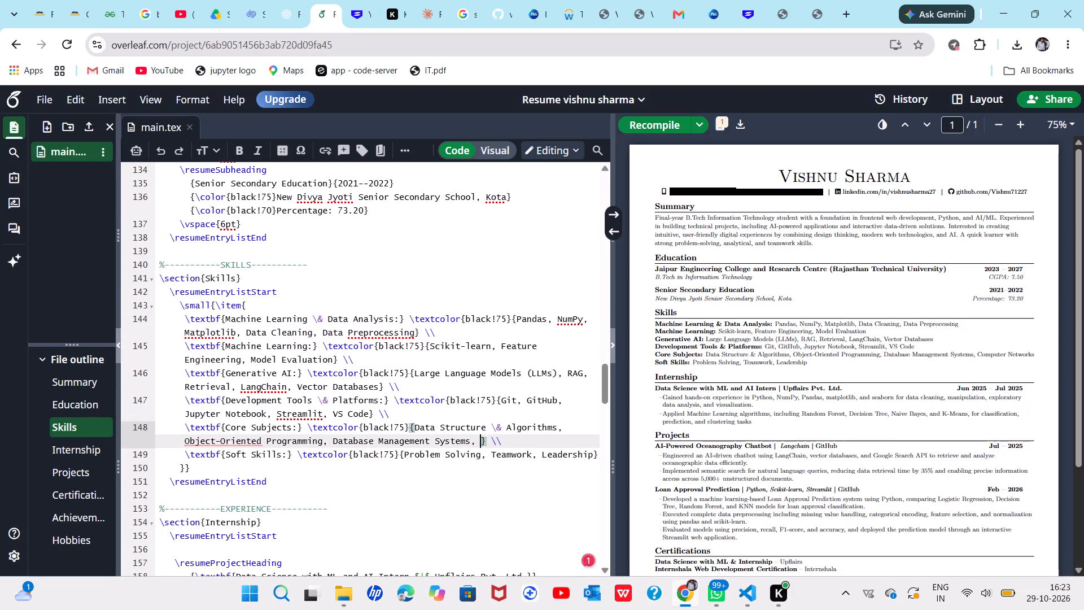
pyautogui.write('Operating')
pyautogui.press('space')
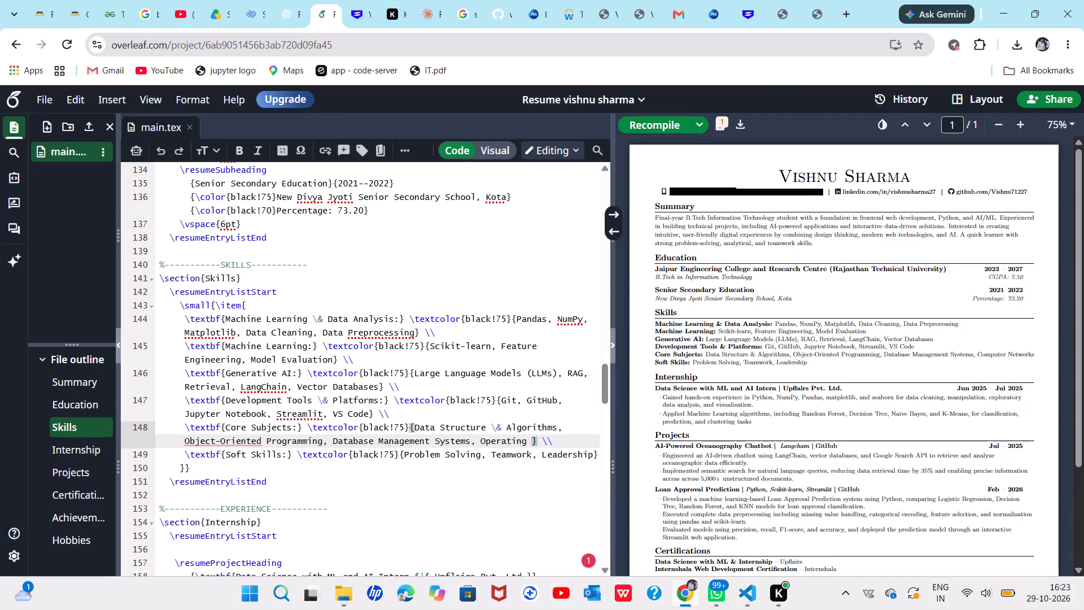
pyautogui.write('System')
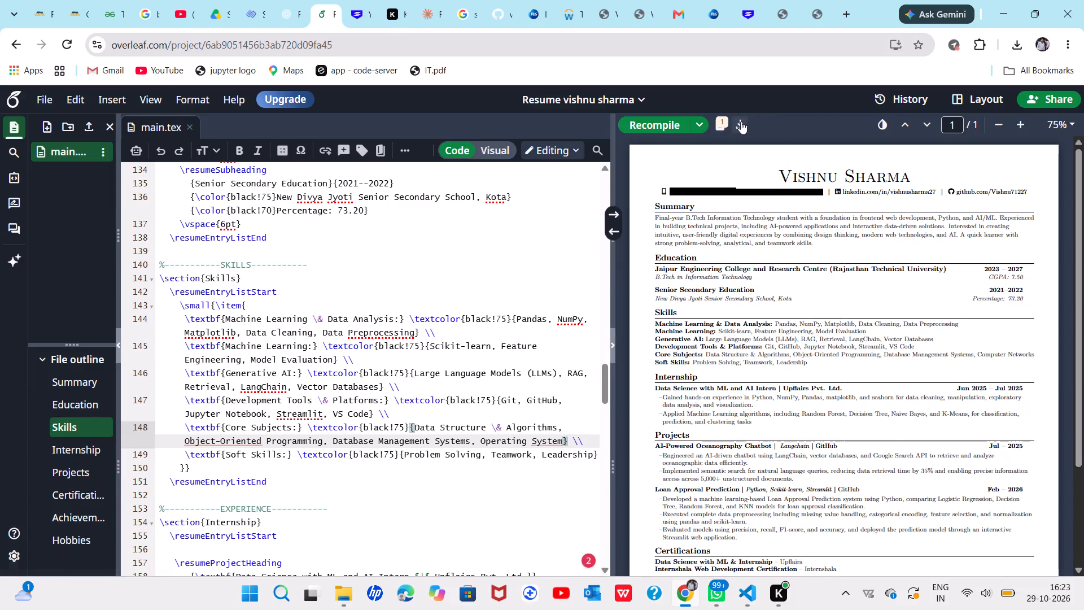
pyautogui.click(676, 124)
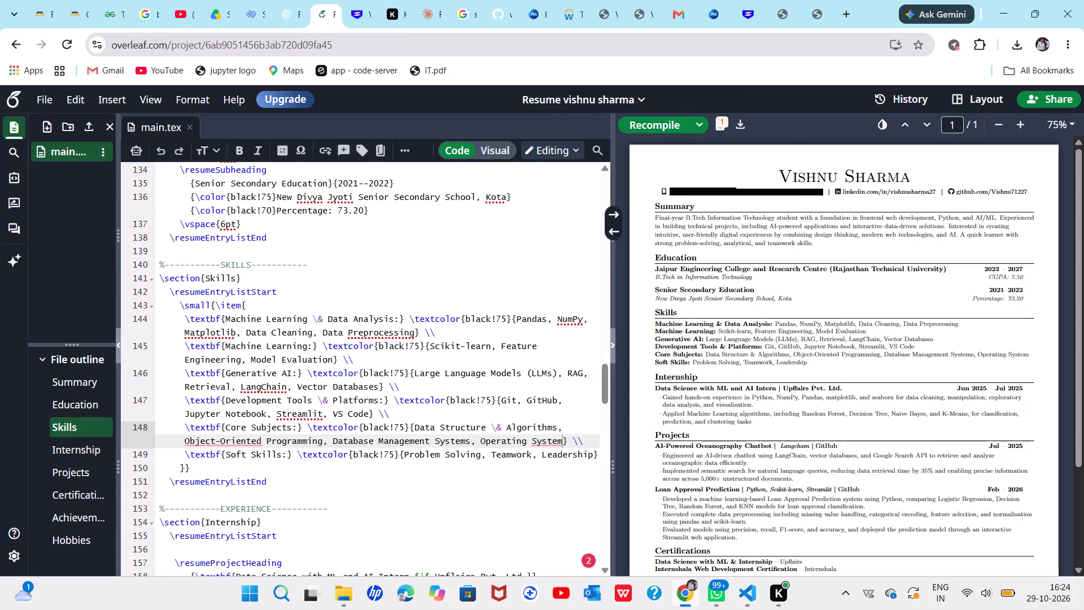
# Switch to File Explorer and delete the outdated resume PDF from the "for ibm" folder.
pyautogui.click(320, 485)
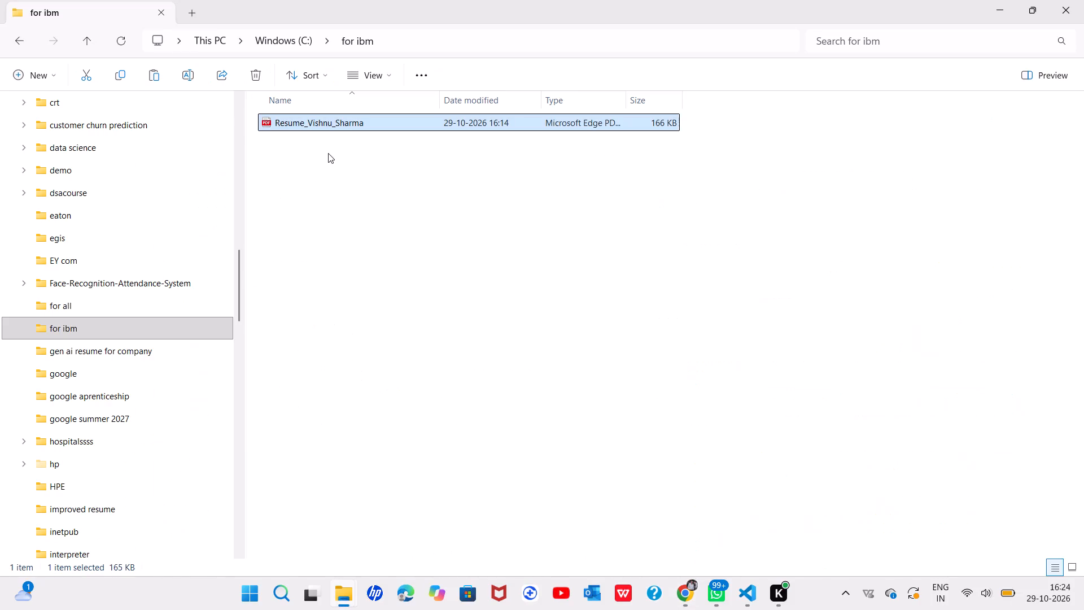
pyautogui.click(366, 120)
pyautogui.press('Delete')
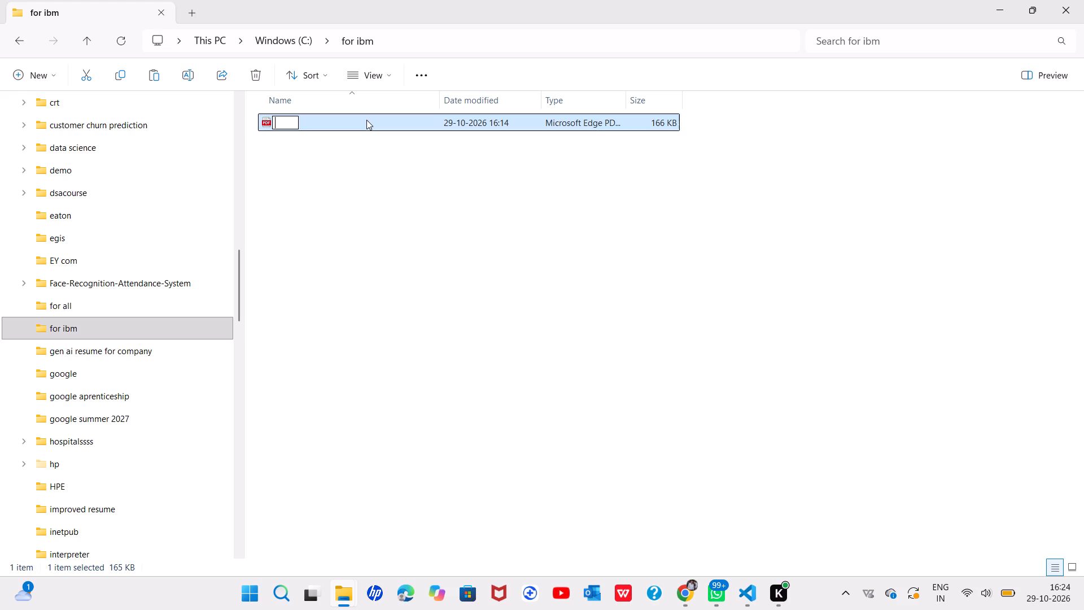
pyautogui.click(379, 180)
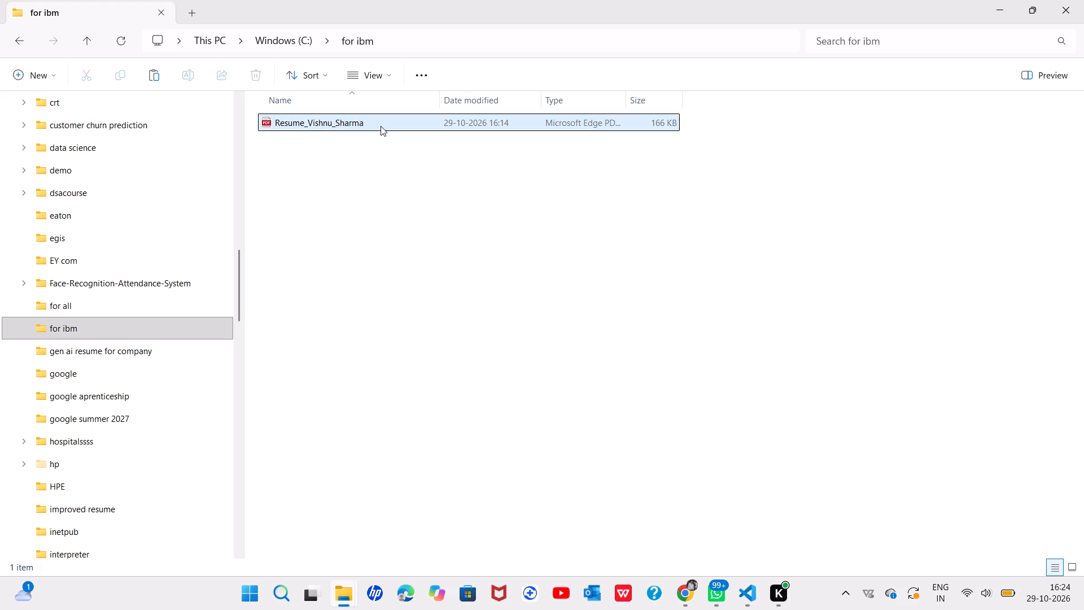
pyautogui.click(381, 126)
pyautogui.press('Delete')
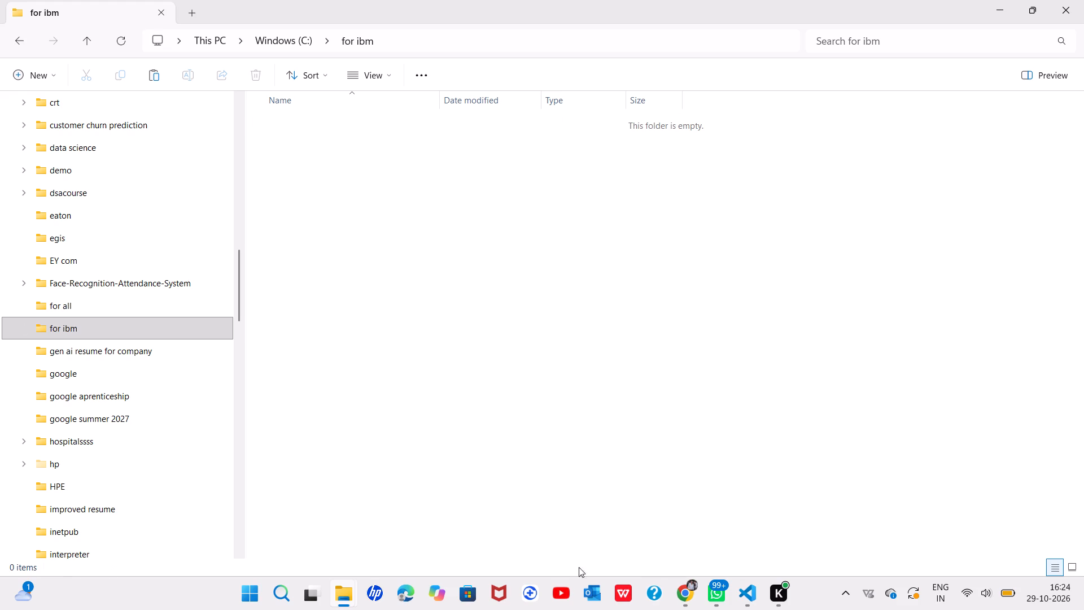
# Switch back to the Overleaf resume project in Google Chrome and recompile it.
pyautogui.click(688, 547)
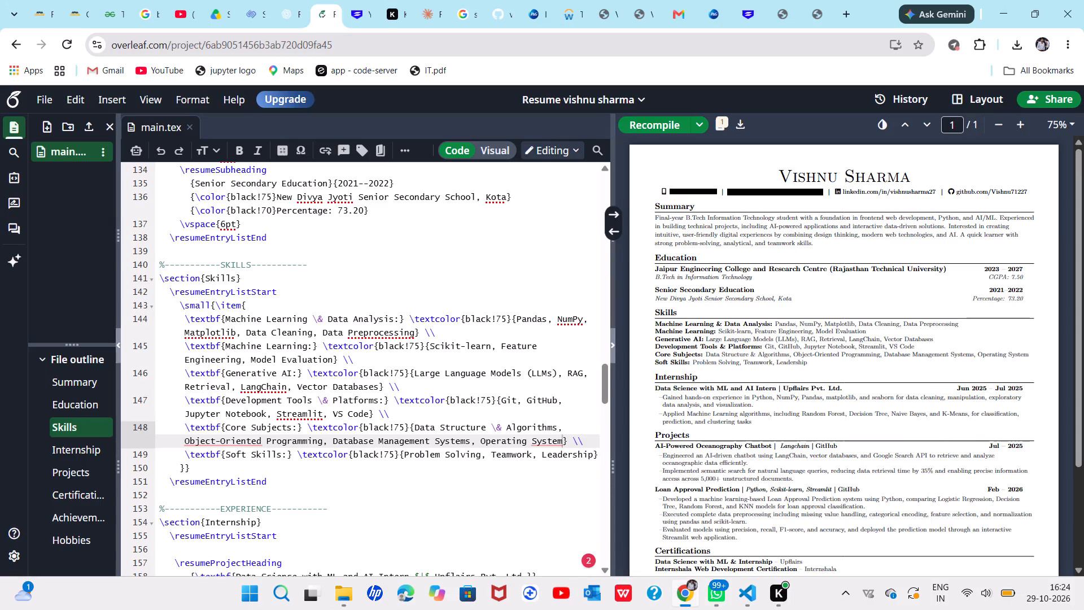
pyautogui.click(652, 116)
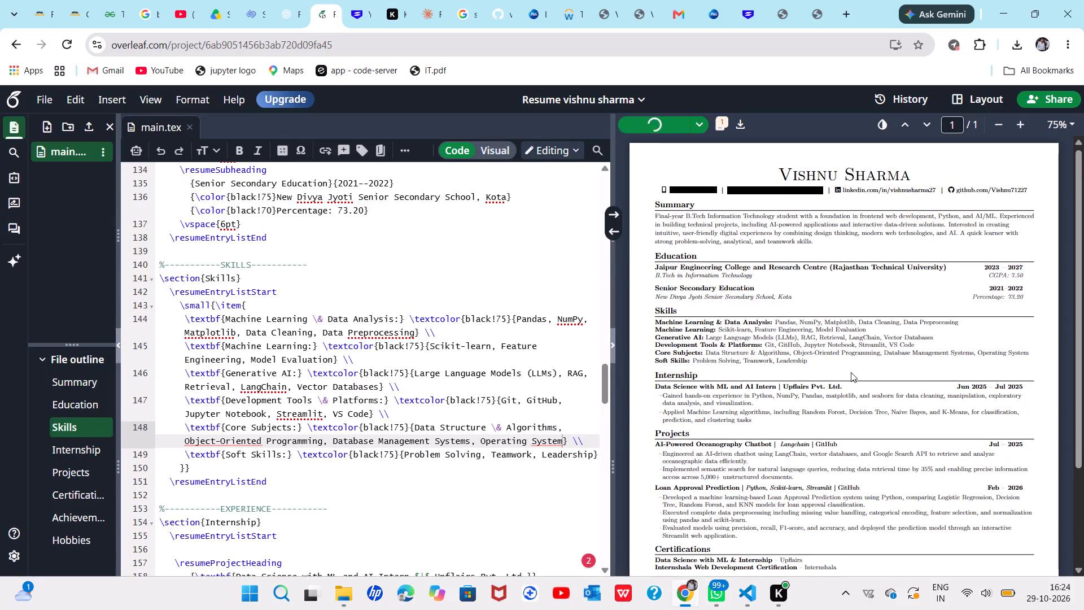
# Compare the recompiled resume preview with the older resume PDFs from the "web dev resume" and "for ibm" folders.
pyautogui.scroll(-2, 851, 372)
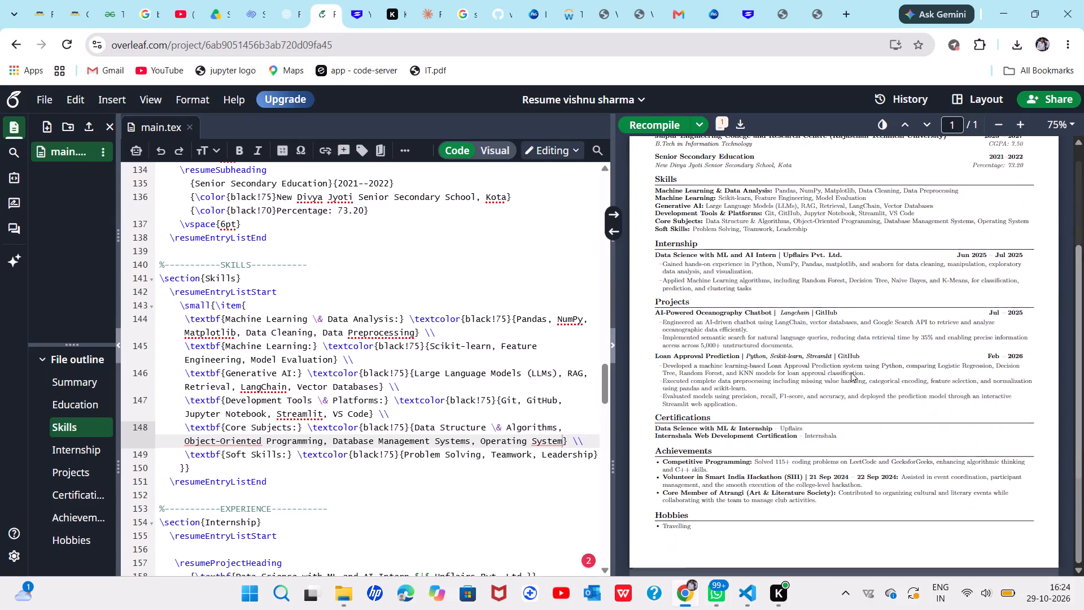
pyautogui.scroll(-2, 851, 372)
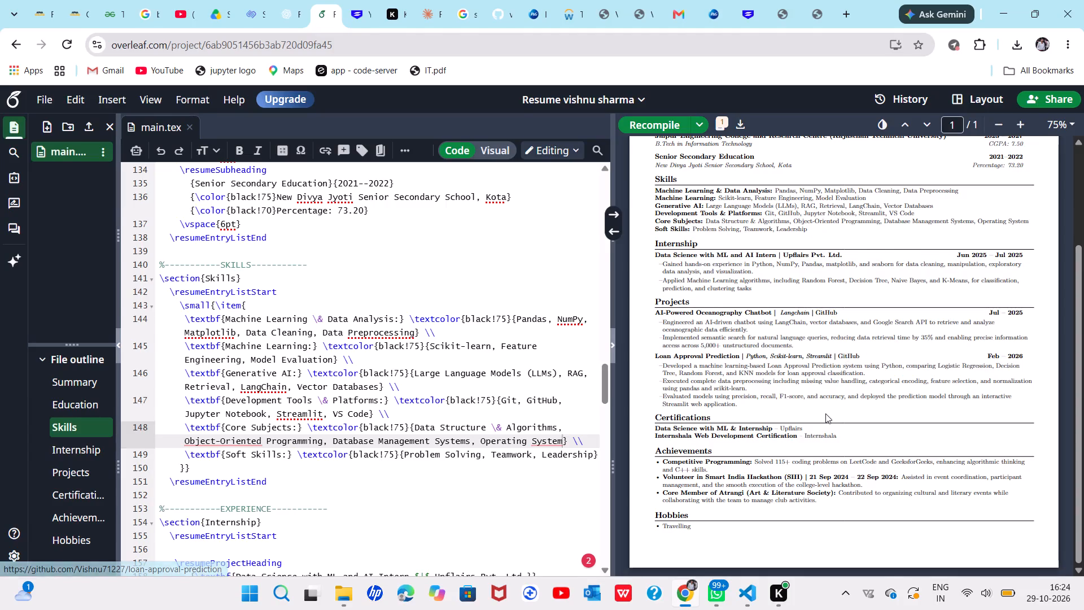
pyautogui.scroll(-4, 825, 413)
pyautogui.scroll(1, 825, 413)
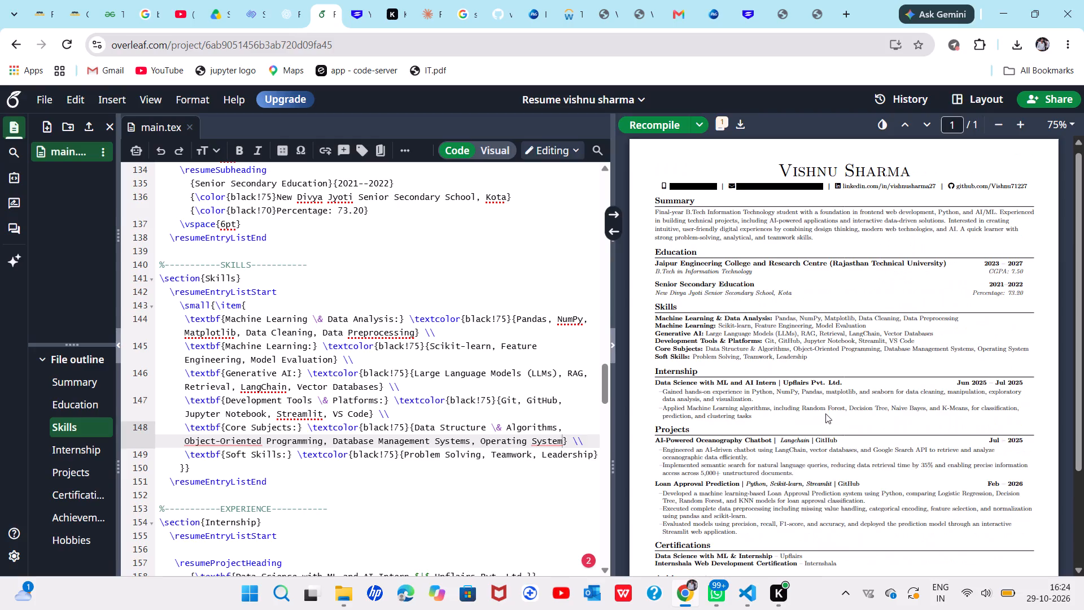
pyautogui.scroll(1, 825, 413)
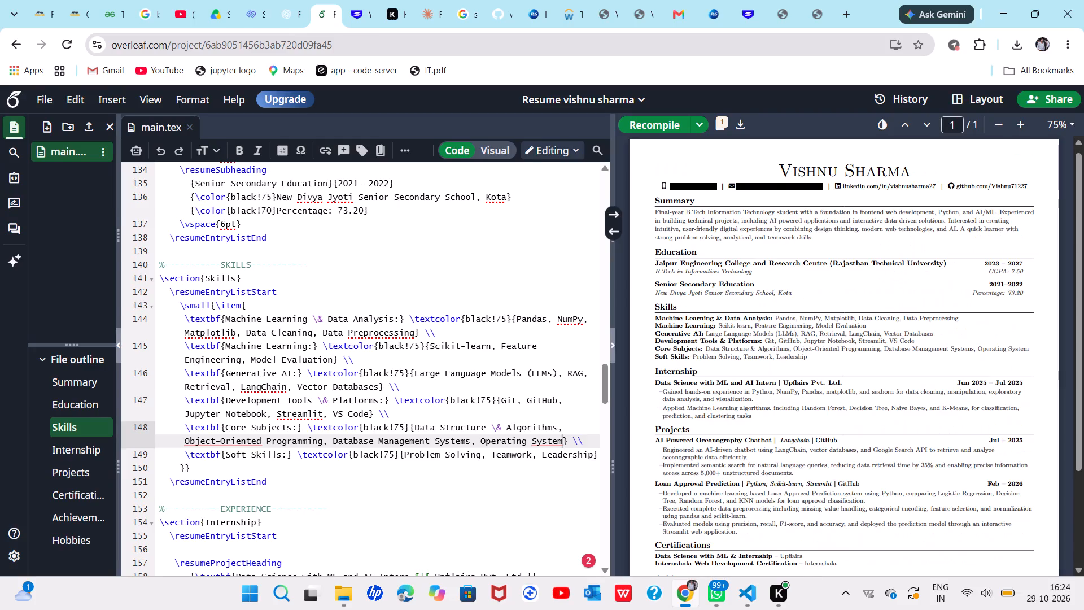
pyautogui.click(787, 22)
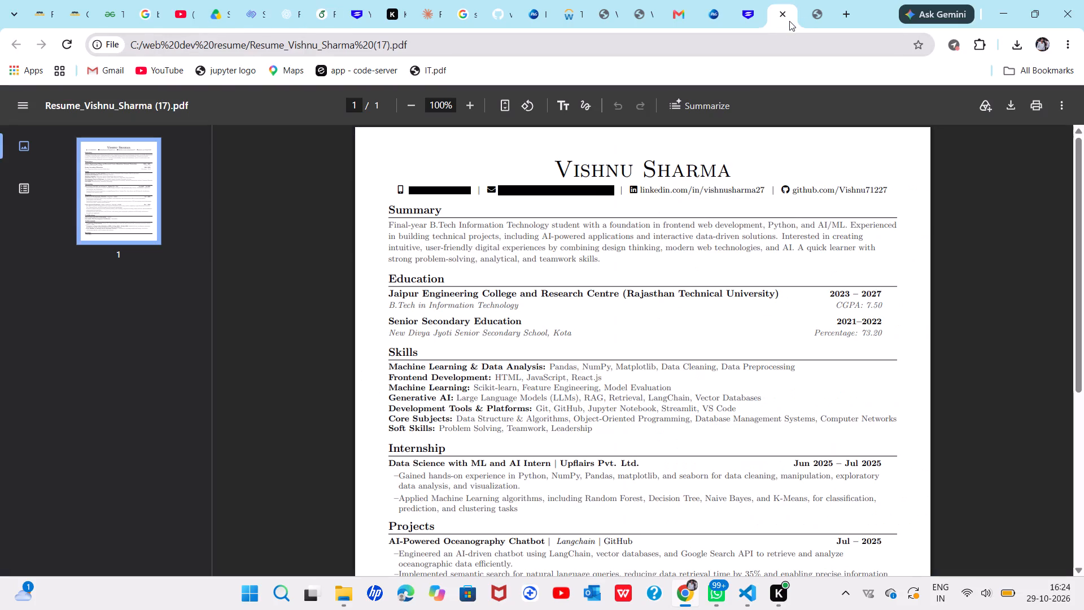
pyautogui.click(814, 17)
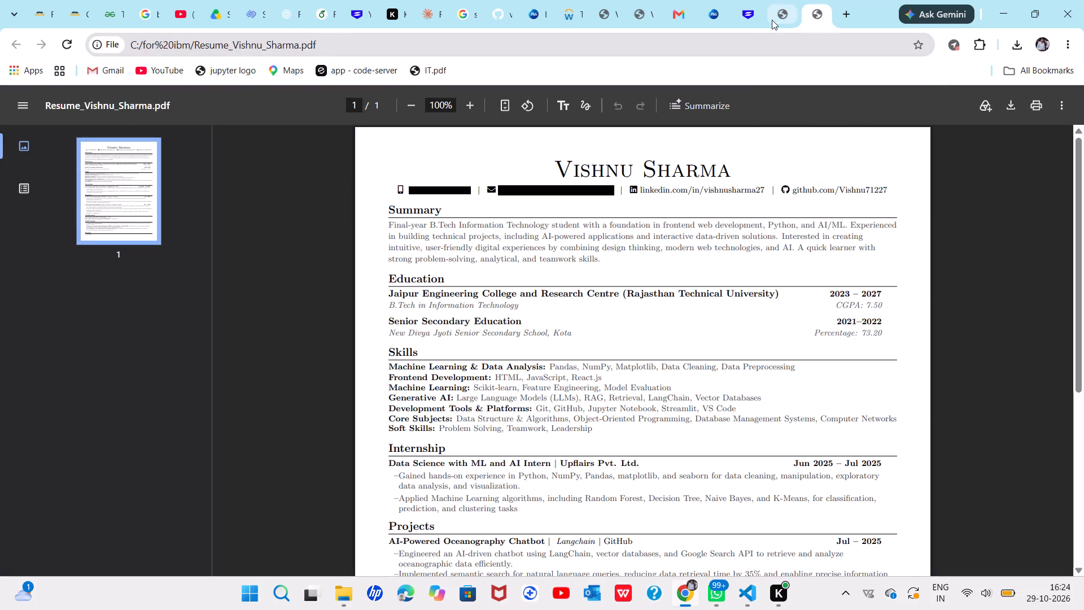
pyautogui.click(772, 20)
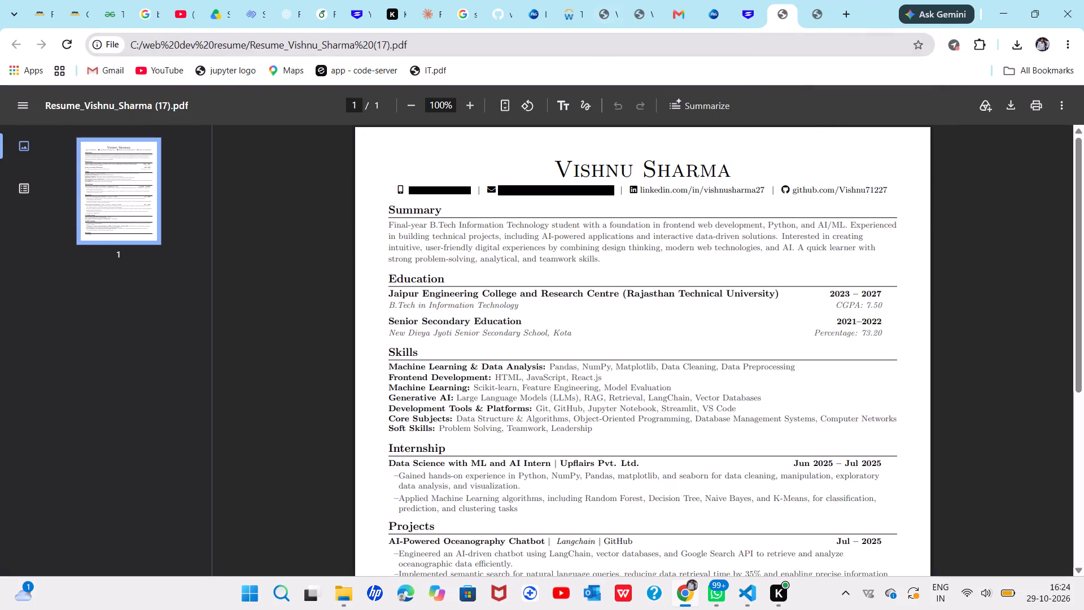
pyautogui.scroll(-3, 678, 219)
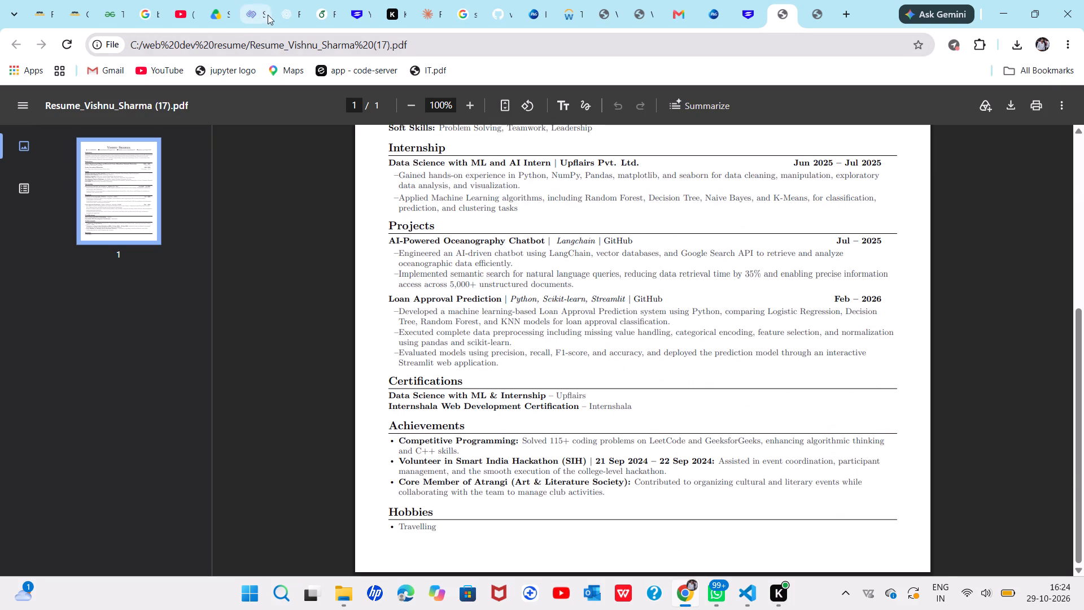
pyautogui.click(322, 22)
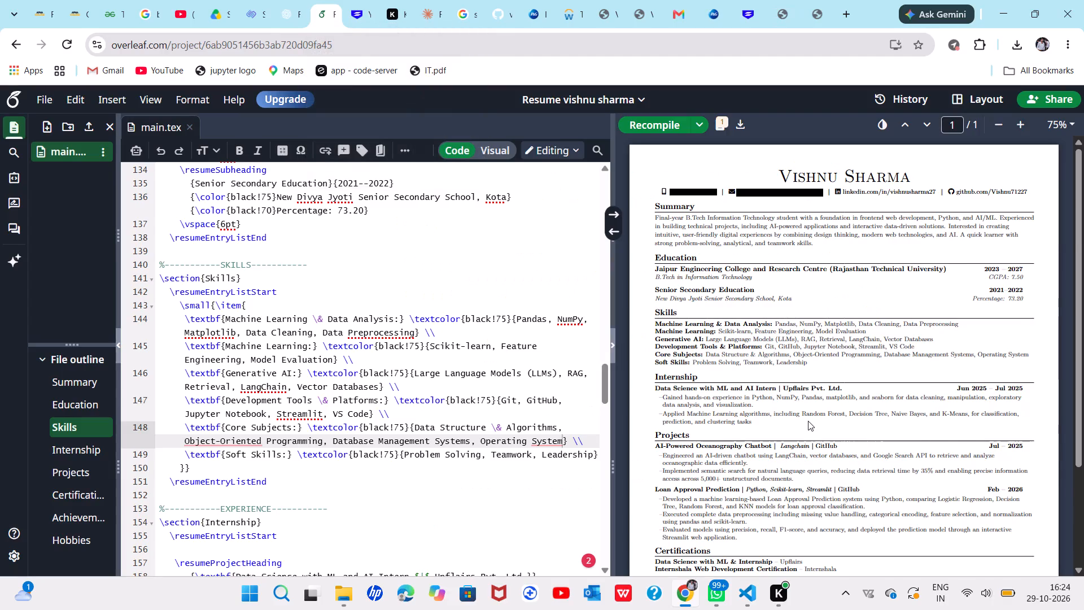
pyautogui.scroll(-3, 808, 421)
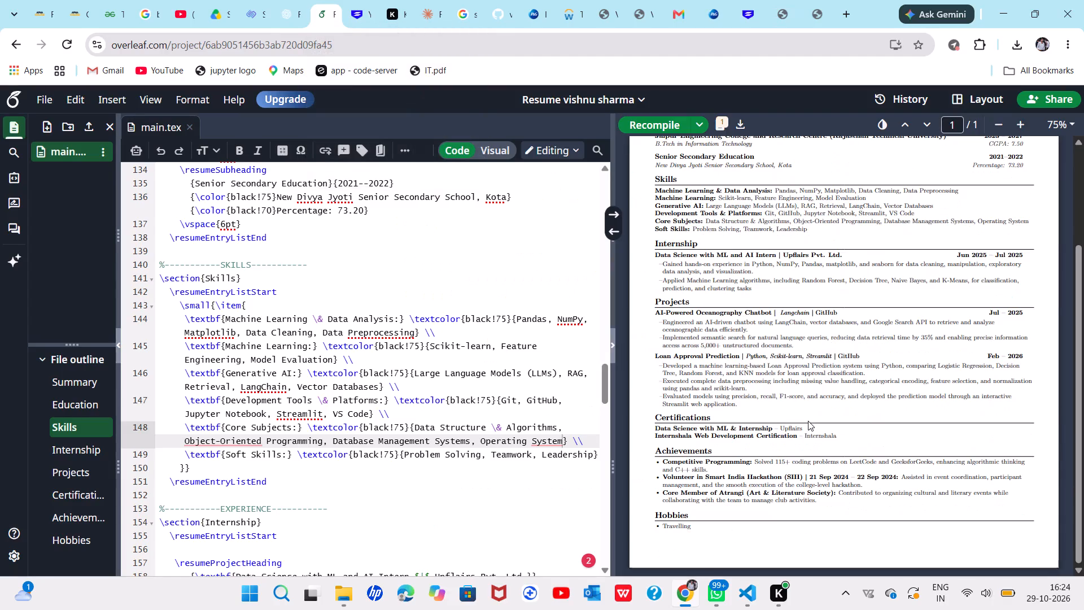
pyautogui.scroll(2, 808, 421)
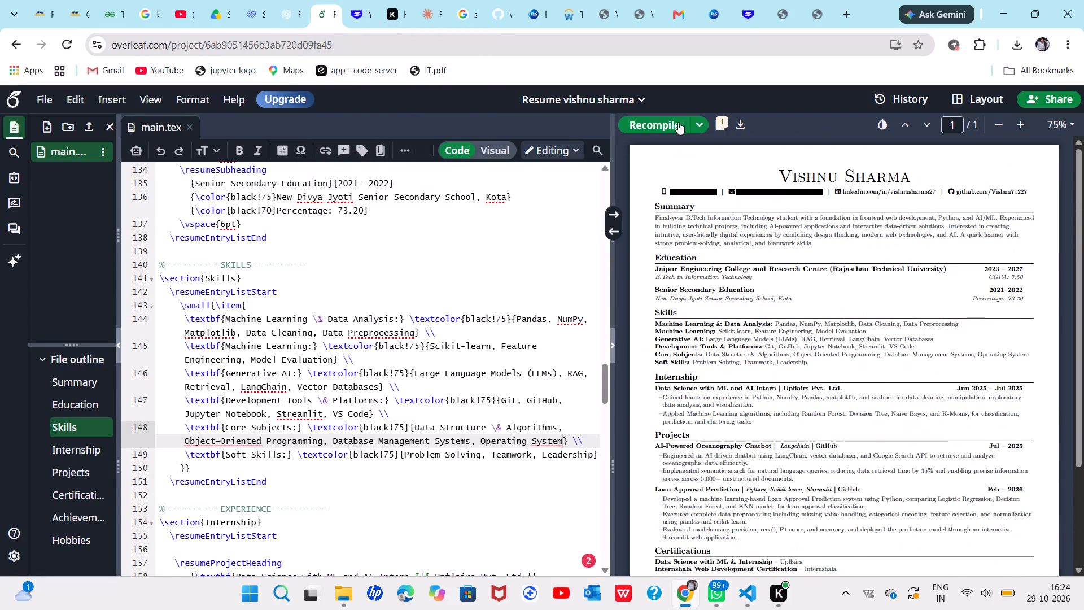
# Recompile the resume and download it as a PDF.
pyautogui.click(670, 121)
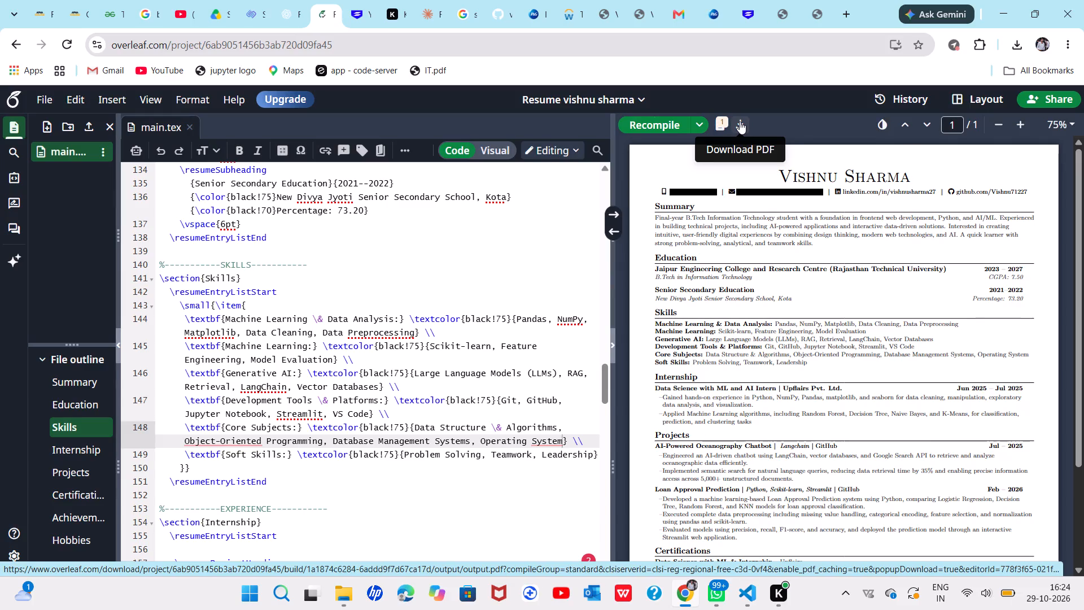
pyautogui.click(742, 125)
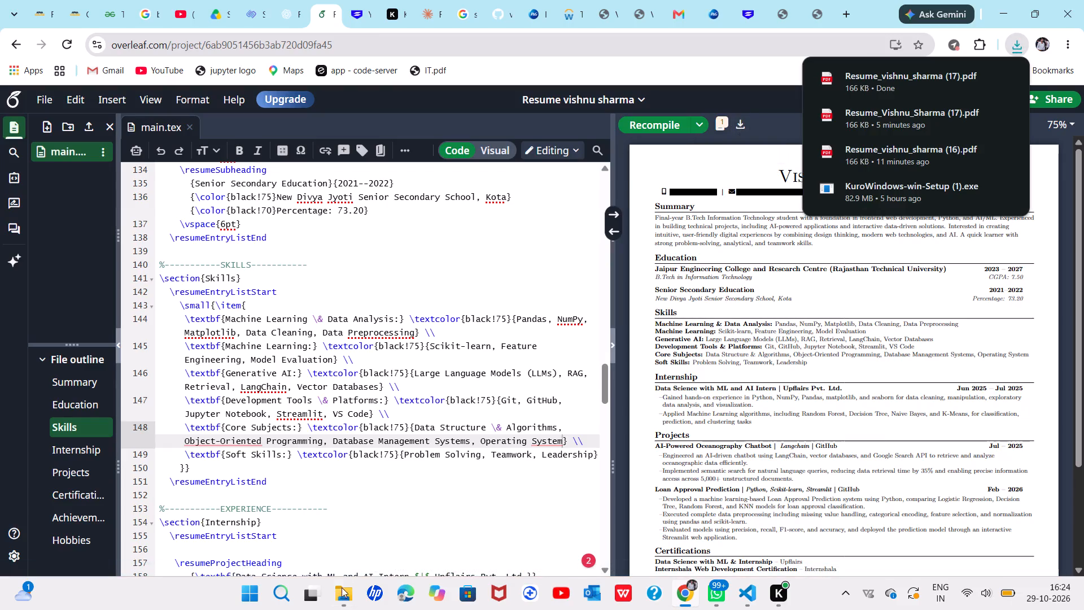
# Switch to File Explorer and open the newly downloaded resume PDF numbered (17) from the Downloads folder in Google Chrome.
pyautogui.click(323, 538)
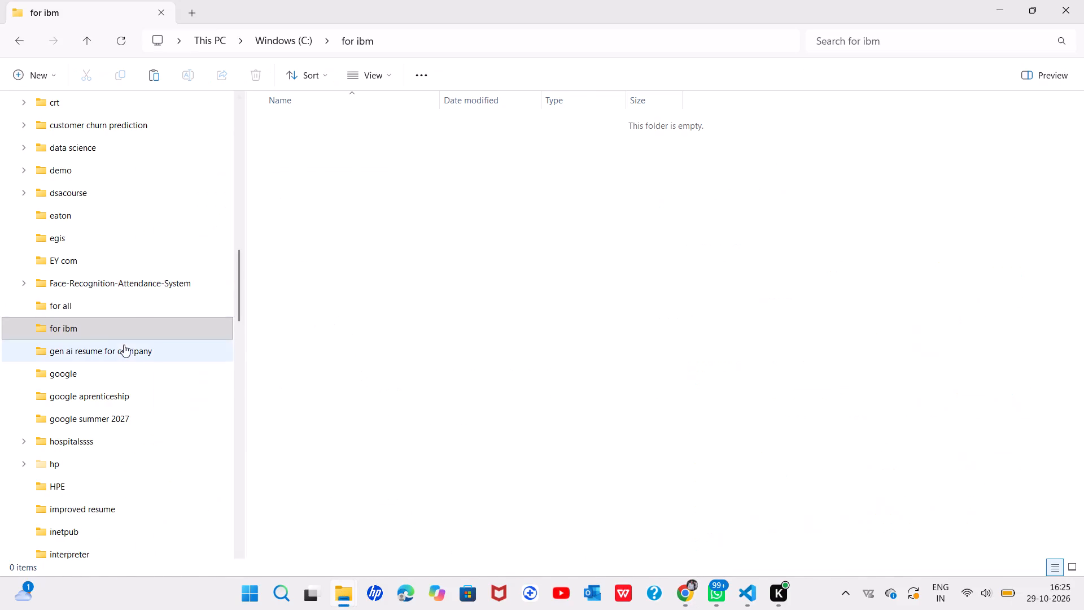
pyautogui.scroll(10, 129, 384)
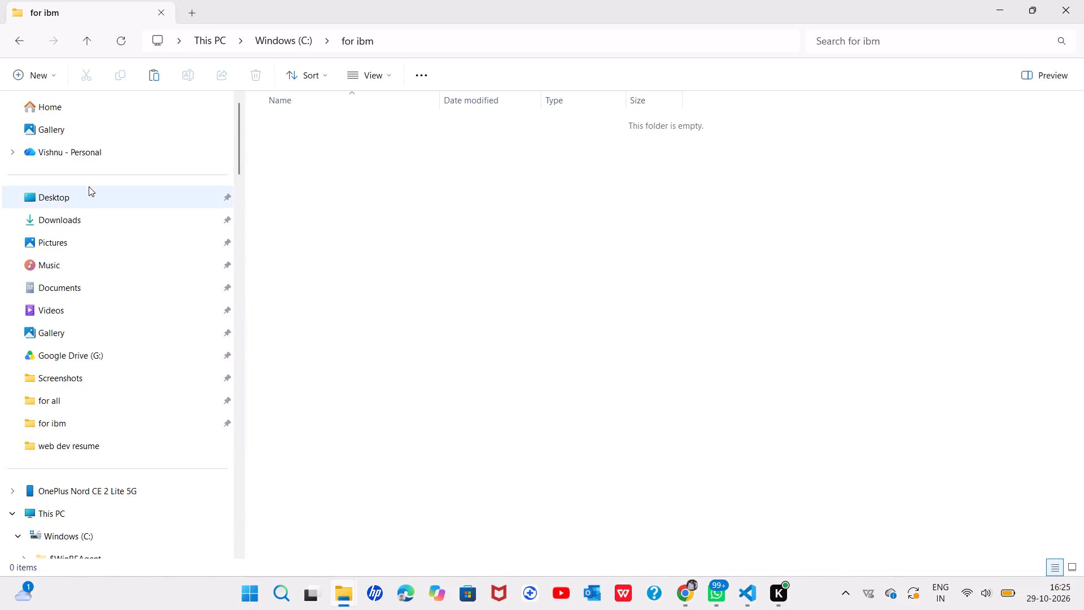
pyautogui.doubleClick(95, 210)
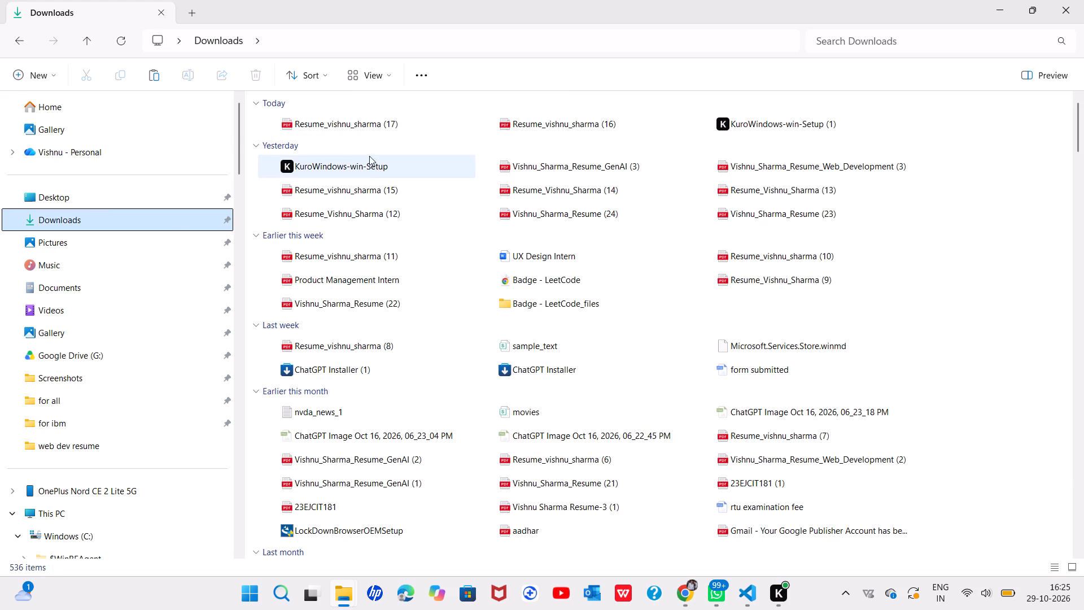
pyautogui.doubleClick(178, 219)
pyautogui.click(328, 125)
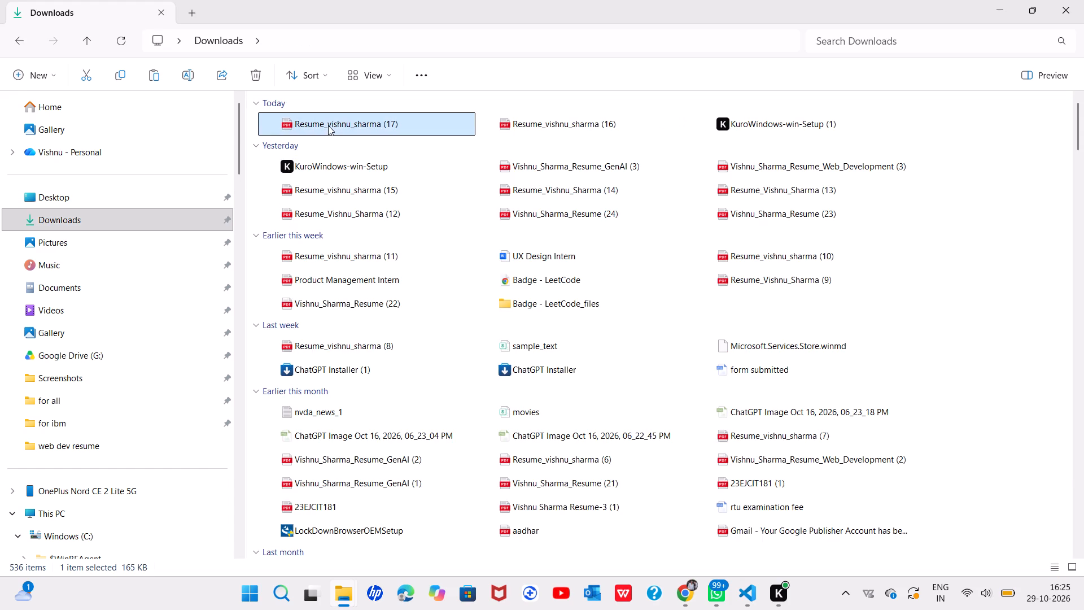
pyautogui.rightClick(328, 125)
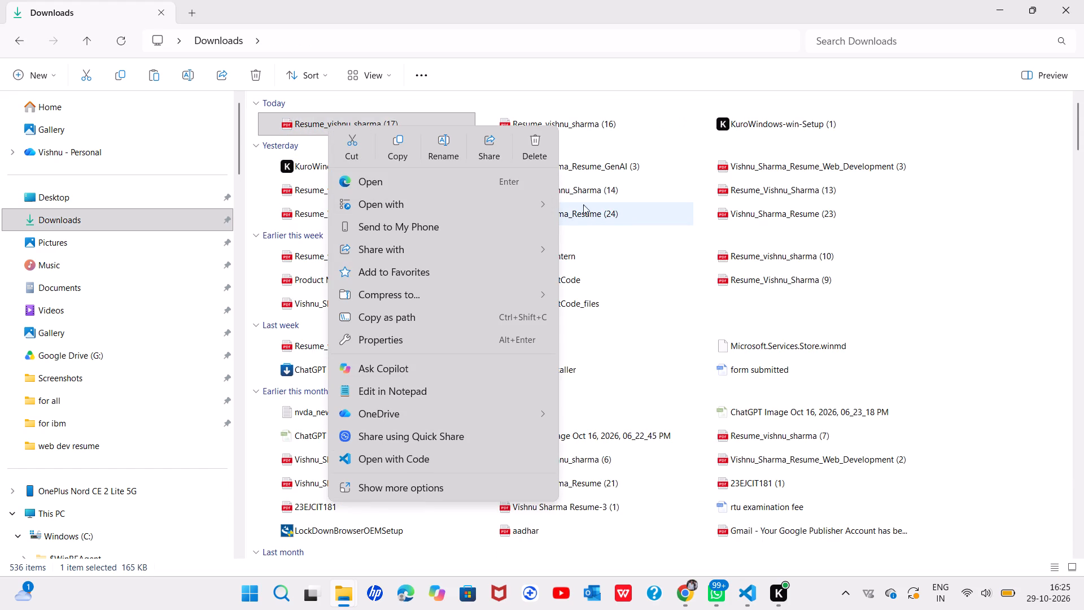
pyautogui.click(569, 204)
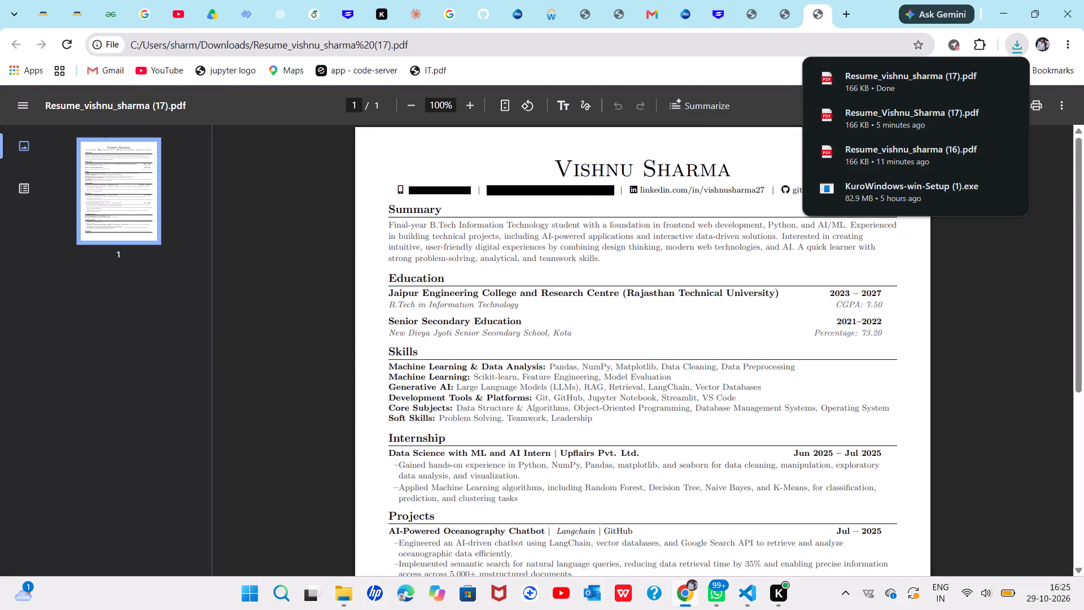
# Examine the downloaded resume PDF from the Summary and Skills sections through Achievements and Hobbies.
pyautogui.scroll(-3, 538, 321)
pyautogui.scroll(1, 538, 321)
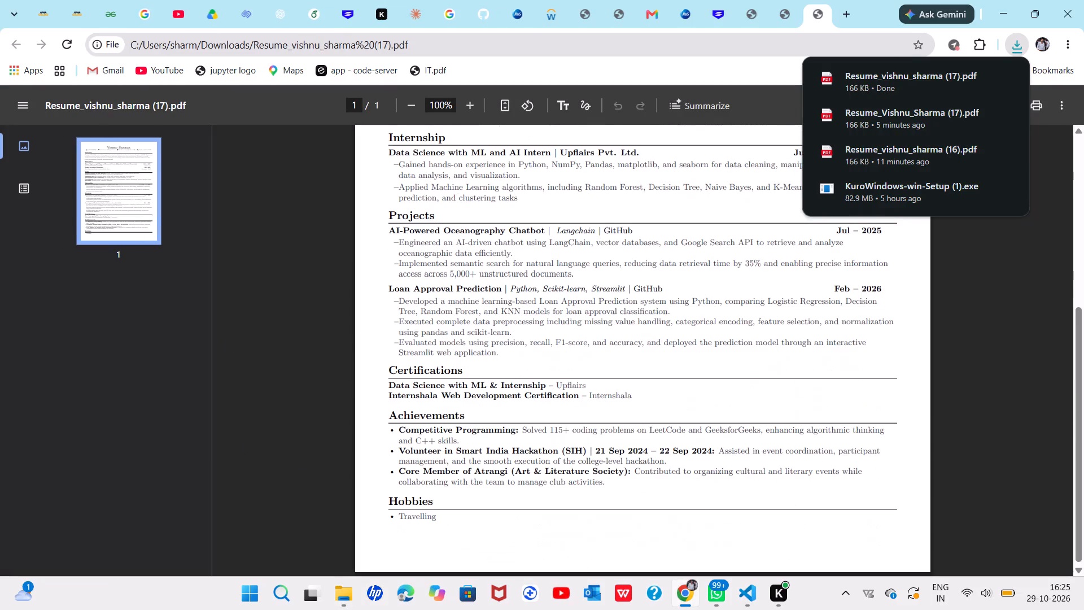
pyautogui.scroll(1, 538, 321)
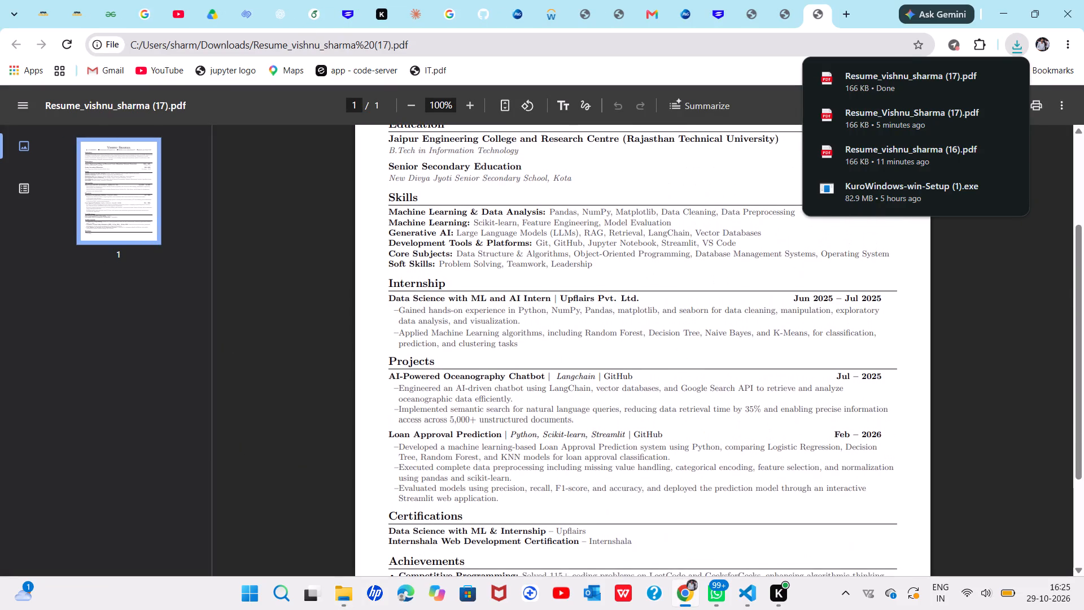
pyautogui.scroll(-2, 538, 321)
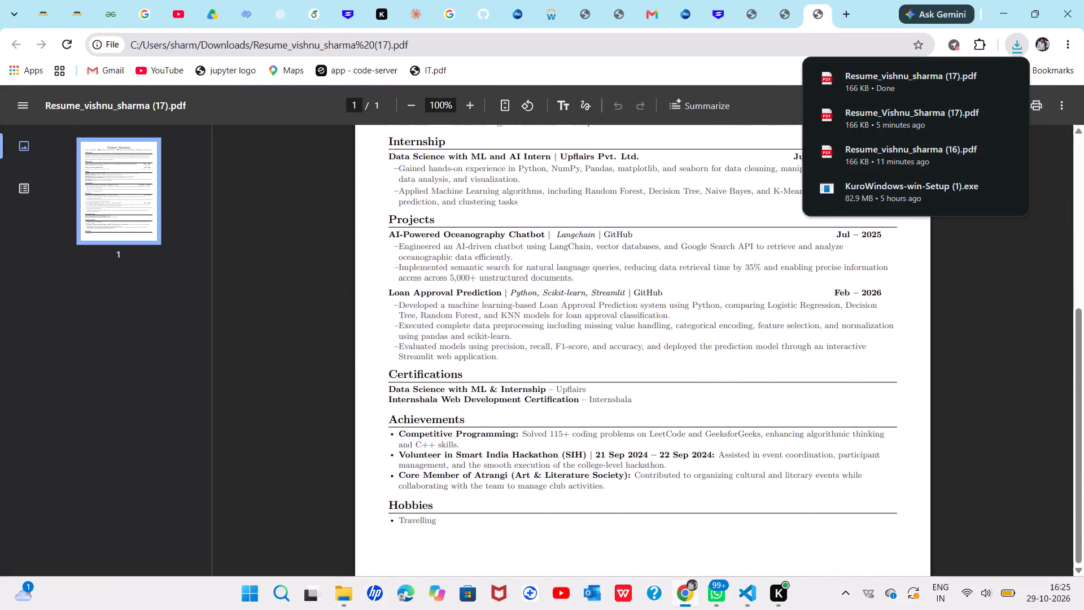
pyautogui.scroll(1, 538, 321)
pyautogui.scroll(-1, 538, 321)
pyautogui.scroll(1, 538, 321)
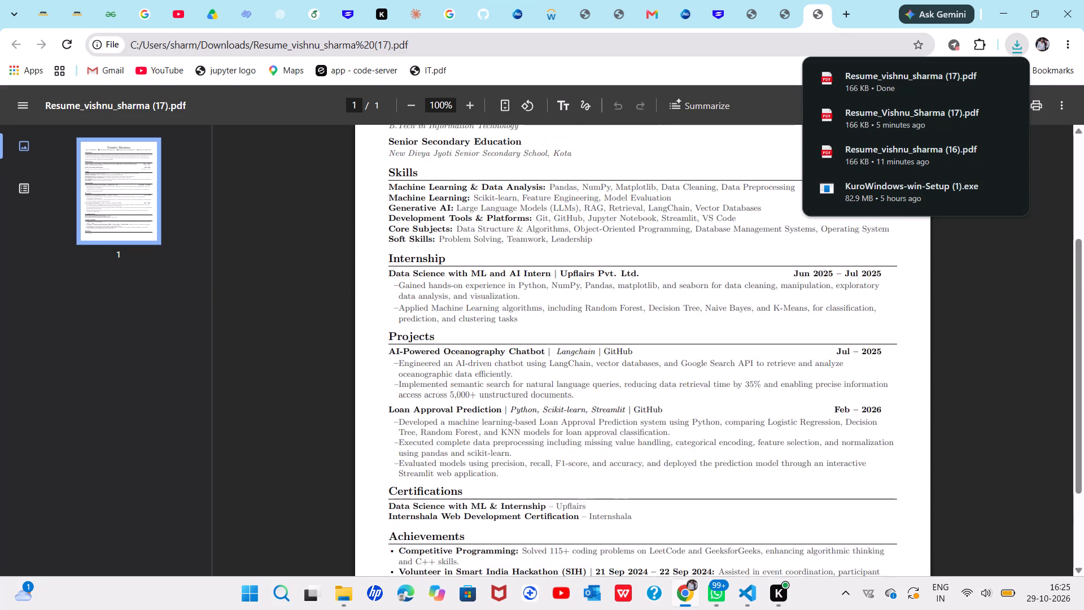
pyautogui.scroll(1, 538, 321)
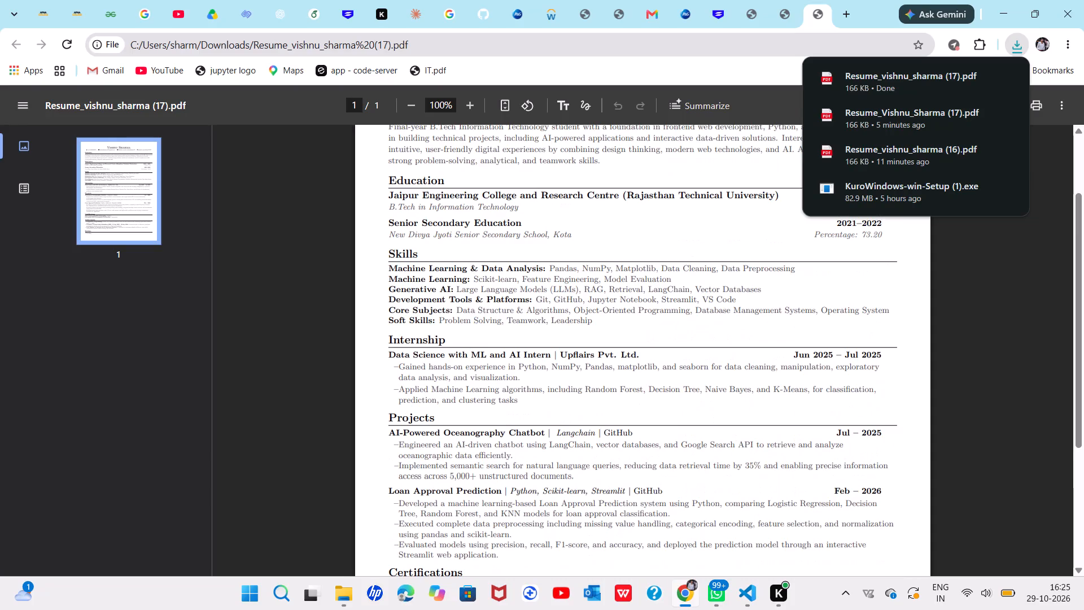
pyautogui.scroll(3, 538, 321)
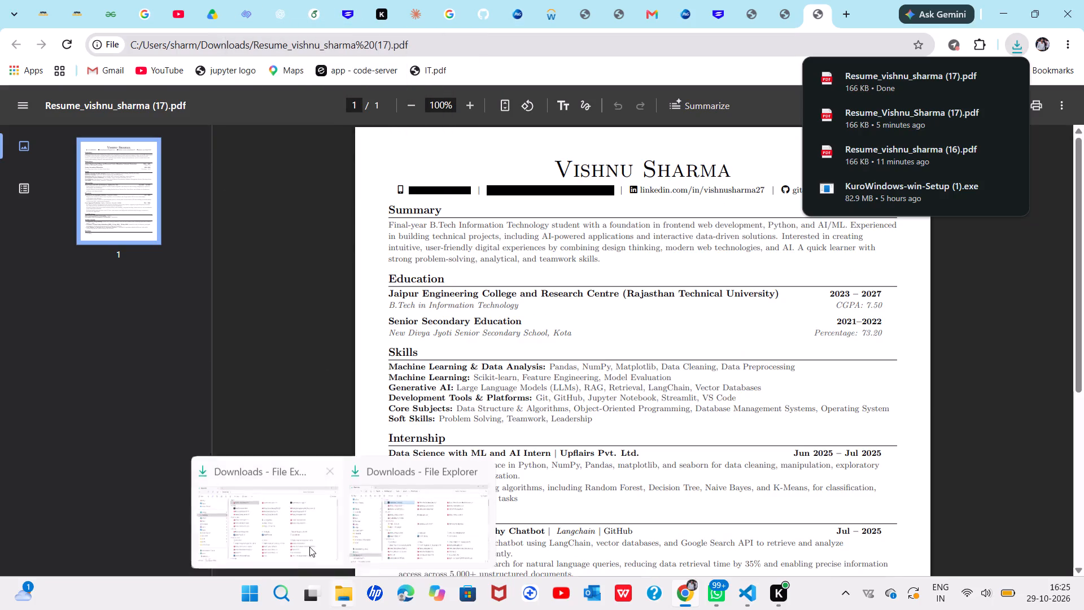
# Switch back to File Explorer and copy the resume PDF numbered (17) from Downloads into the "for ibm" folder.
pyautogui.click(292, 528)
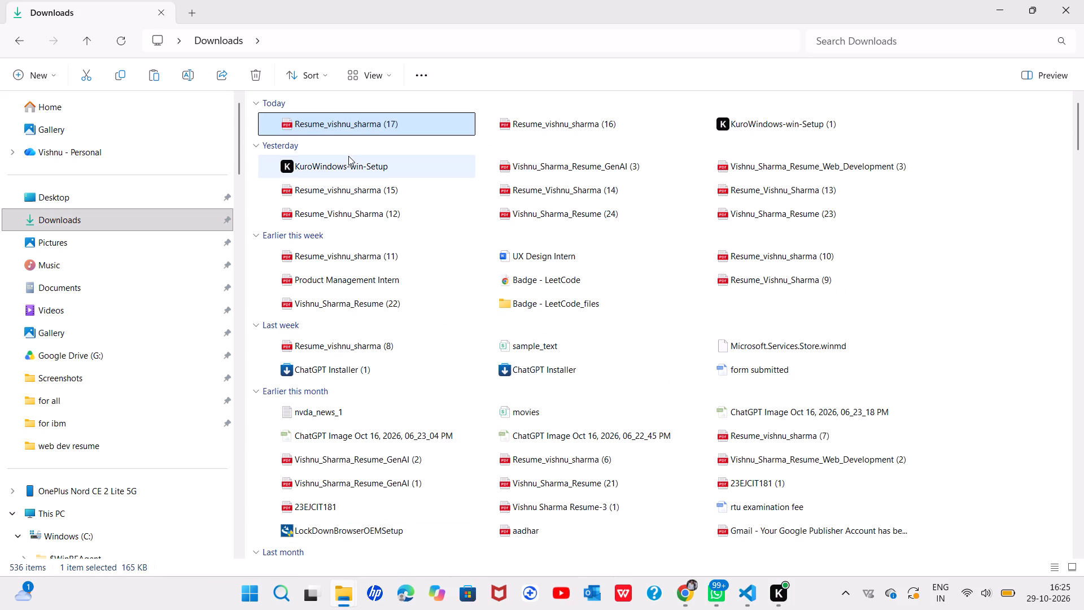
pyautogui.rightClick(355, 122)
pyautogui.click(420, 158)
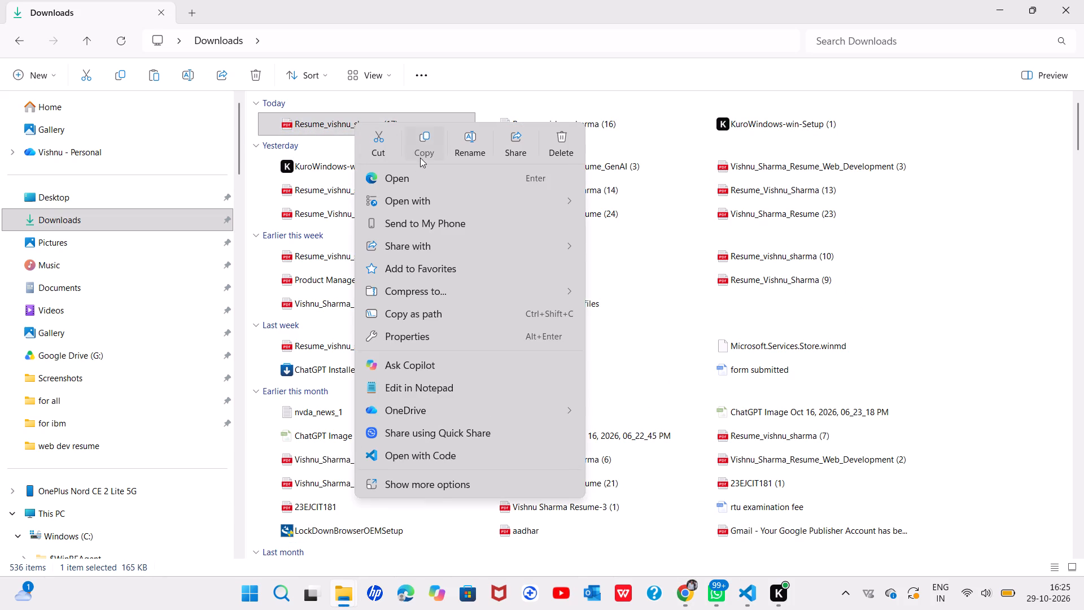
pyautogui.scroll(-6, 70, 434)
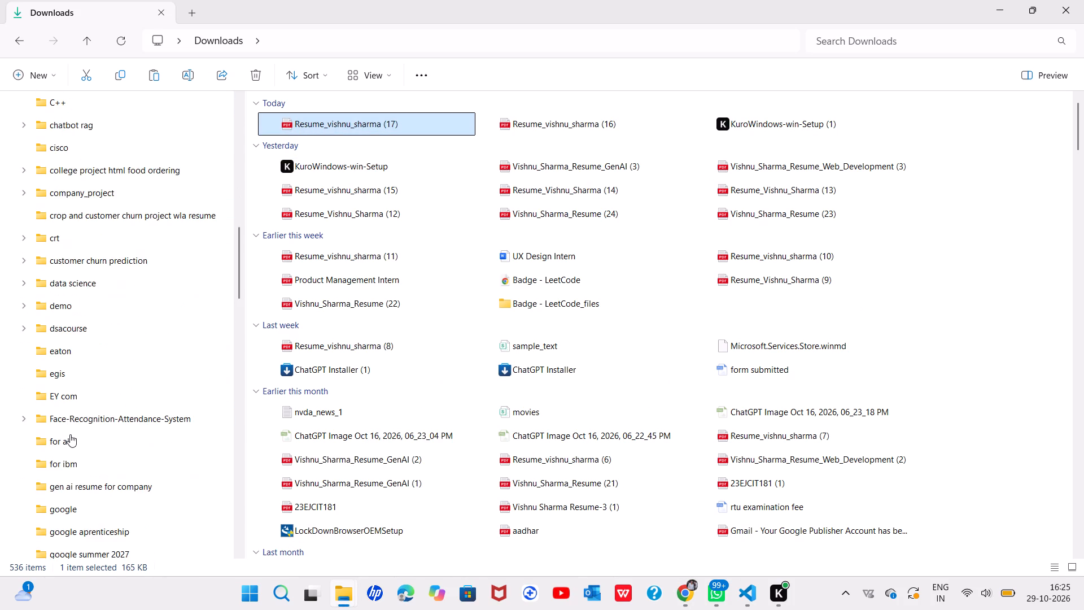
pyautogui.scroll(-1, 70, 434)
pyautogui.doubleClick(74, 371)
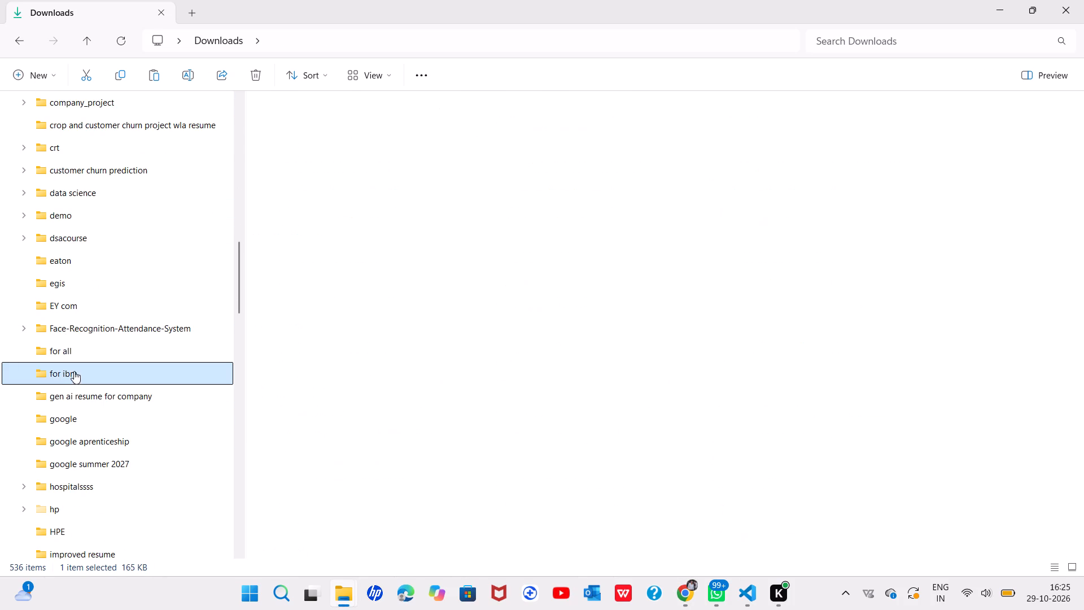
pyautogui.rightClick(381, 178)
pyautogui.click(404, 199)
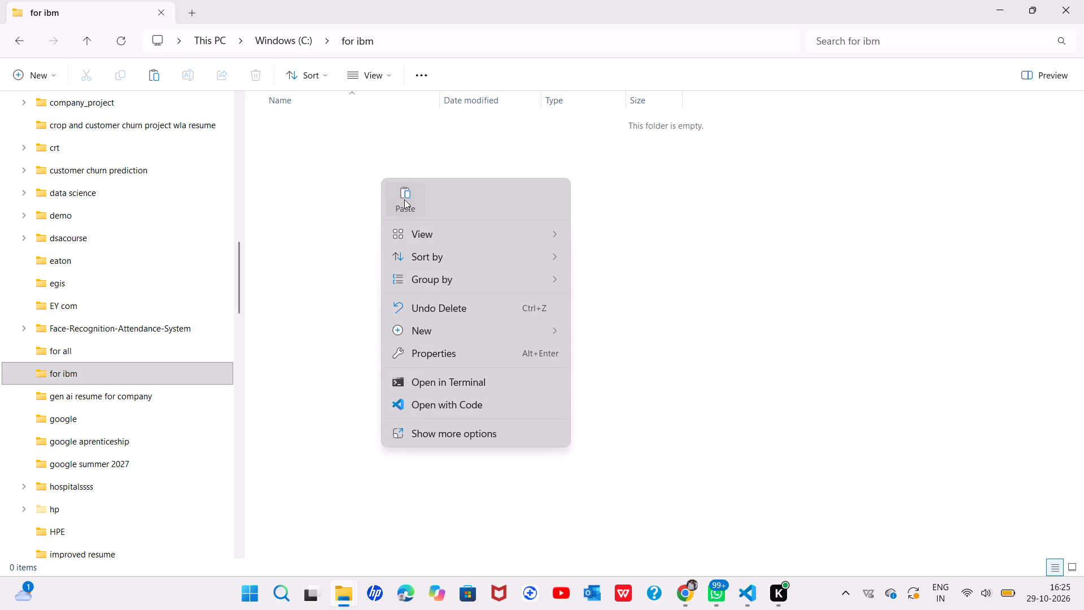
# Rename the resume PDF in the "for ibm" folder, removing "(17)" and capitalising the first name and surname.
pyautogui.rightClick(357, 114)
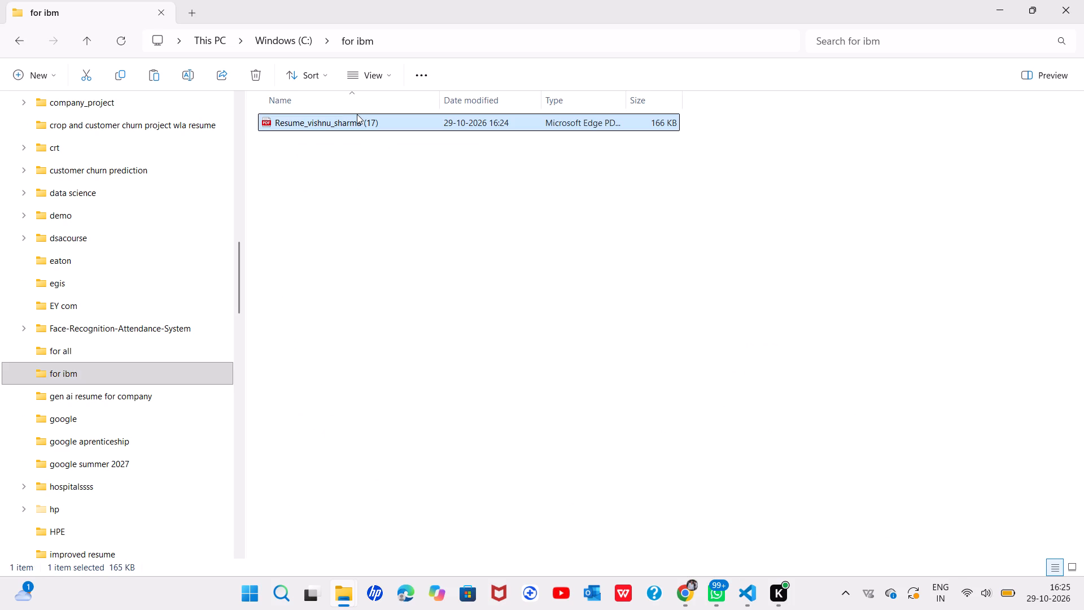
pyautogui.click(467, 137)
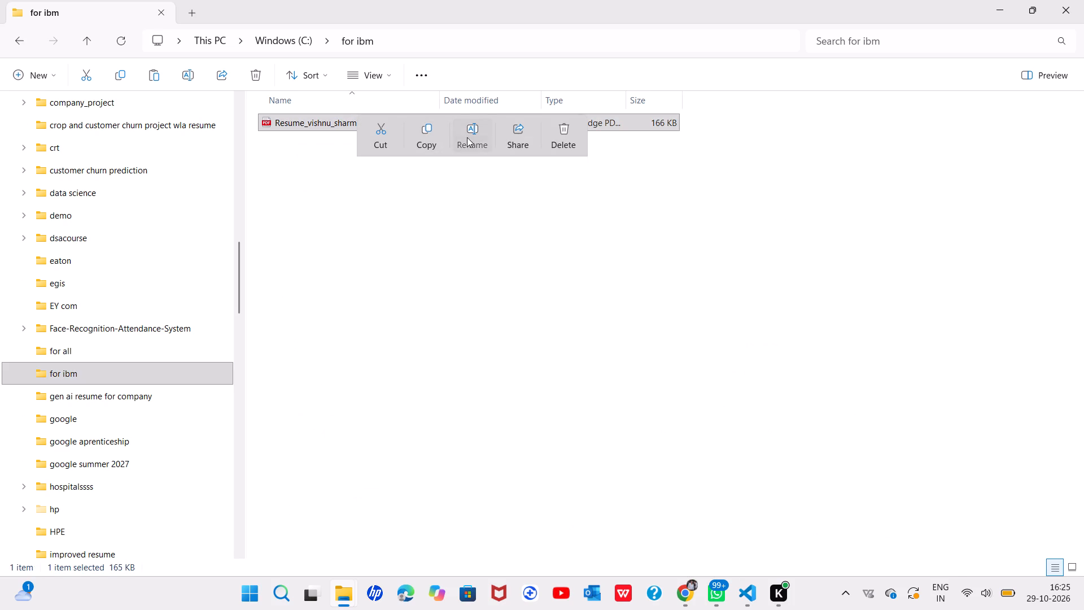
pyautogui.click(390, 121)
pyautogui.press('BackSpace')
pyautogui.press('BackSpace')
pyautogui.press('BackSpace')
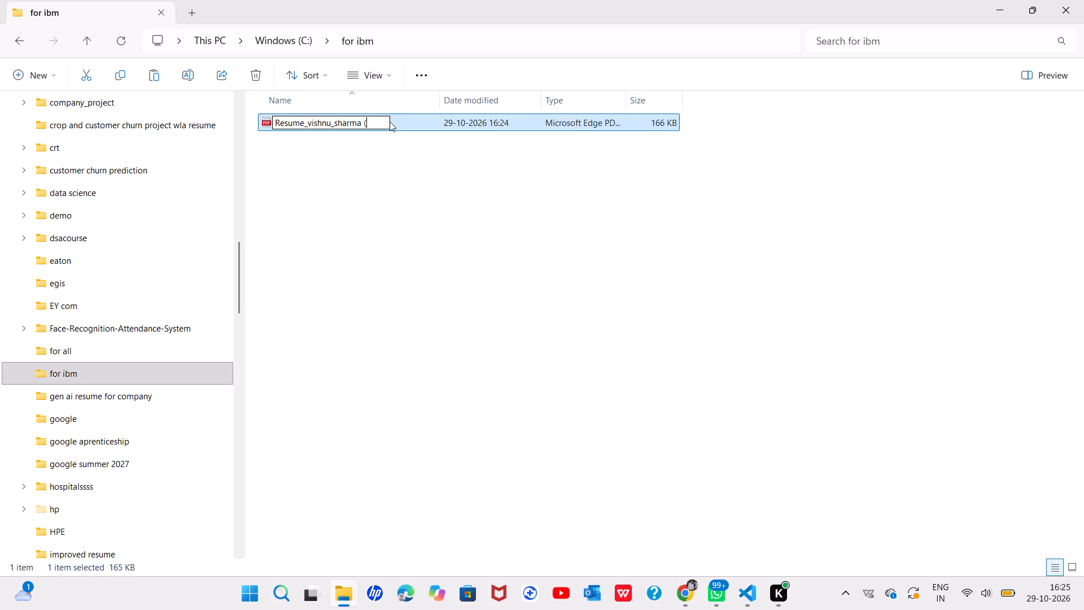
pyautogui.press('BackSpace')
pyautogui.press('BackSpace')
pyautogui.press('Left')
pyautogui.press('Left')
pyautogui.press('Left')
pyautogui.press('Left')
pyautogui.press('Left')
pyautogui.press('Left')
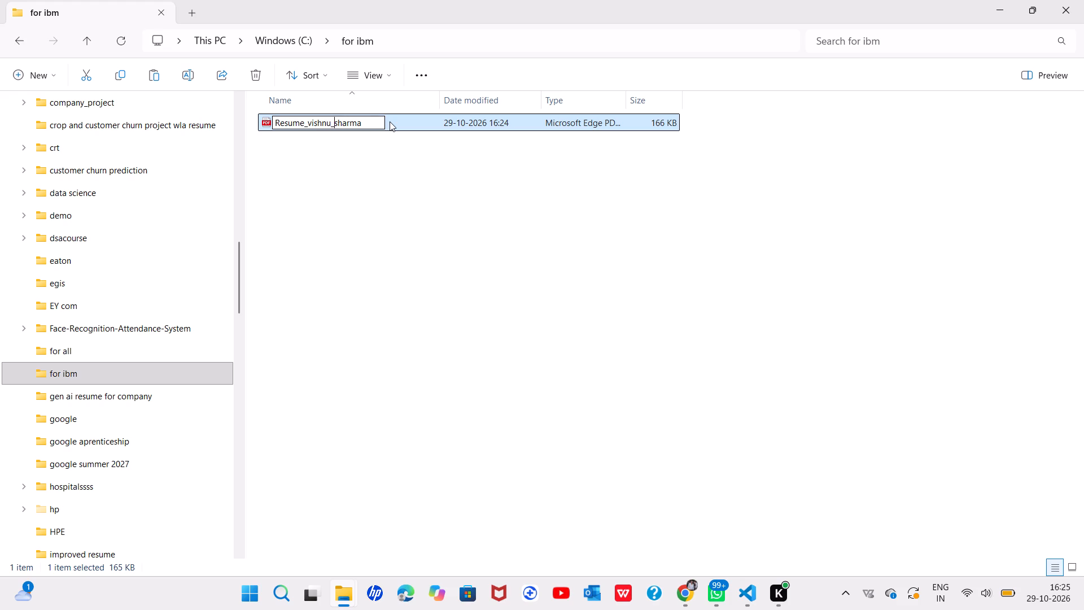
pyautogui.press('Right')
pyautogui.press('BackSpace')
pyautogui.hotkey('shift', 's')
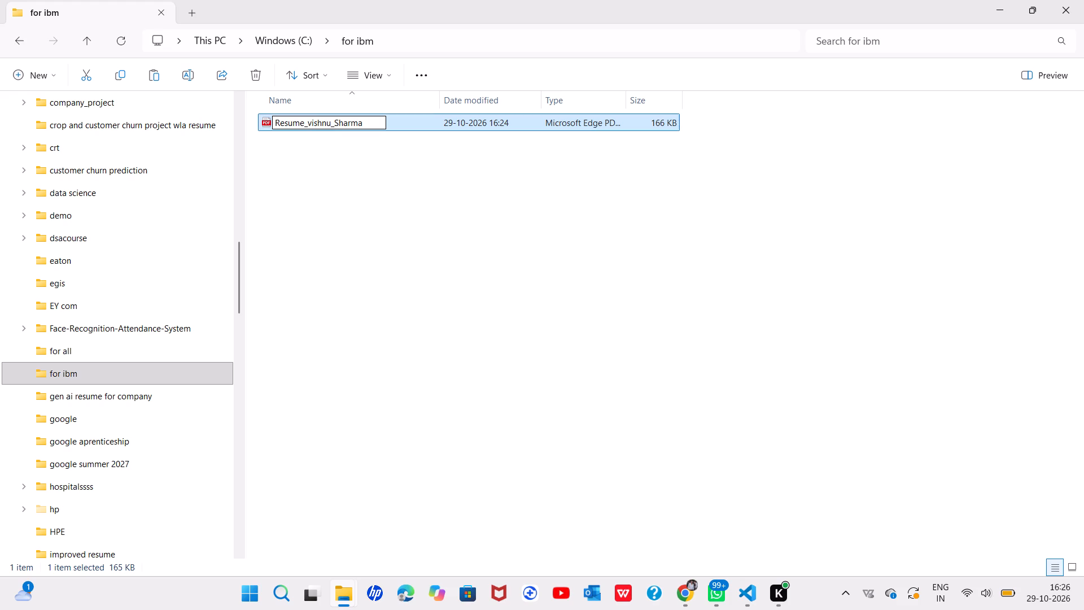
pyautogui.click(311, 124)
pyautogui.press('BackSpace')
pyautogui.hotkey('shift', 'v')
pyautogui.press('Return')
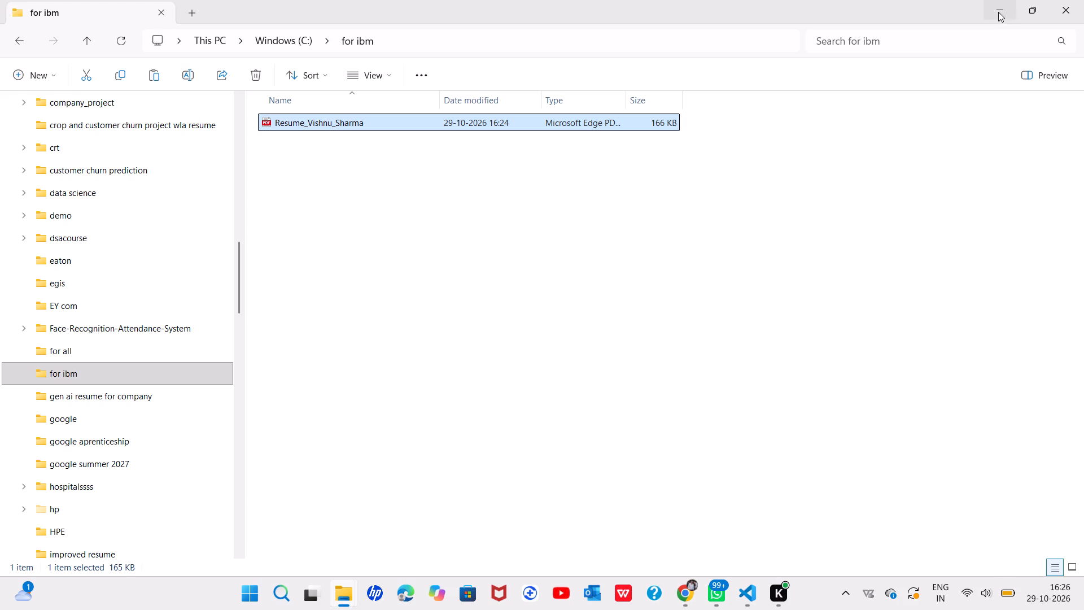
# Delete the resume PDFs numbered (17) and (16) from the Downloads folder.
pyautogui.scroll(14, 147, 195)
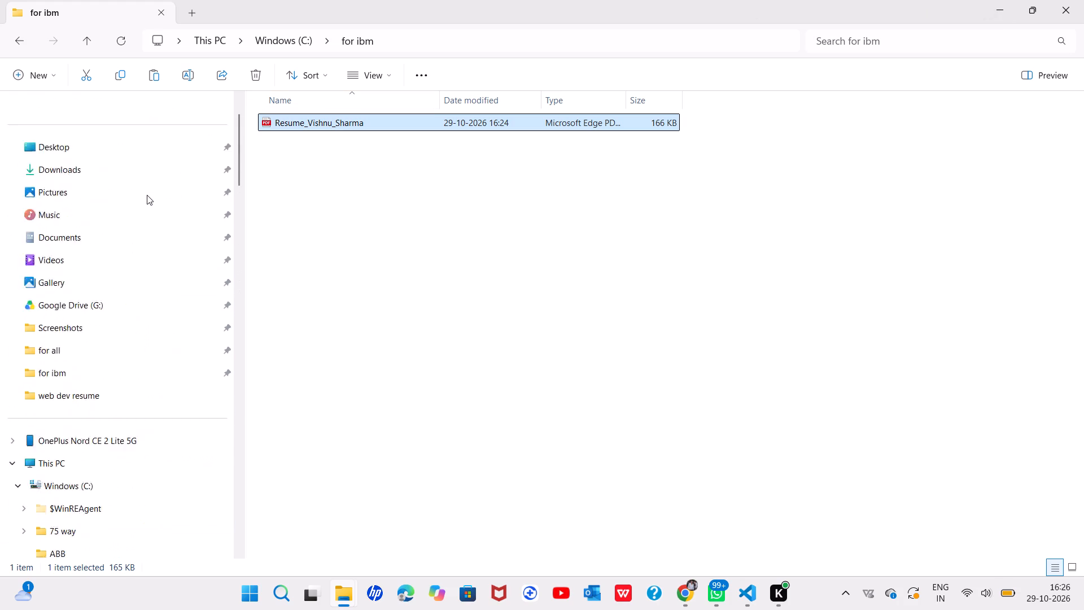
pyautogui.scroll(6, 147, 195)
pyautogui.click(125, 220)
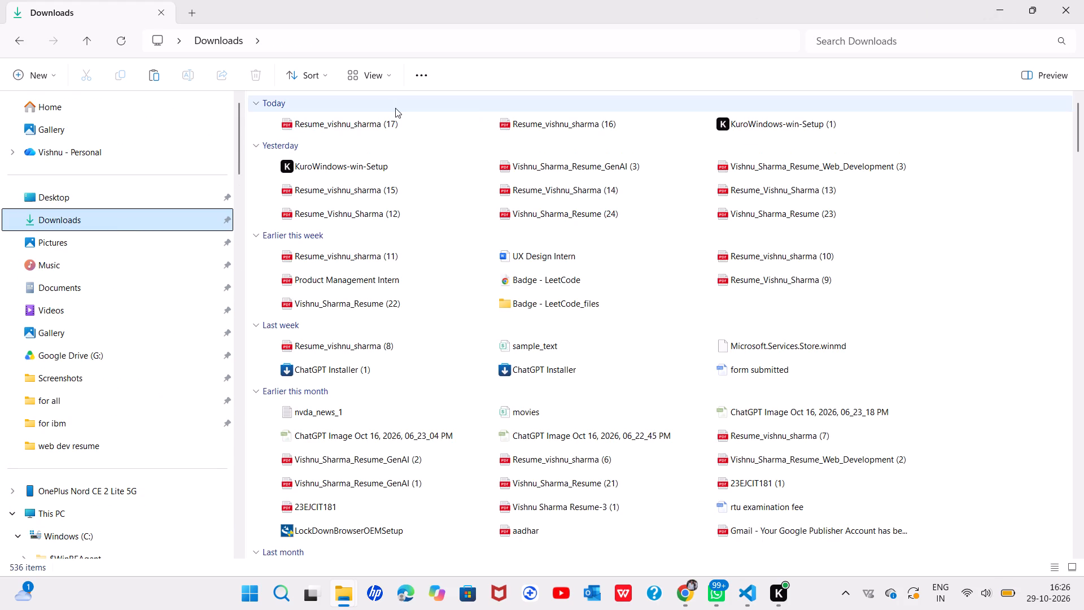
pyautogui.click(365, 123)
pyautogui.press('Delete')
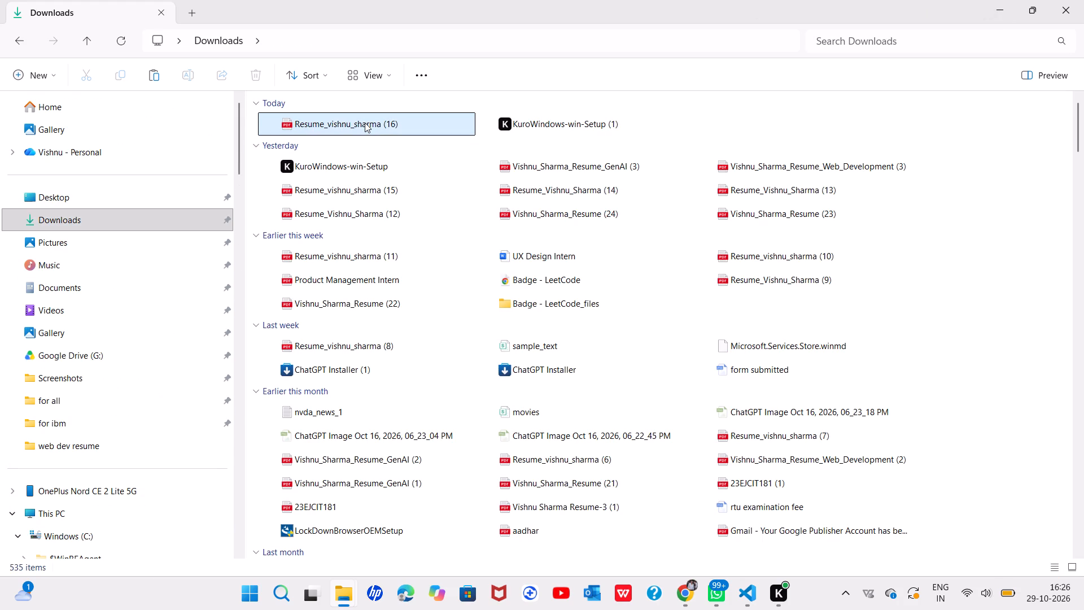
pyautogui.press('Delete')
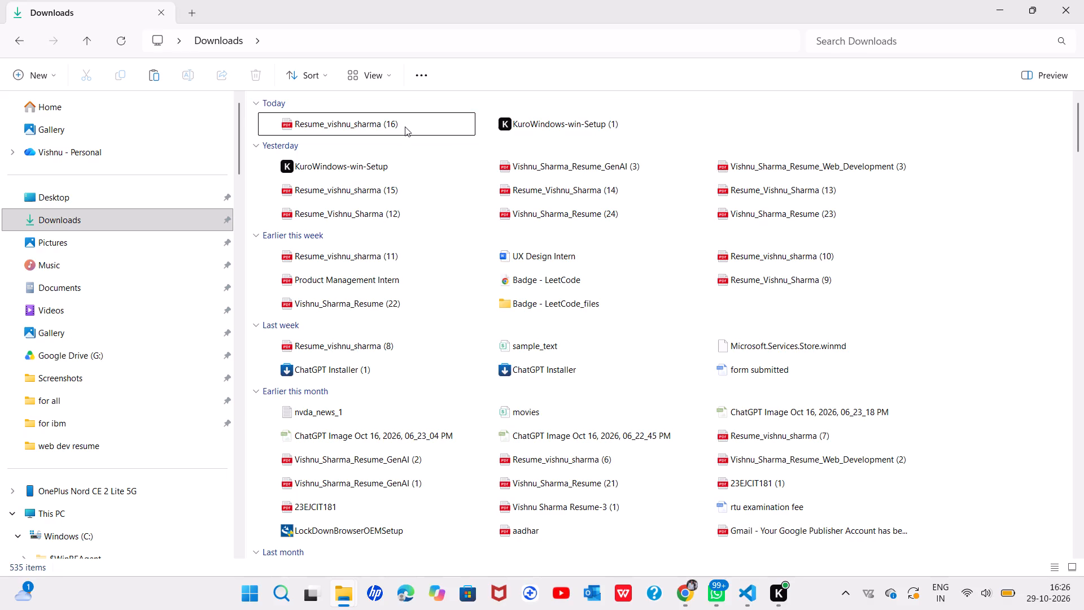
pyautogui.click(405, 127)
pyautogui.press('Delete')
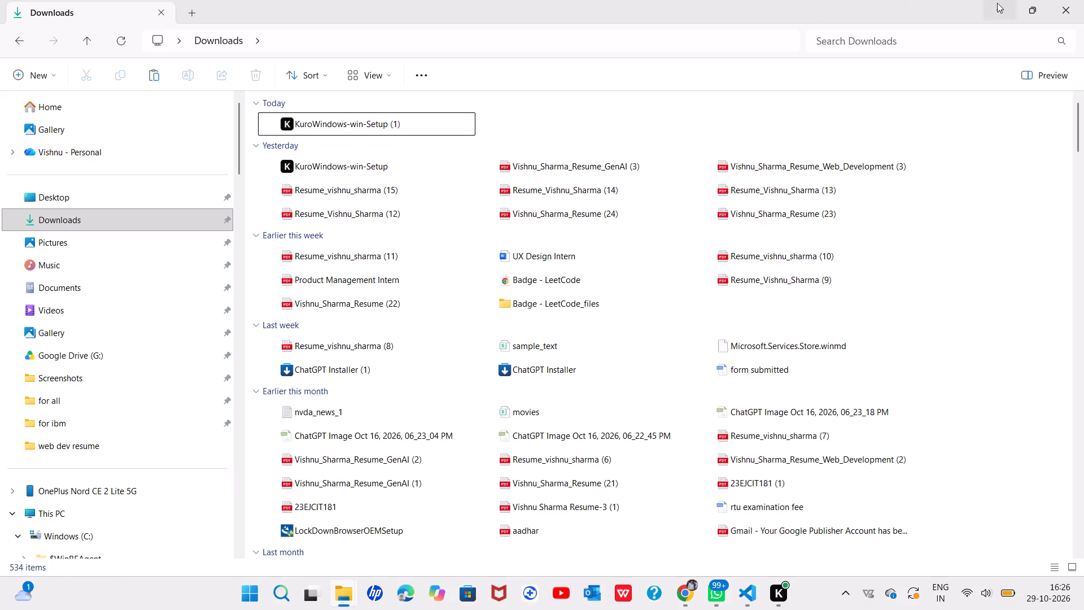
# Switch to Google Chrome and close the resume PDF opened from the "for ibm" folder.
pyautogui.click(1007, 3)
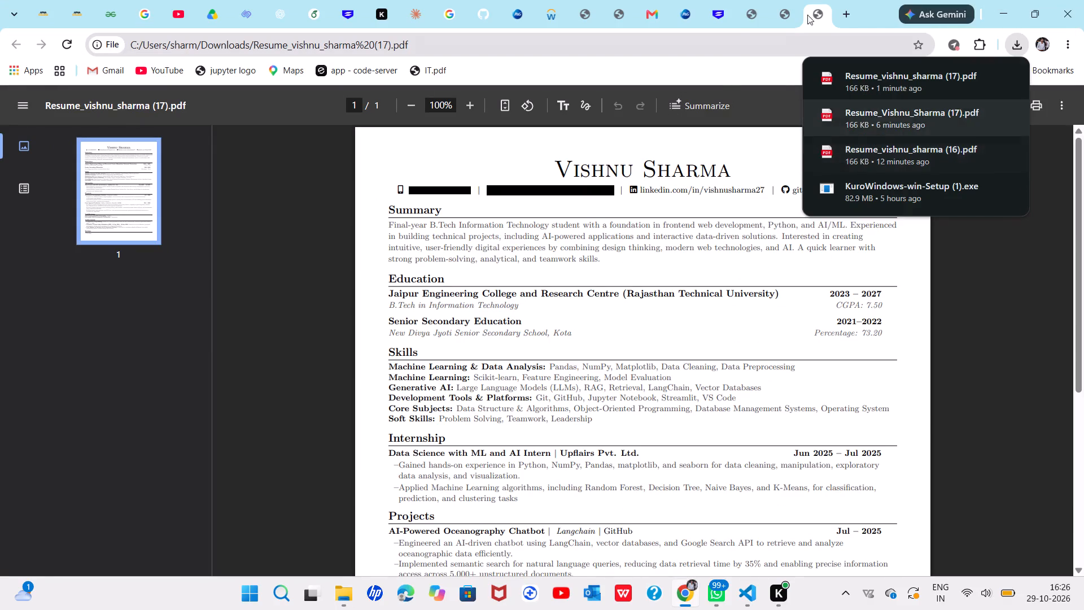
pyautogui.click(776, 15)
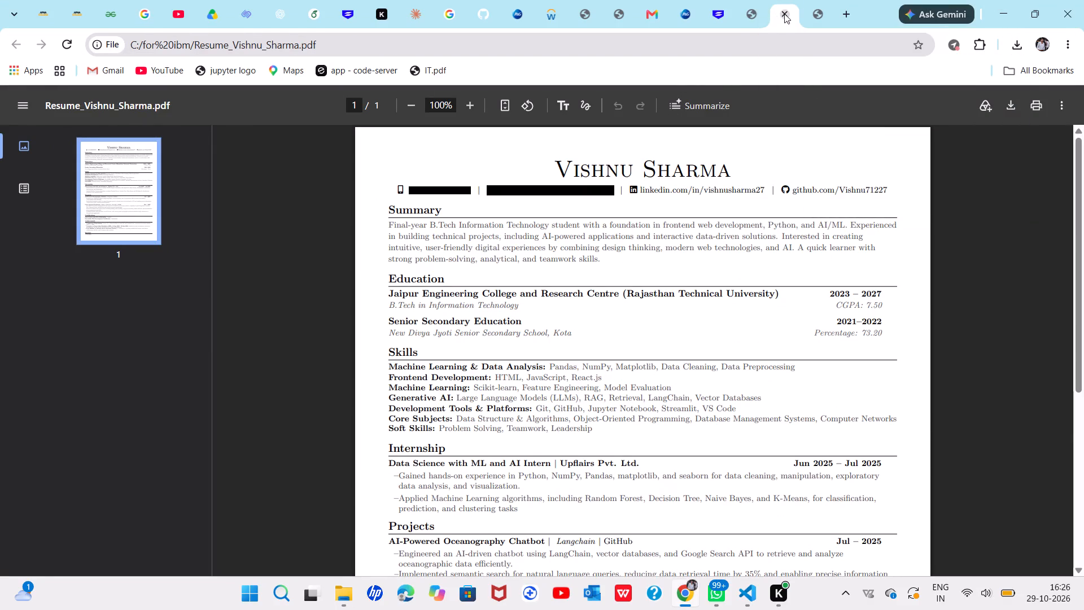
pyautogui.click(784, 13)
# Compare the open resume PDF from the "web dev resume" folder with the one from Downloads.
pyautogui.click(755, 16)
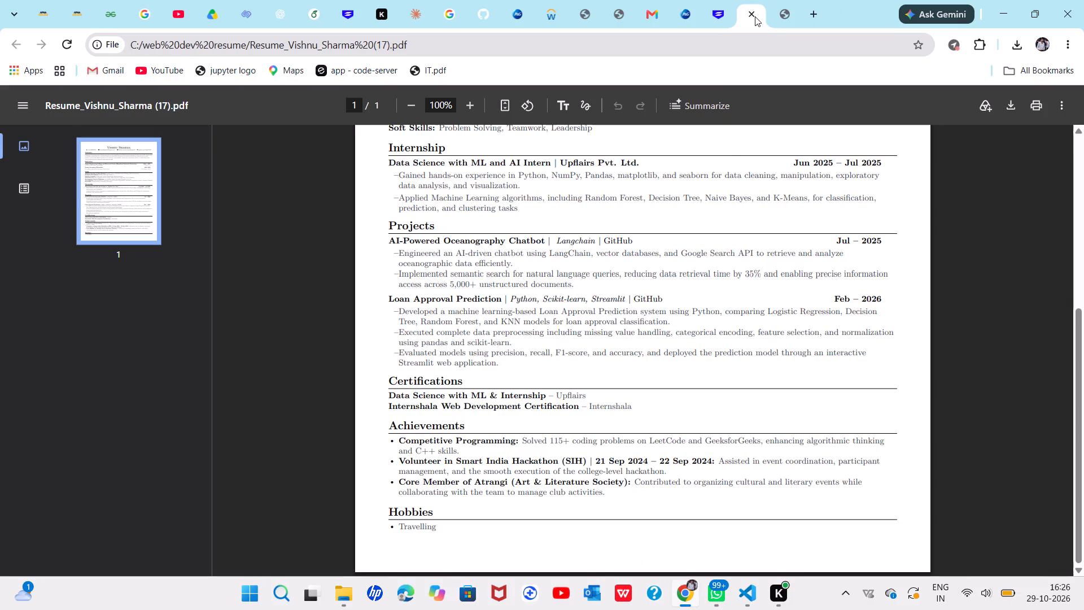
pyautogui.scroll(4, 720, 151)
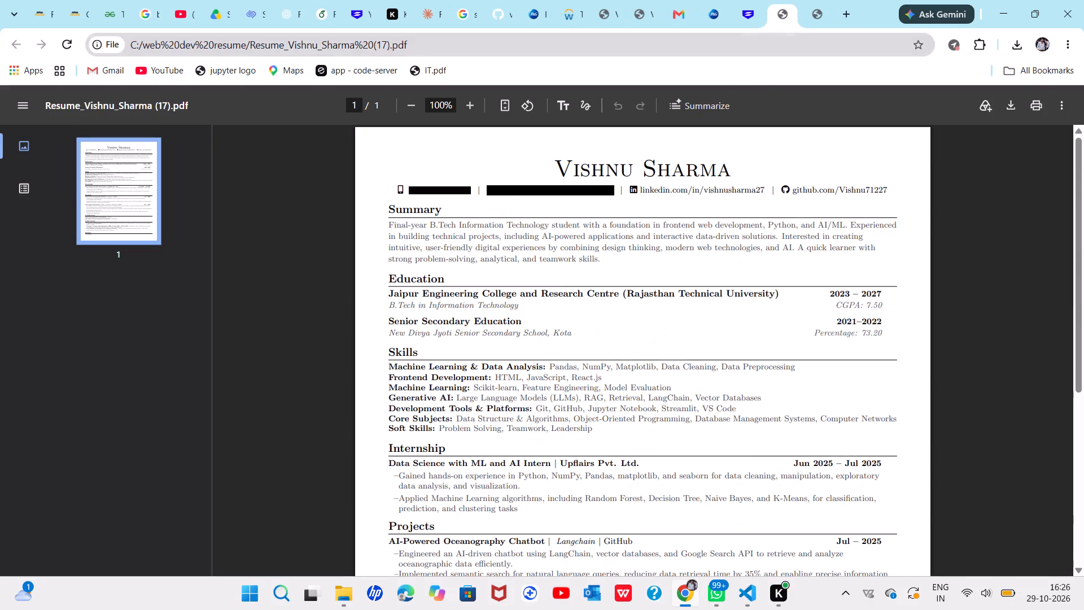
pyautogui.click(818, 19)
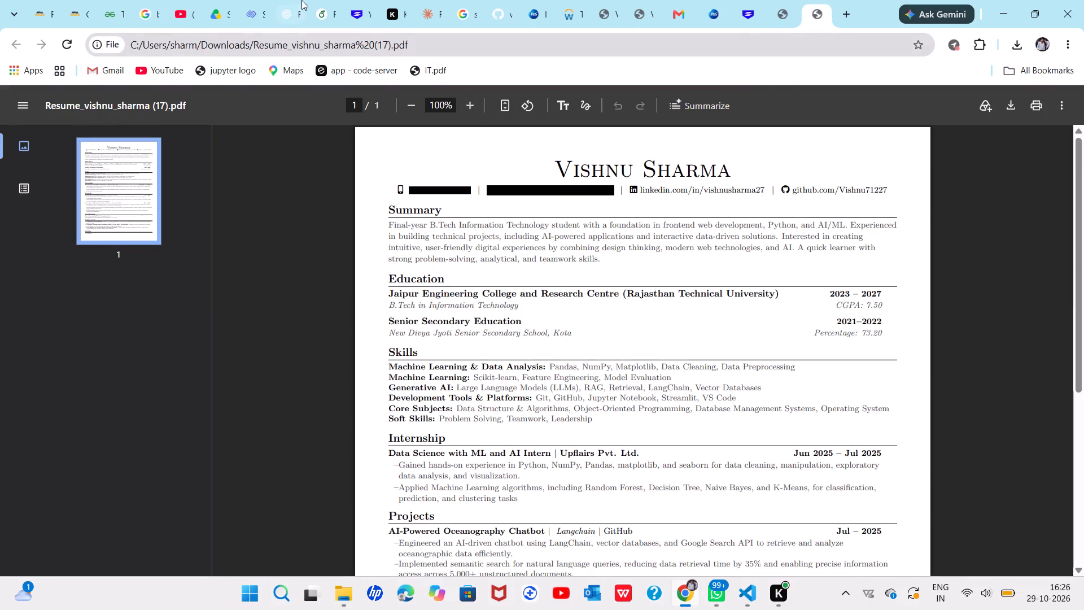
# Switch to the Superset site and open Resume, Docs & Write-ups in the student profile.
pyautogui.click(254, 18)
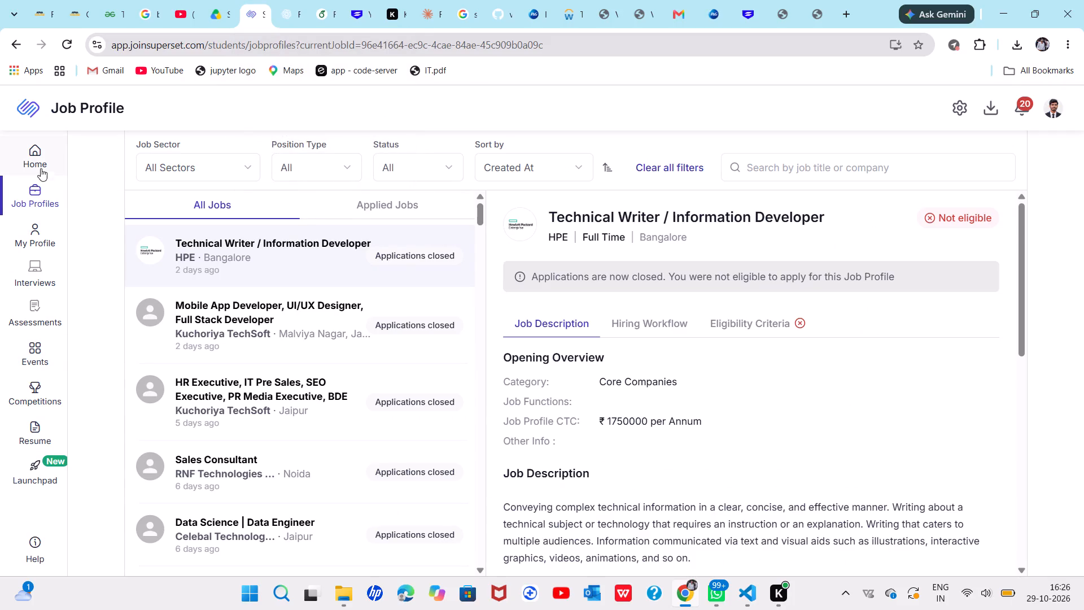
pyautogui.click(1058, 114)
pyautogui.click(958, 142)
pyautogui.scroll(-5, 134, 434)
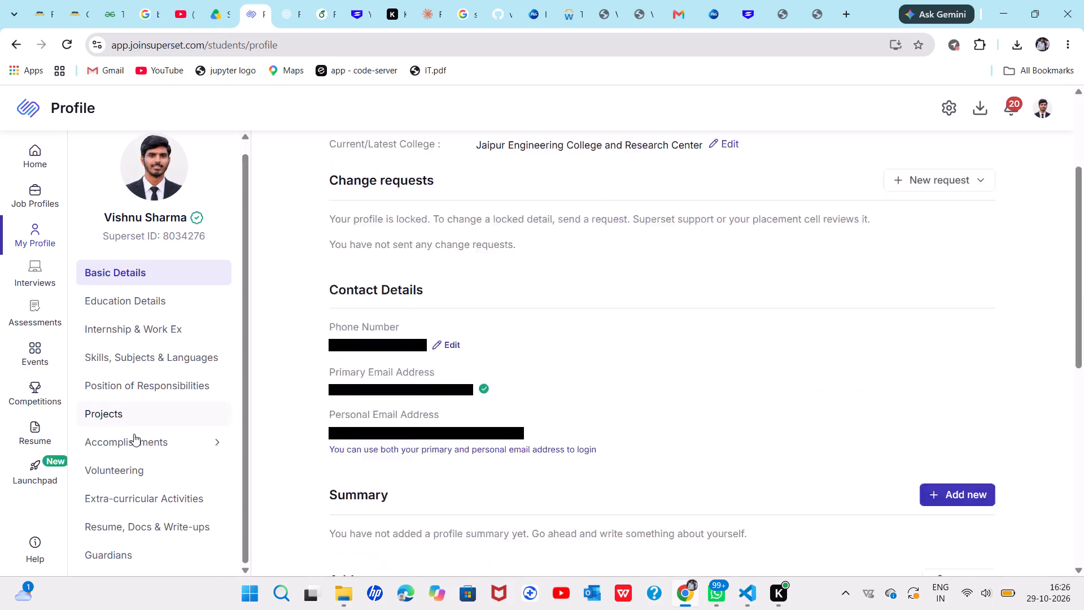
pyautogui.click(128, 528)
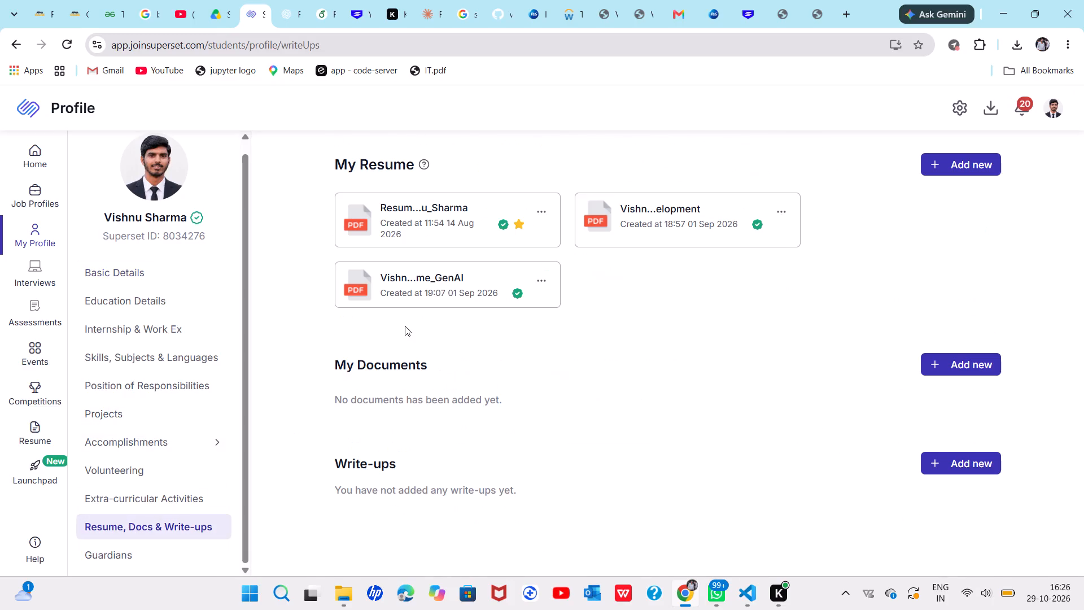
# Delete all three stored resumes from My Resume: the primary one, the Web_Development one and the GenAI one.
pyautogui.click(540, 212)
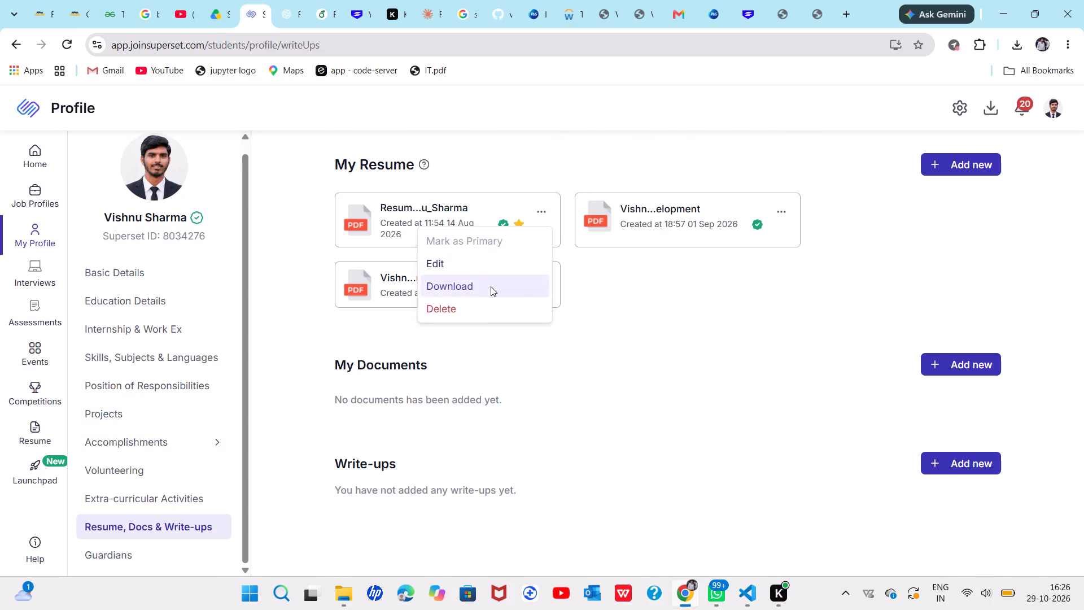
pyautogui.click(484, 309)
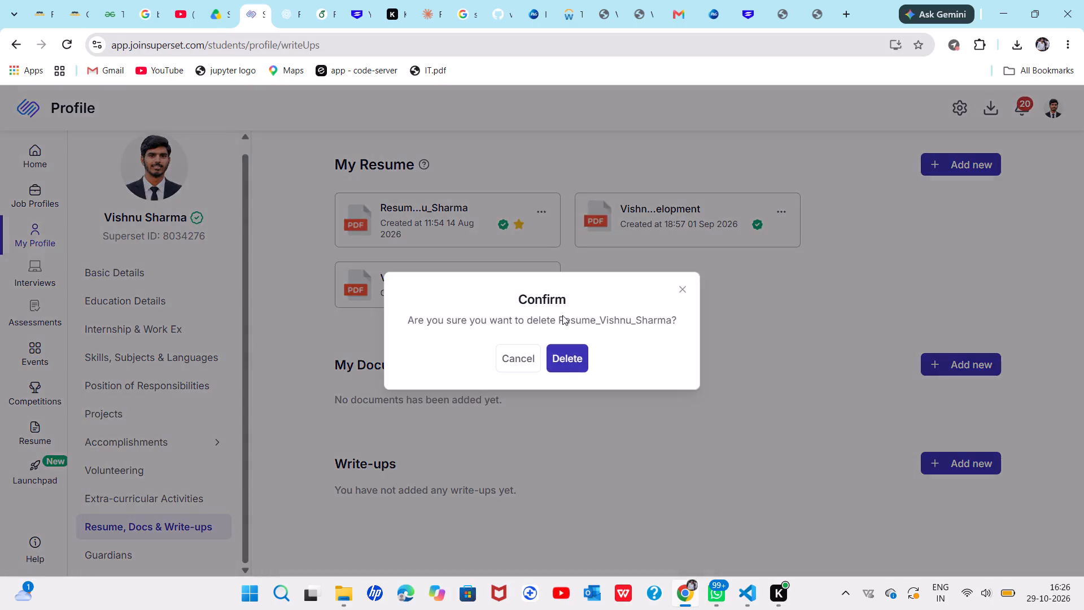
pyautogui.click(563, 366)
pyautogui.click(541, 213)
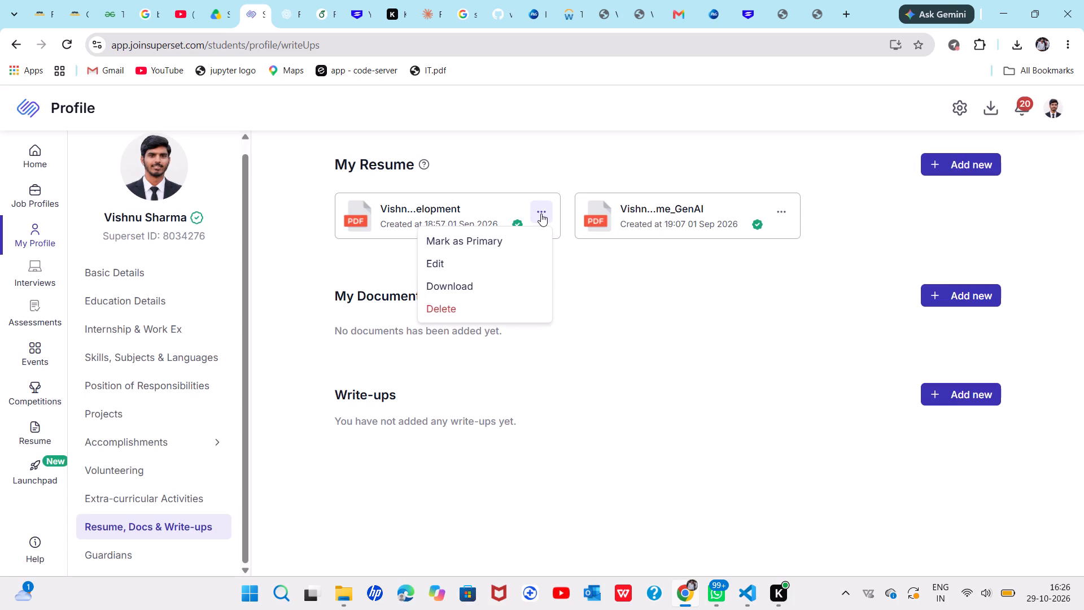
pyautogui.click(499, 307)
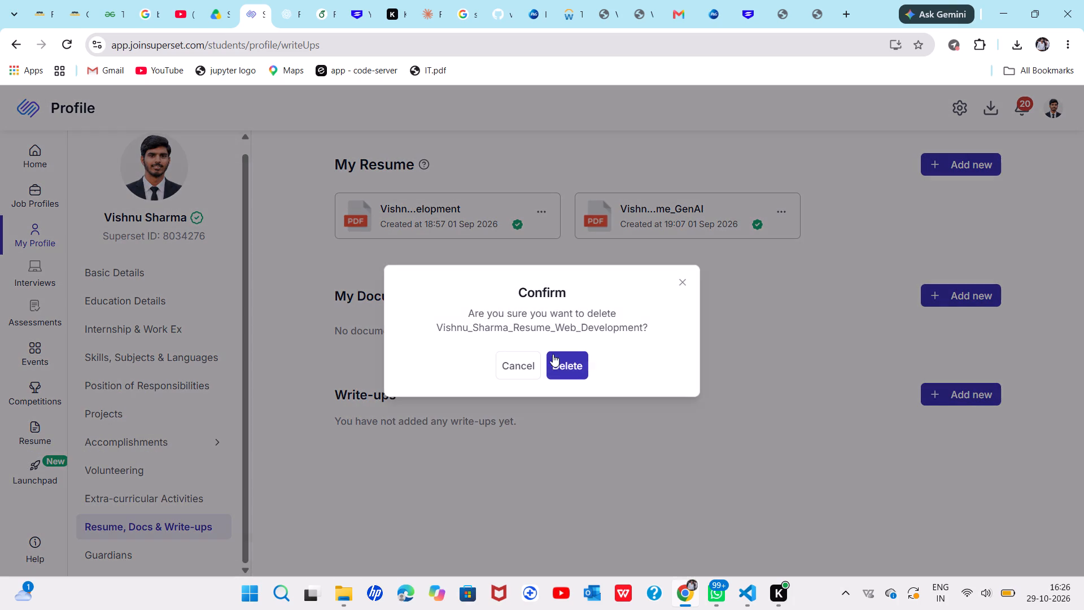
pyautogui.click(562, 357)
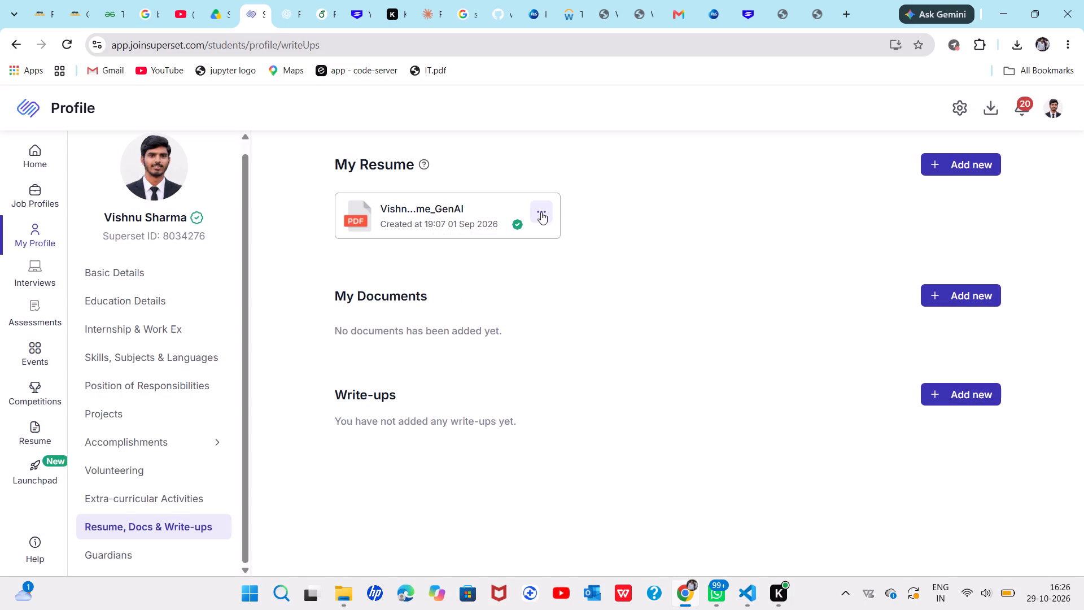
pyautogui.click(541, 212)
pyautogui.click(500, 314)
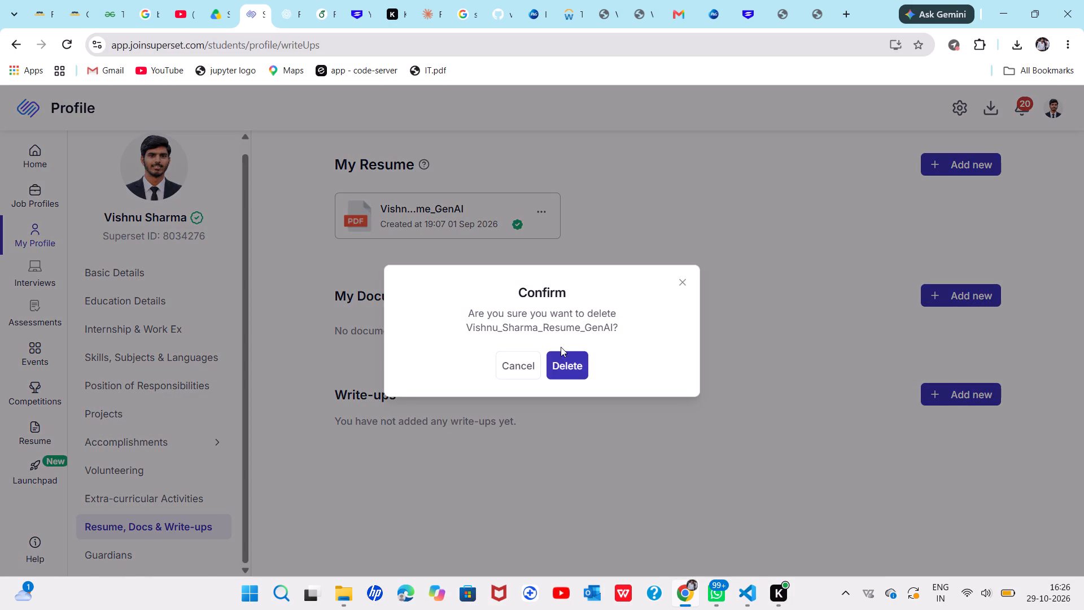
pyautogui.click(563, 370)
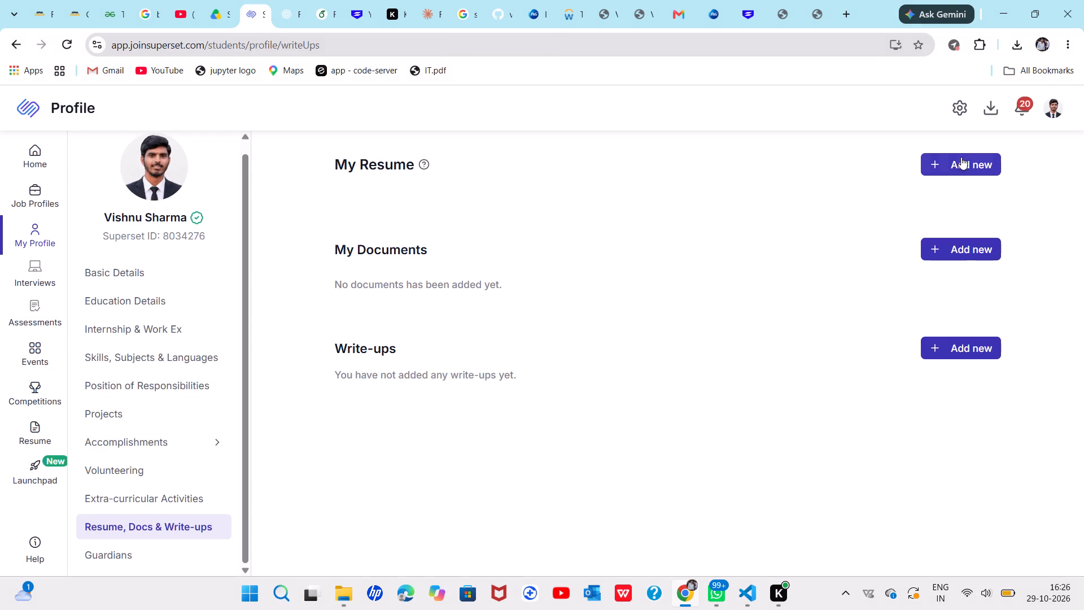
# Start a new resume upload under My Resume and attach the renamed PDF from the "for ibm" folder.
pyautogui.click(961, 156)
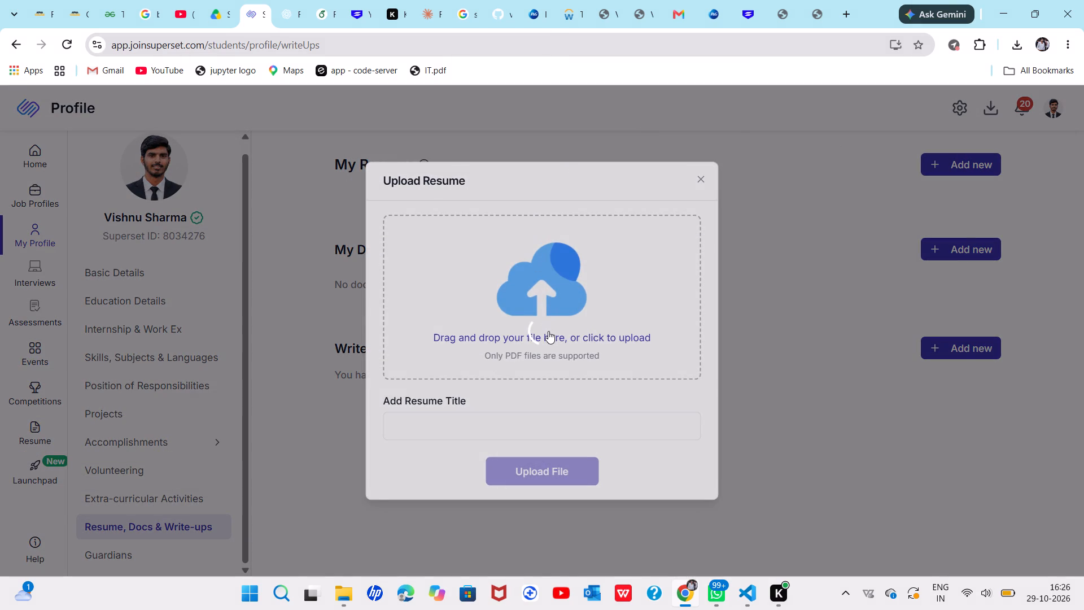
pyautogui.click(548, 331)
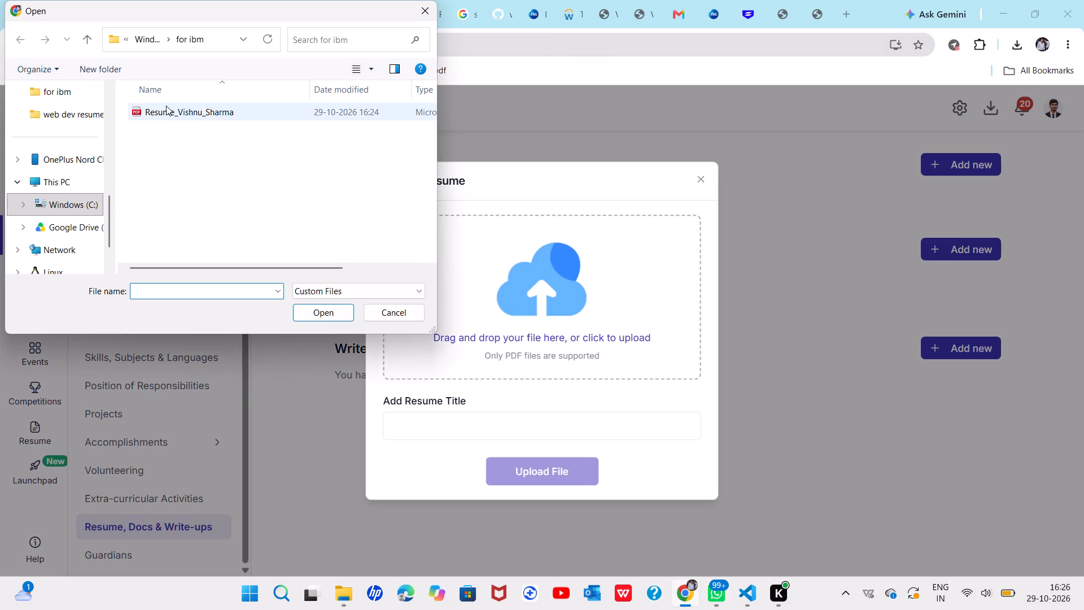
pyautogui.doubleClick(190, 115)
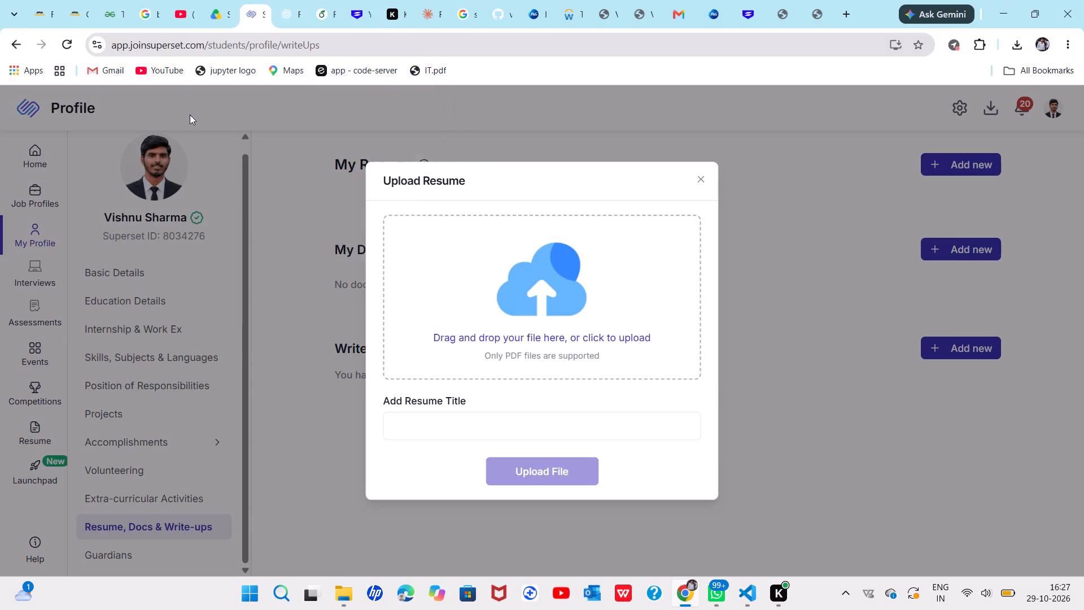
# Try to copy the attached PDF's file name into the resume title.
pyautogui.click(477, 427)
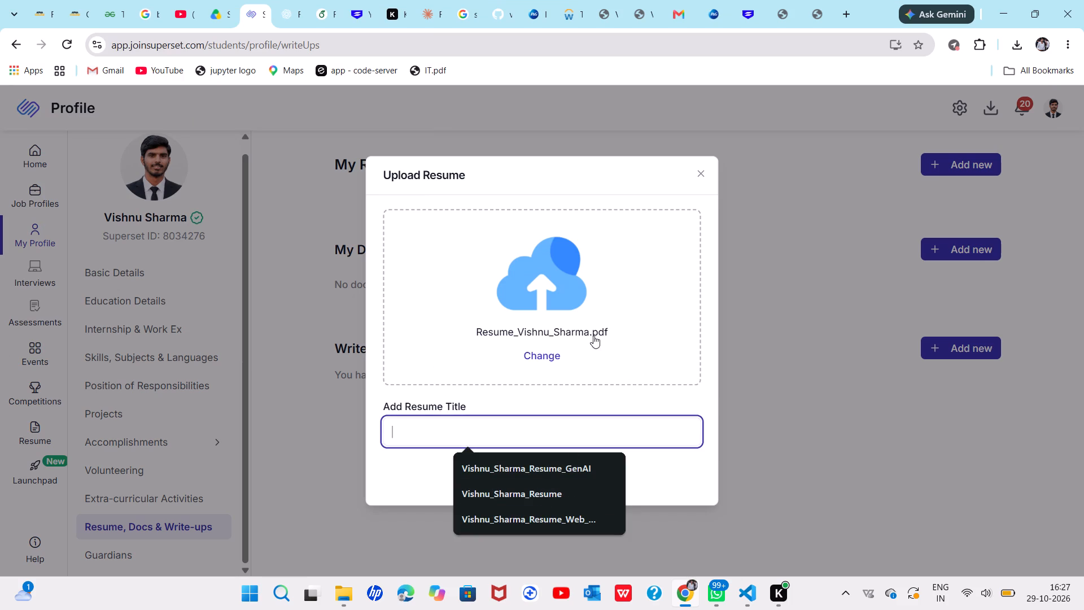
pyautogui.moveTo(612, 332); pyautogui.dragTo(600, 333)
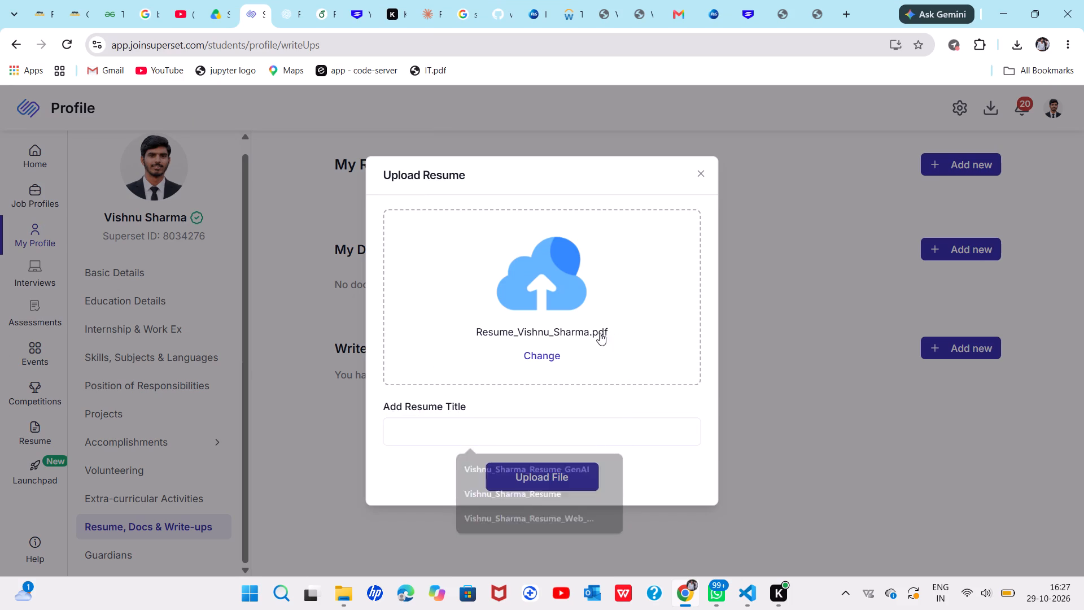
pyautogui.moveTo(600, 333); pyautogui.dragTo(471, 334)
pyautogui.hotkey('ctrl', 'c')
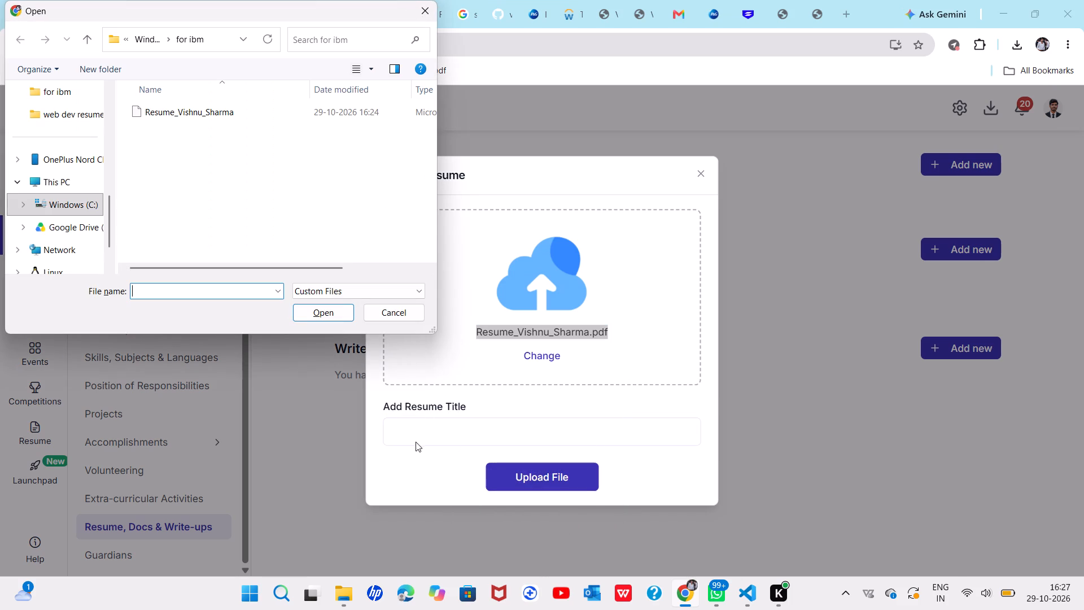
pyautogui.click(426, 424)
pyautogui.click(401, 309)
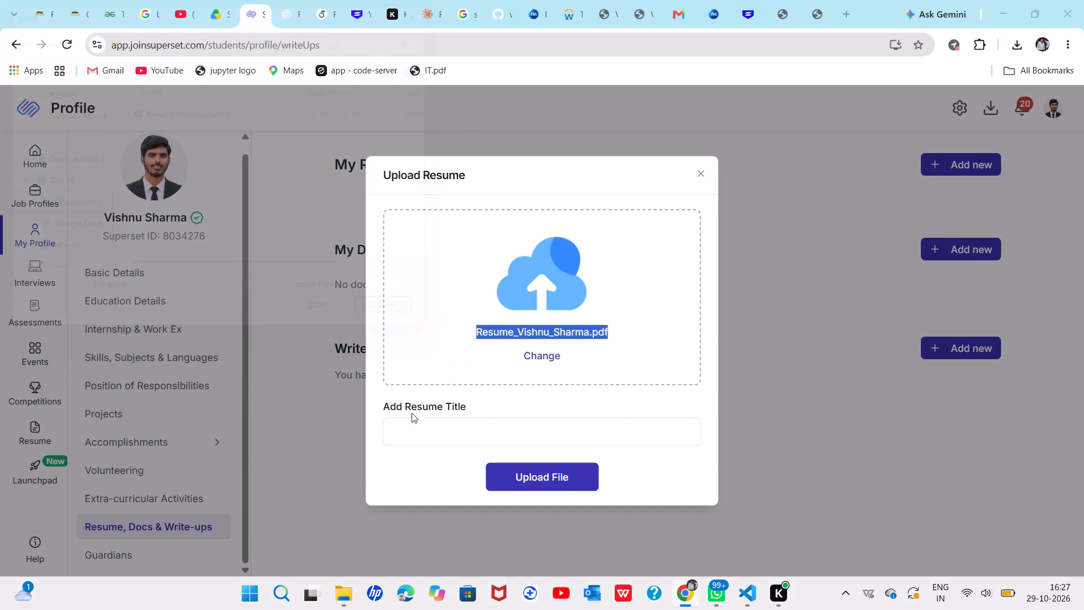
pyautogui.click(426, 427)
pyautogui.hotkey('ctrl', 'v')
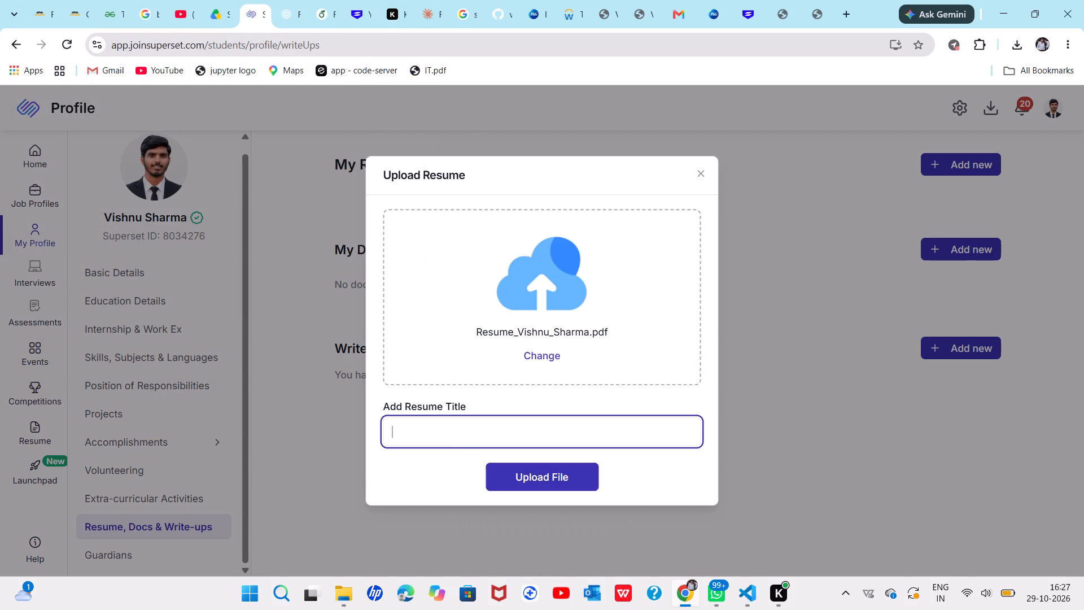
# Title the attached resume "Resume_" followed by the student's first and last name joined with an underscore, and upload it.
pyautogui.click(426, 427)
pyautogui.hotkey('ctrl', 'v')
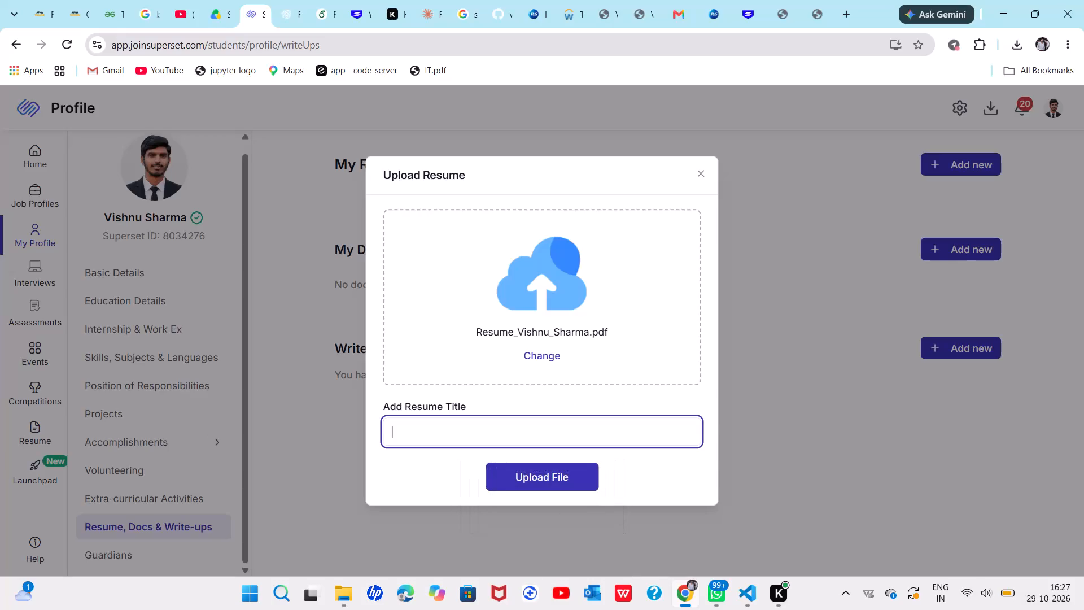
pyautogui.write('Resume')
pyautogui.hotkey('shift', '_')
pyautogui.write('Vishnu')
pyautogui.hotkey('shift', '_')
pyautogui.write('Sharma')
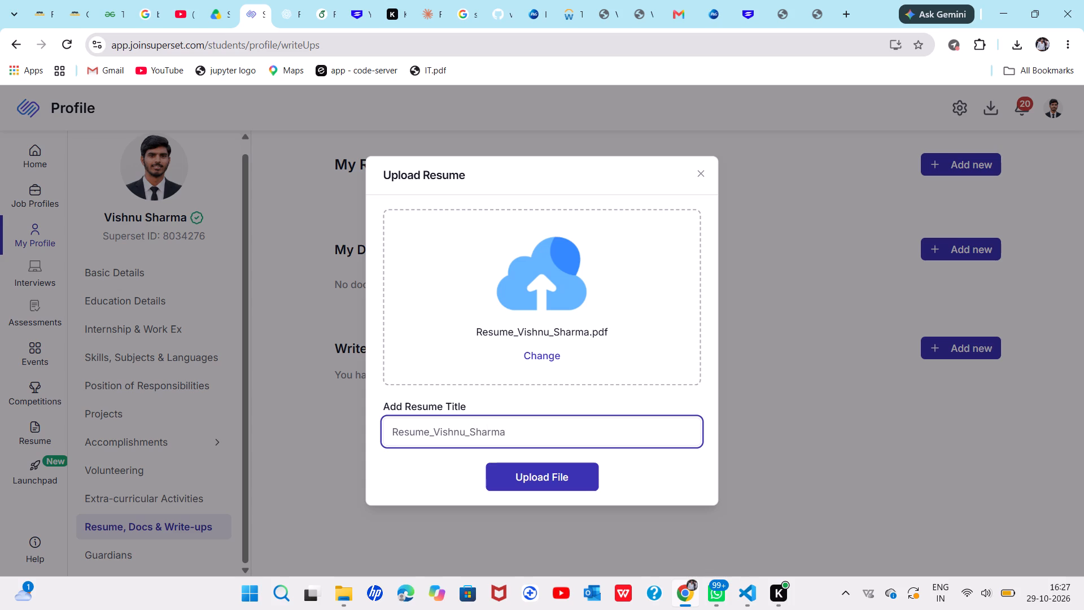
pyautogui.click(543, 466)
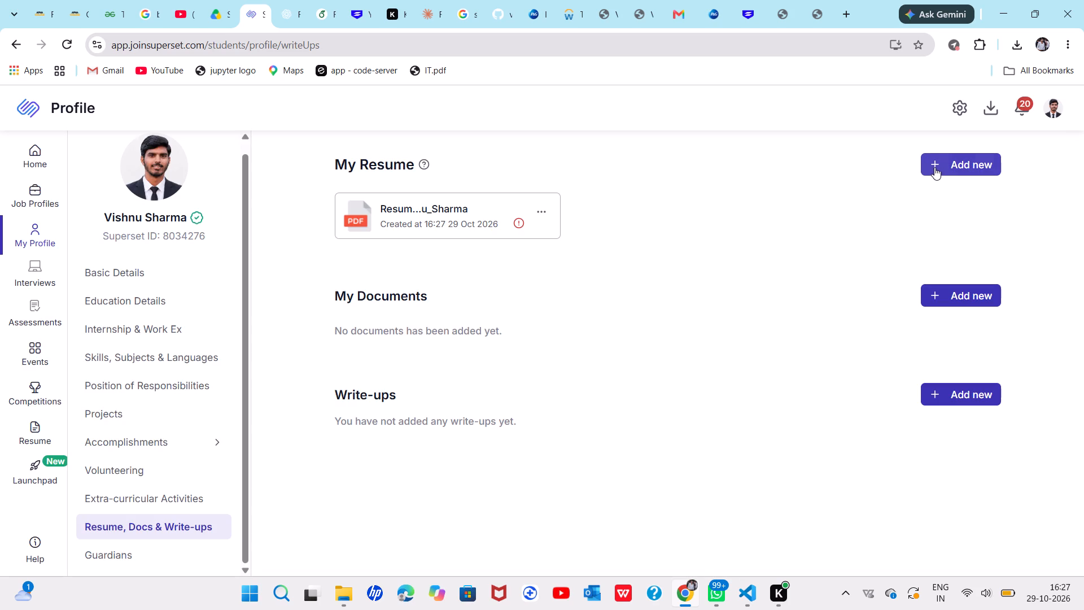
# Start another resume upload under My Resume and browse for its file to the "web dev resume" folder on Windows (C:).
pyautogui.click(935, 168)
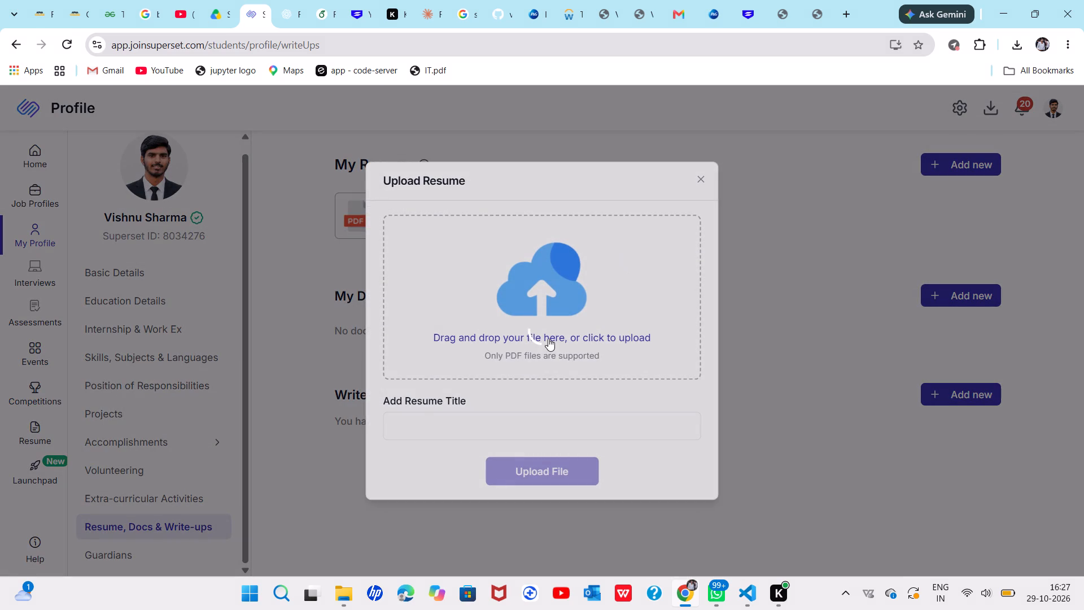
pyautogui.click(549, 337)
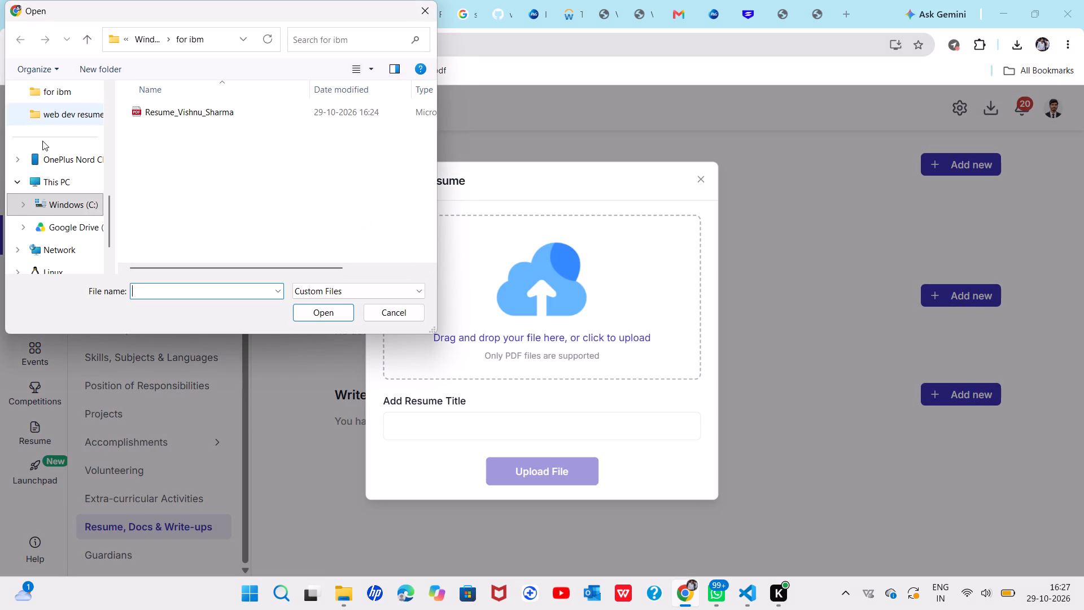
pyautogui.scroll(-2, 72, 219)
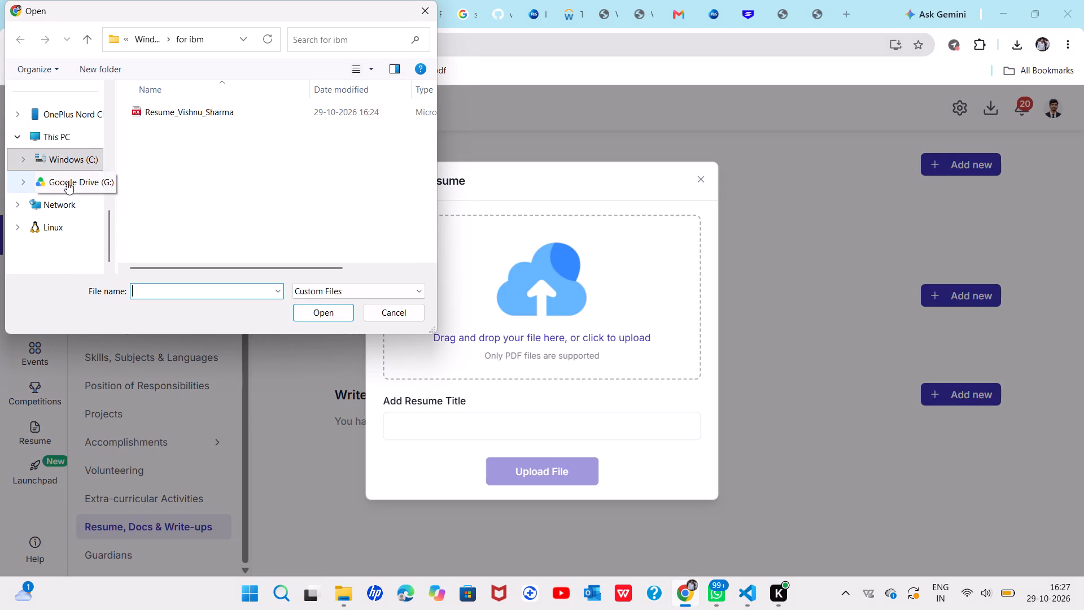
pyautogui.click(18, 40)
pyautogui.doubleClick(41, 154)
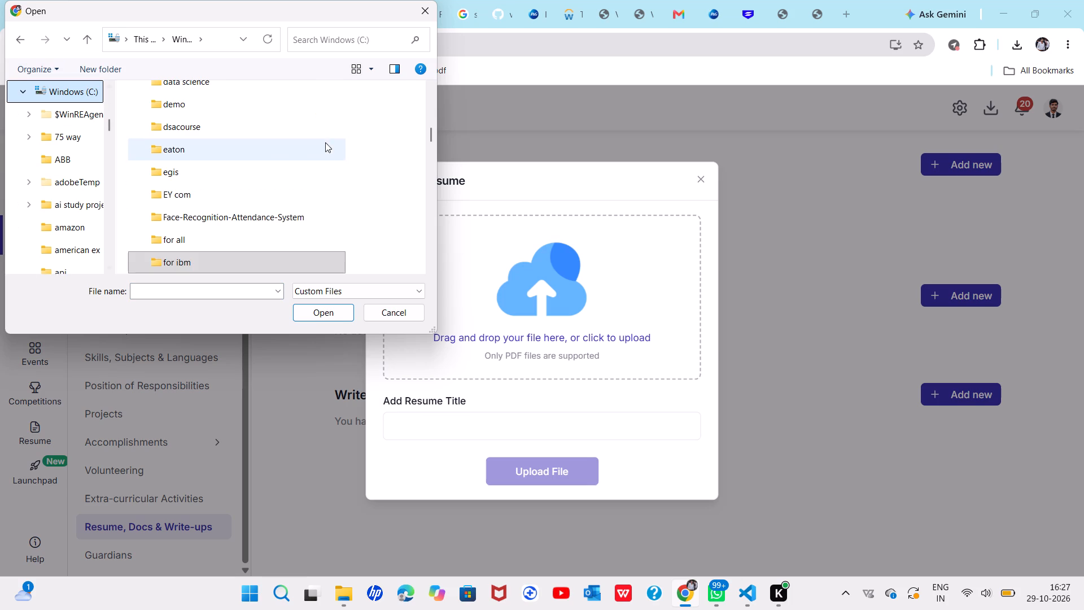
pyautogui.moveTo(430, 137); pyautogui.dragTo(431, 147)
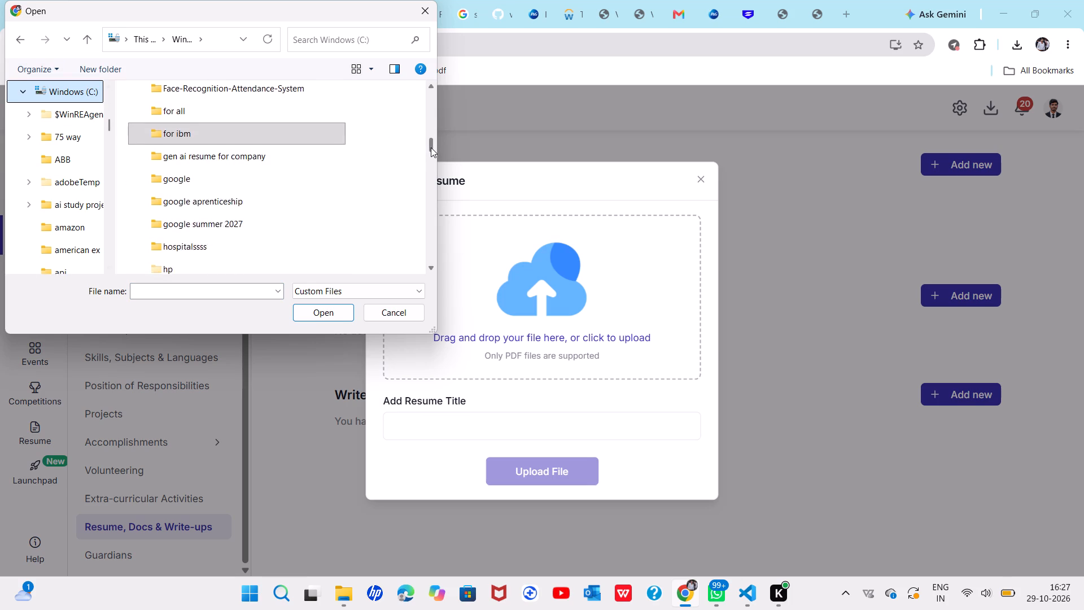
pyautogui.moveTo(431, 147); pyautogui.dragTo(436, 164)
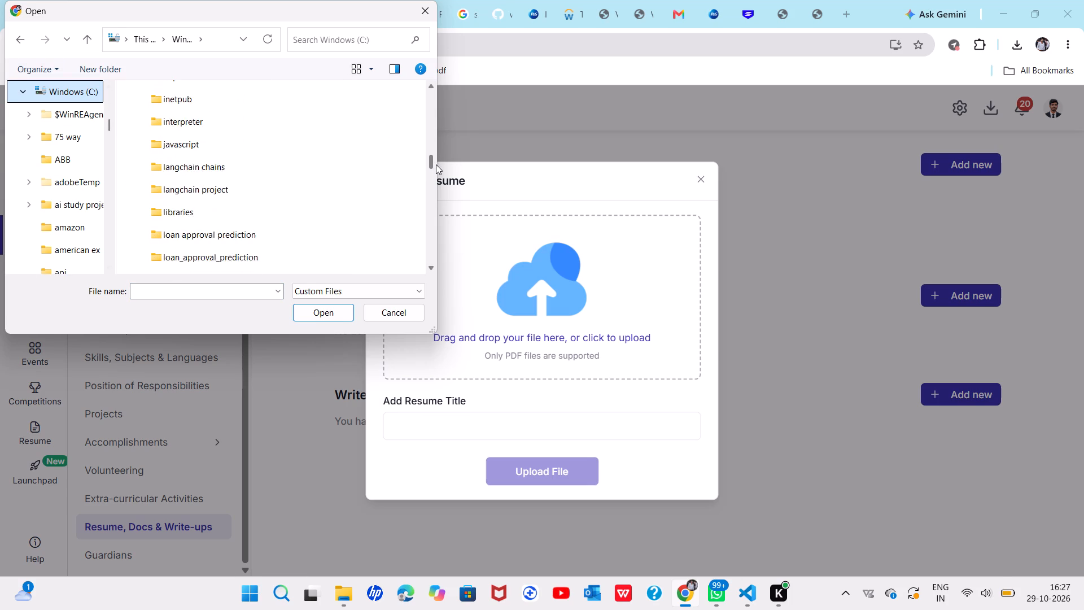
pyautogui.moveTo(436, 164); pyautogui.dragTo(439, 179)
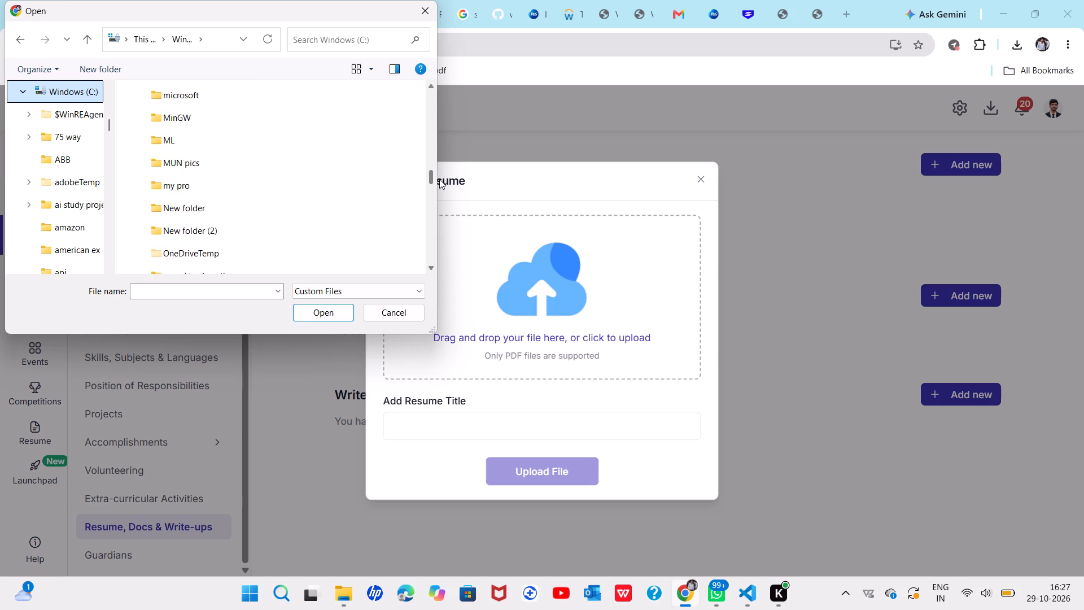
pyautogui.moveTo(439, 179); pyautogui.dragTo(443, 196)
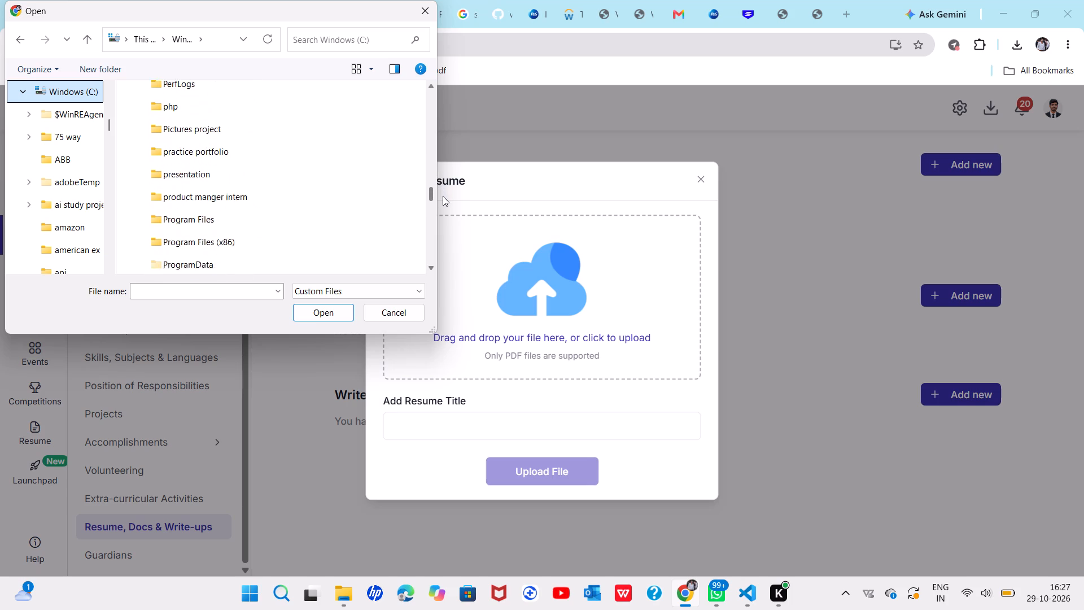
pyautogui.moveTo(443, 196); pyautogui.dragTo(448, 207)
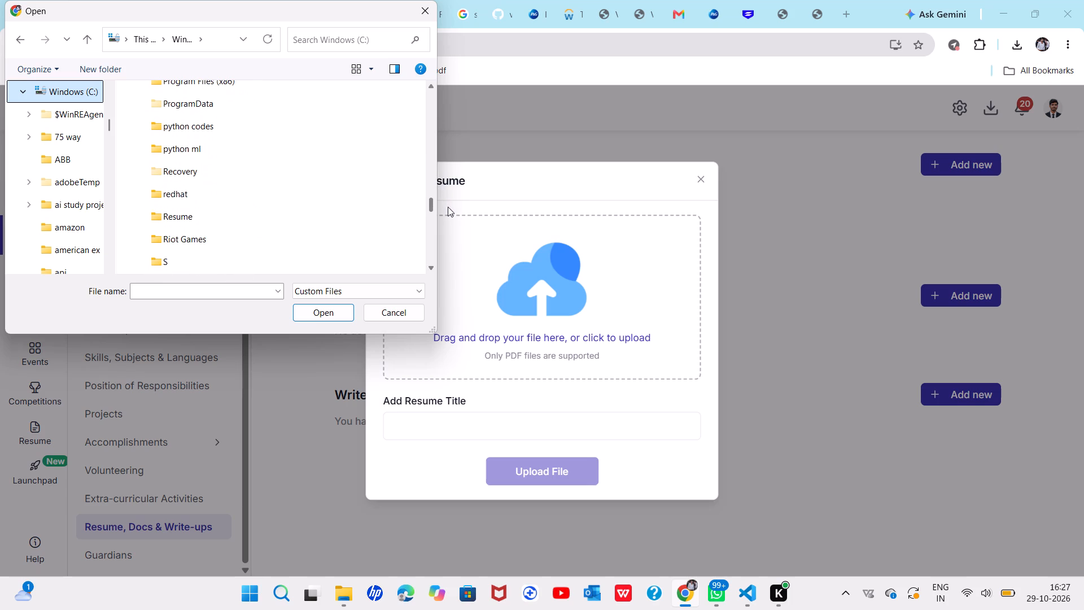
pyautogui.moveTo(448, 207); pyautogui.dragTo(448, 213)
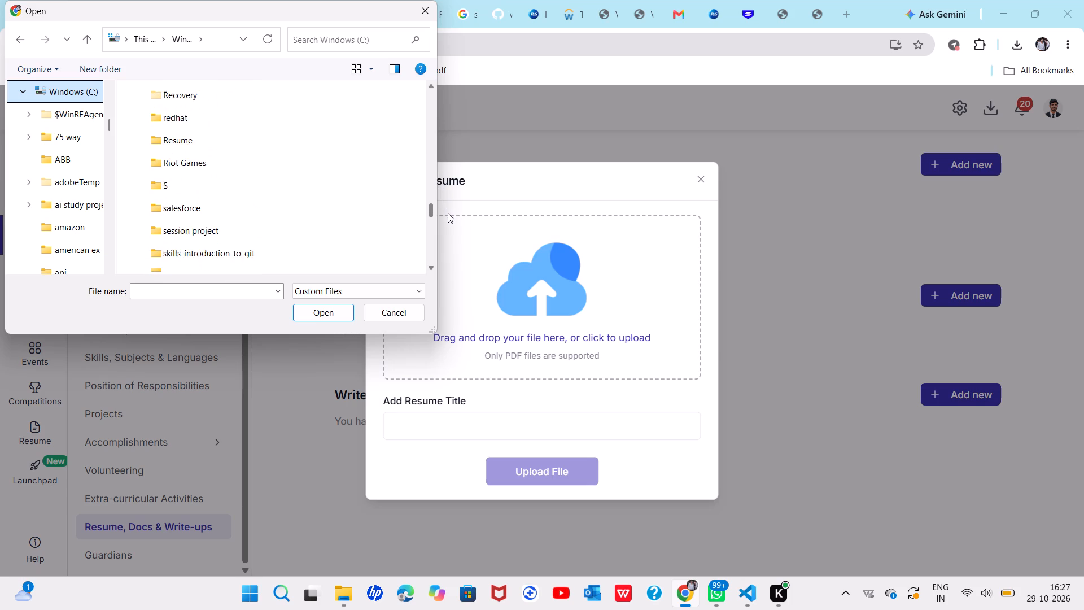
pyautogui.moveTo(448, 213); pyautogui.dragTo(450, 217)
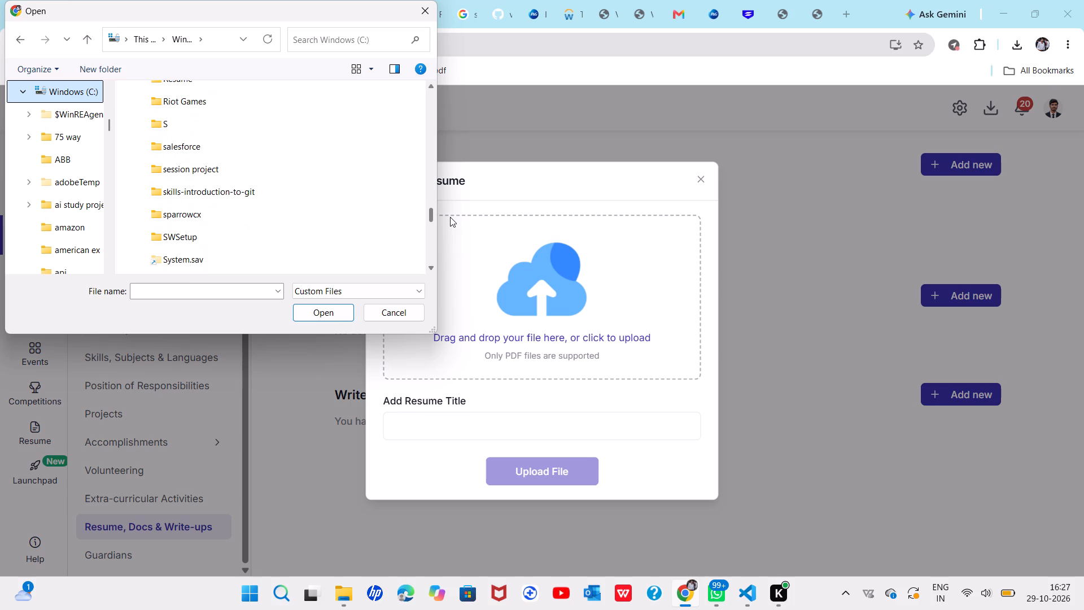
pyautogui.moveTo(450, 217); pyautogui.dragTo(451, 219)
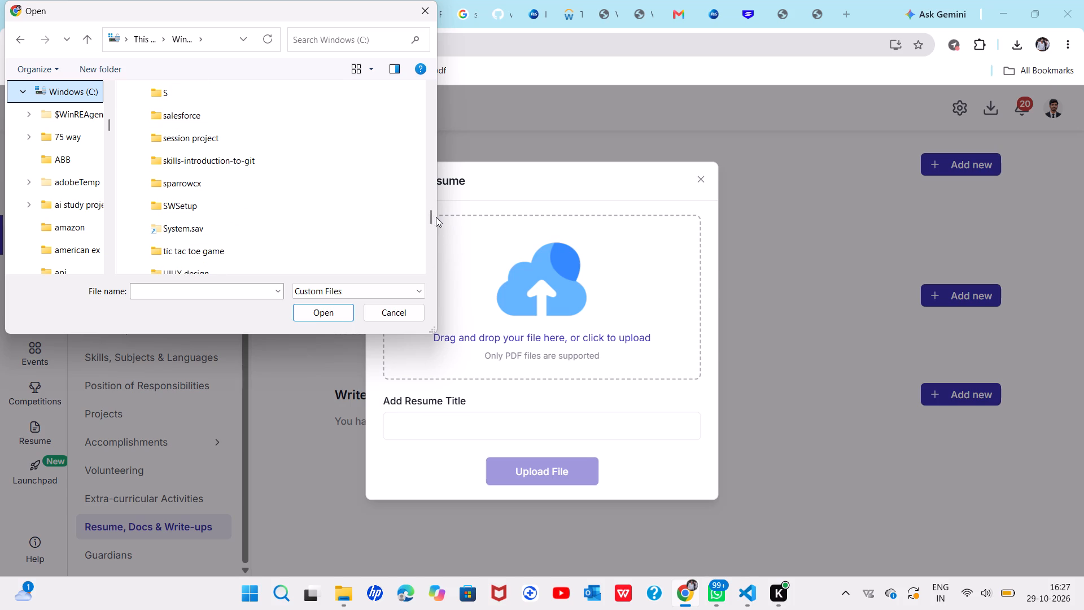
pyautogui.moveTo(431, 216); pyautogui.dragTo(431, 229)
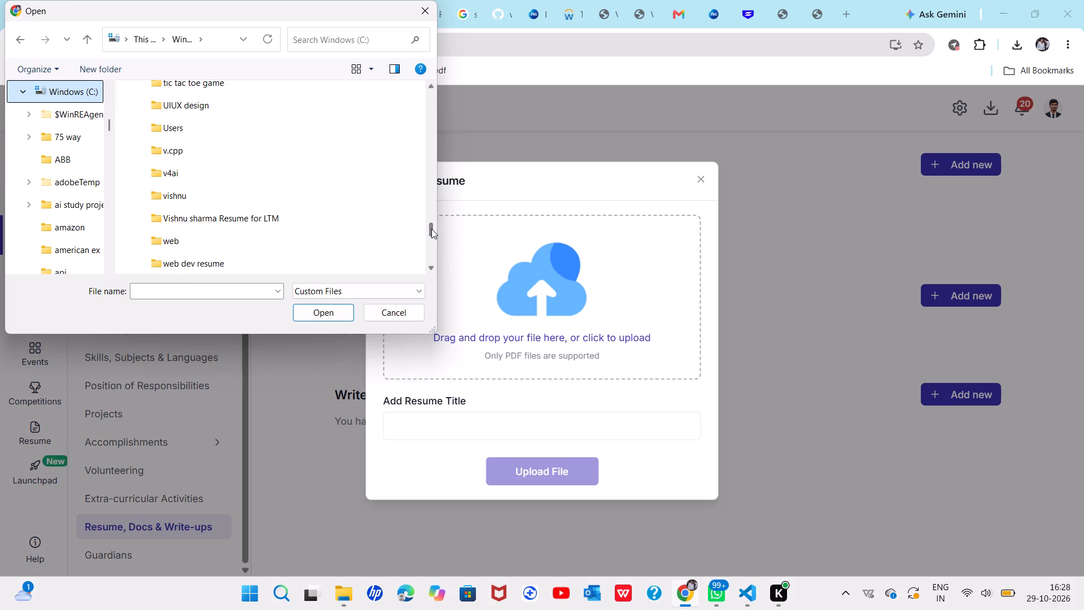
pyautogui.moveTo(431, 229); pyautogui.dragTo(431, 236)
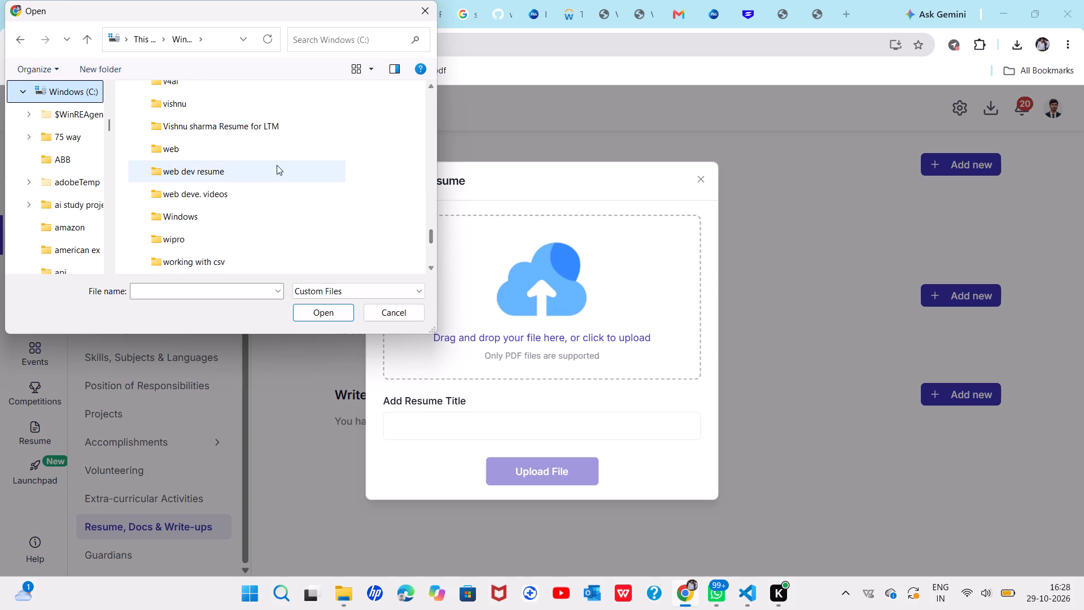
pyautogui.doubleClick(247, 169)
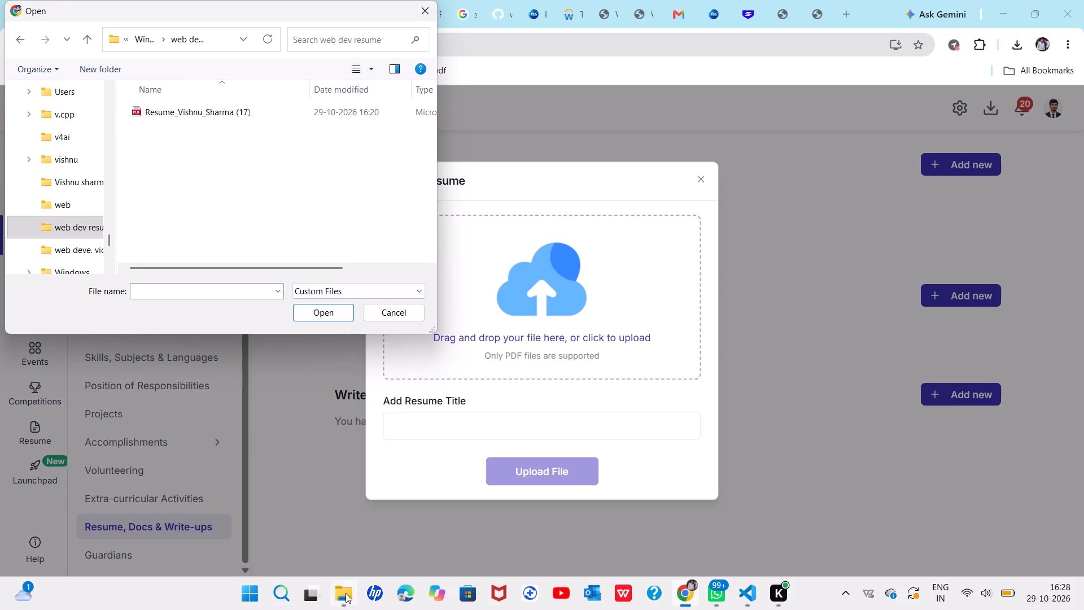
# Switch to File Explorer, open the "web dev resume" folder on Windows (C:), and select the resume PDF in it.
pyautogui.click(342, 543)
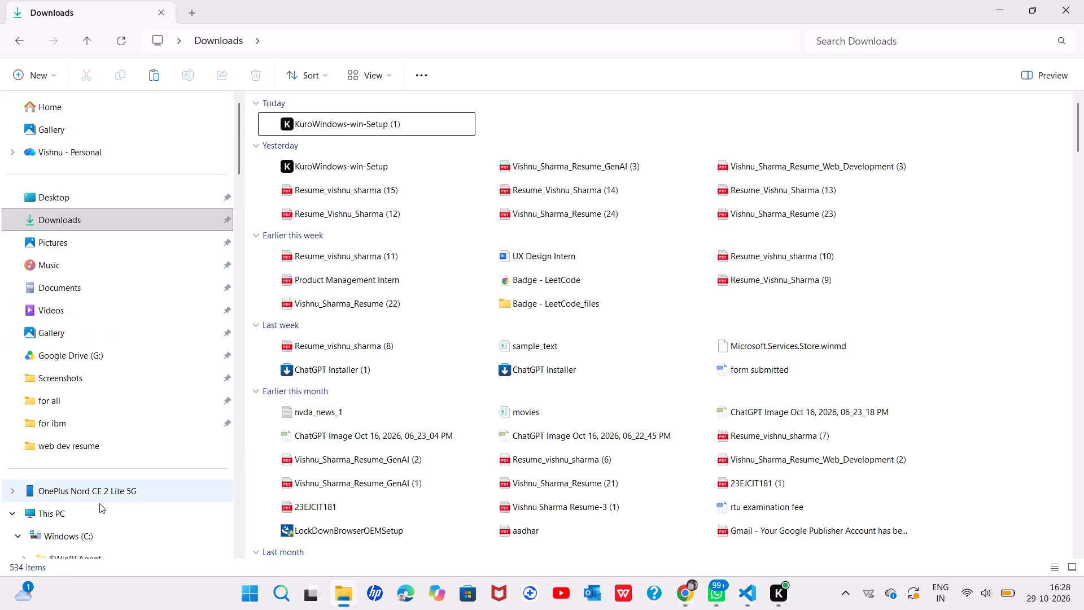
pyautogui.doubleClick(97, 531)
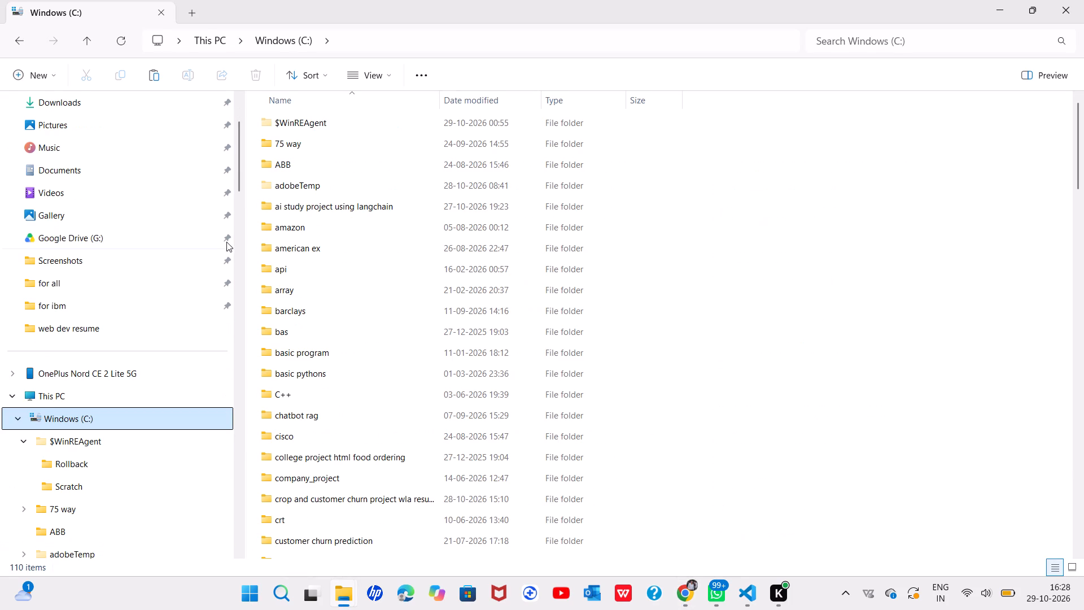
pyautogui.scroll(-3, 310, 447)
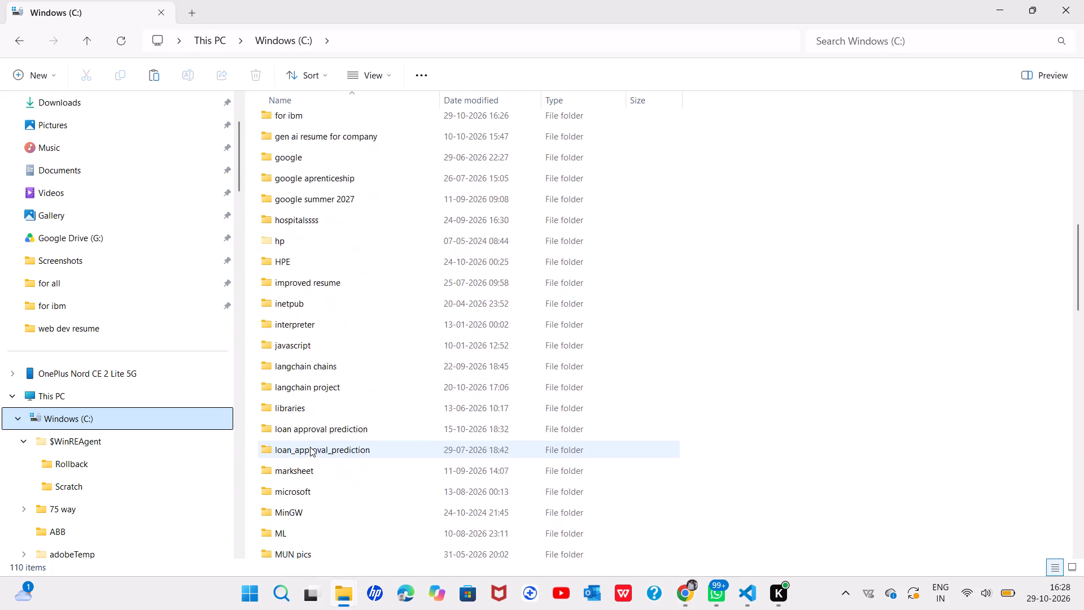
pyautogui.scroll(-4, 310, 447)
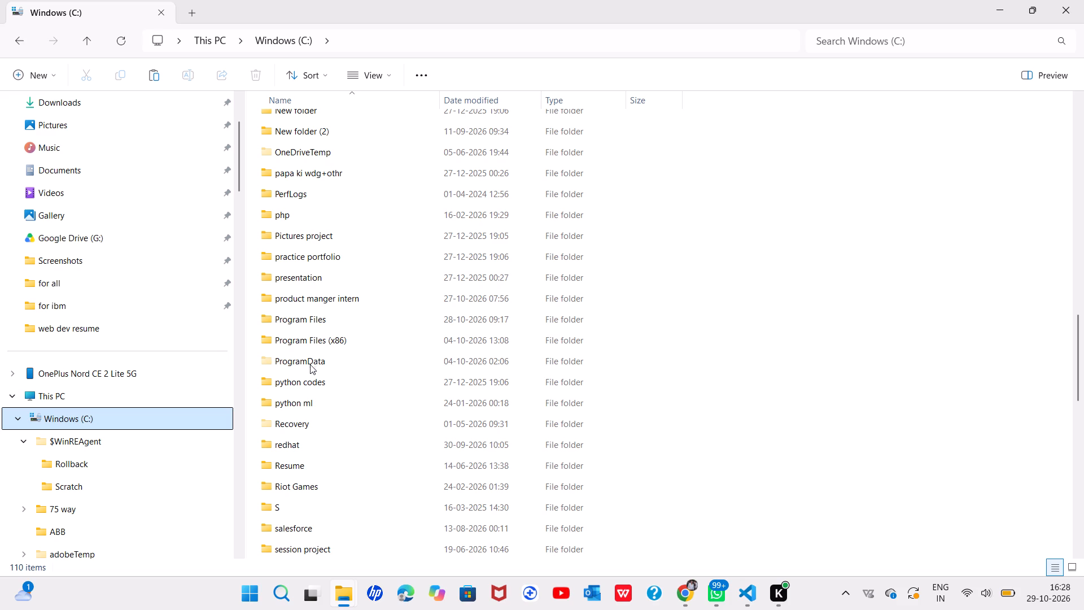
pyautogui.scroll(-2, 318, 388)
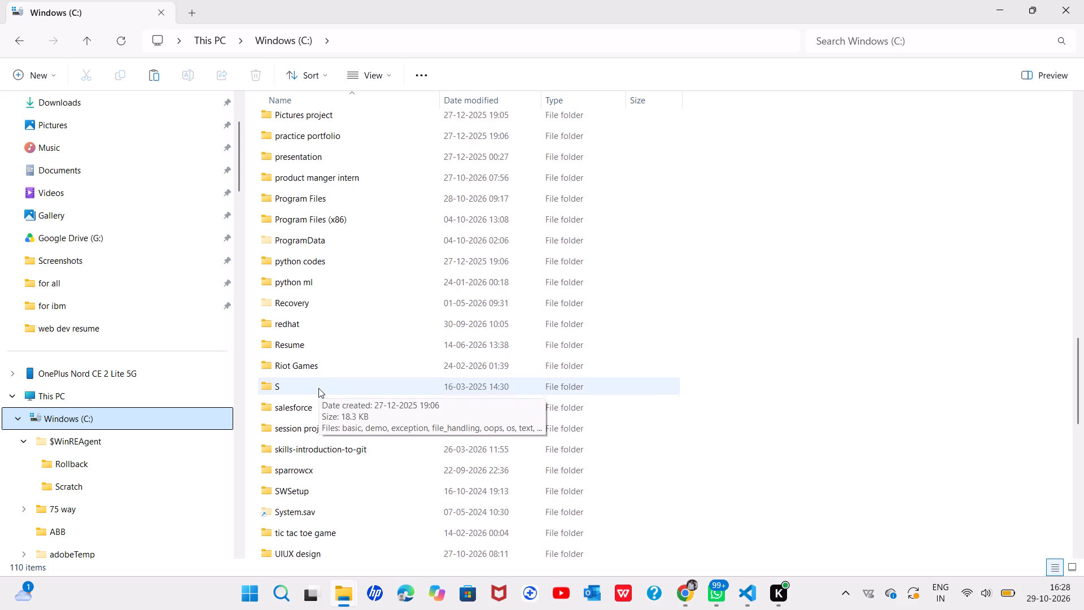
pyautogui.scroll(-3, 318, 388)
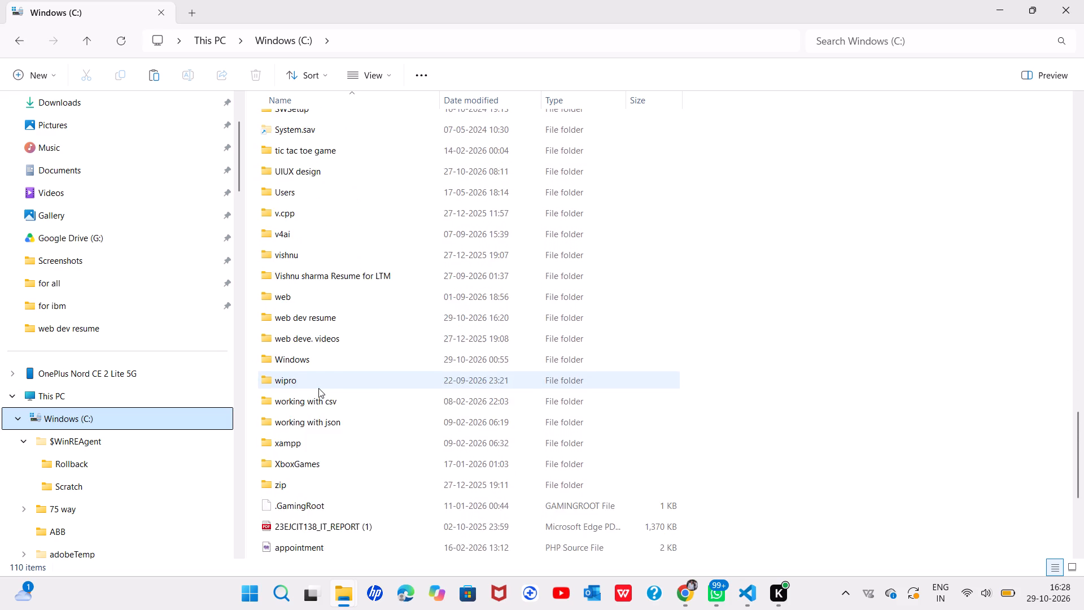
pyautogui.scroll(-1, 318, 388)
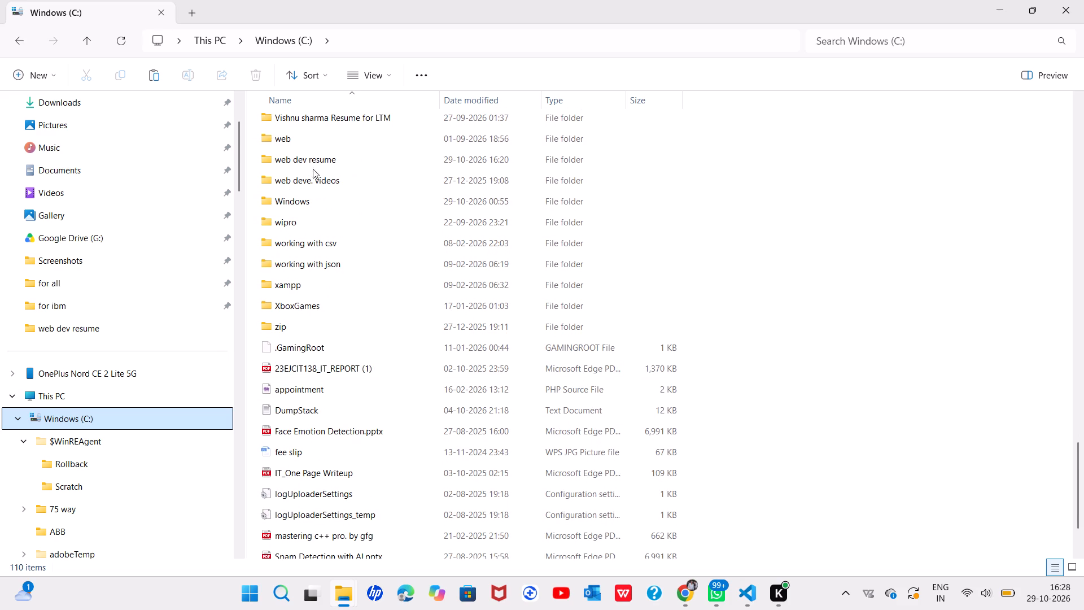
pyautogui.doubleClick(309, 162)
pyautogui.click(336, 127)
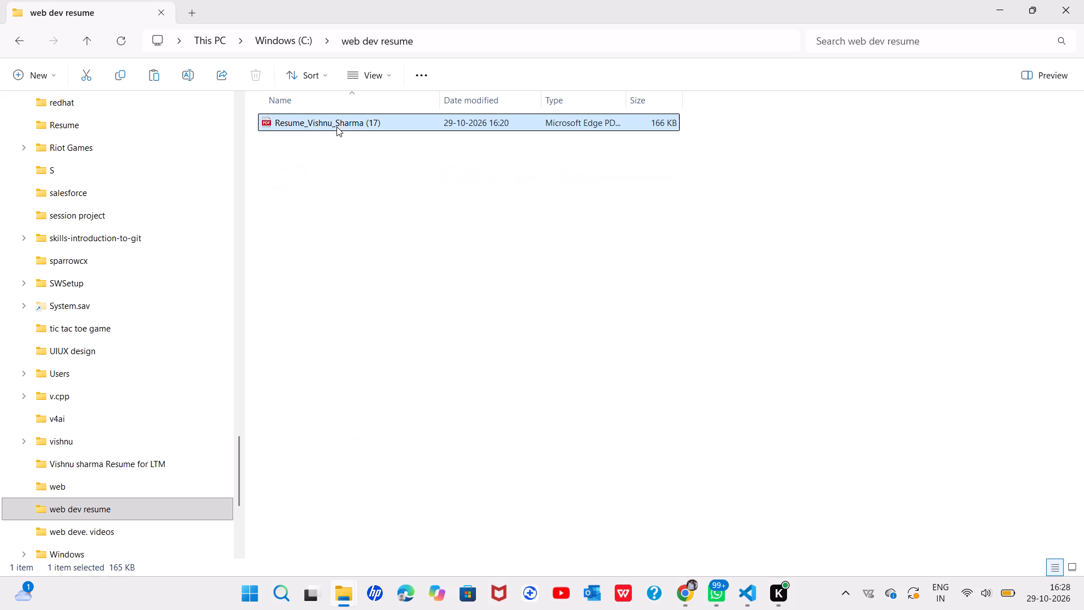
pyautogui.rightClick(336, 127)
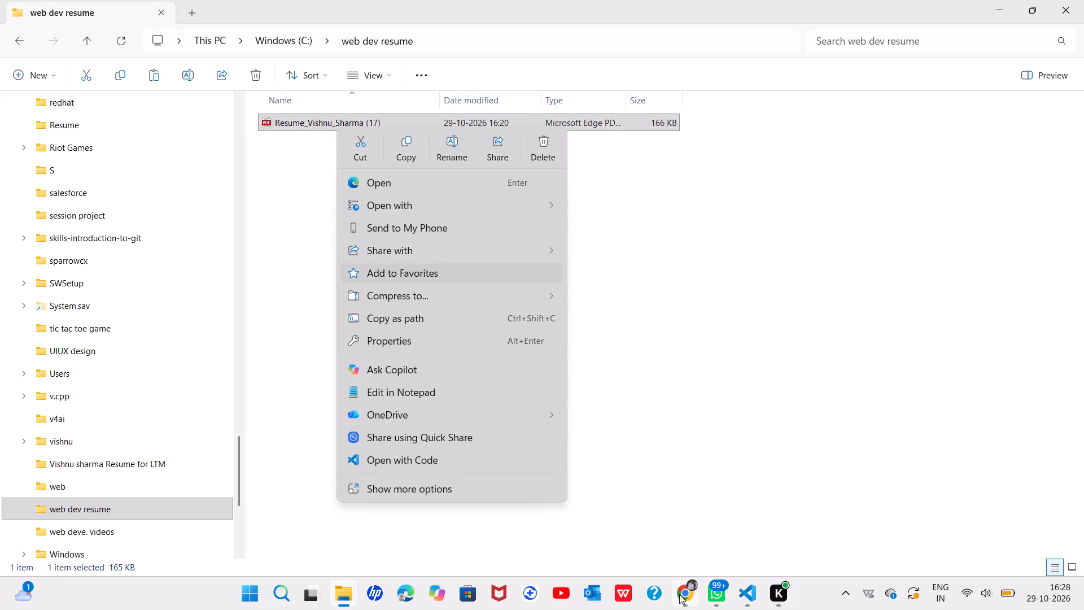
# Switch to Chrome, cancel the pending resume file selection, and bring up the web dev resume PDF already open there.
pyautogui.click(672, 499)
pyautogui.click(779, 6)
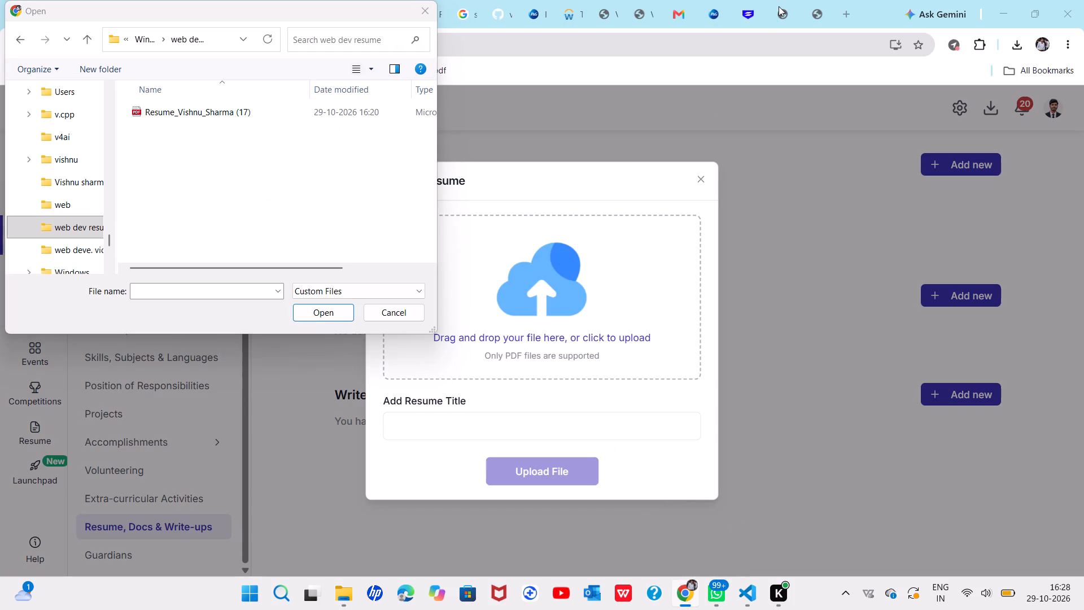
pyautogui.click(411, 309)
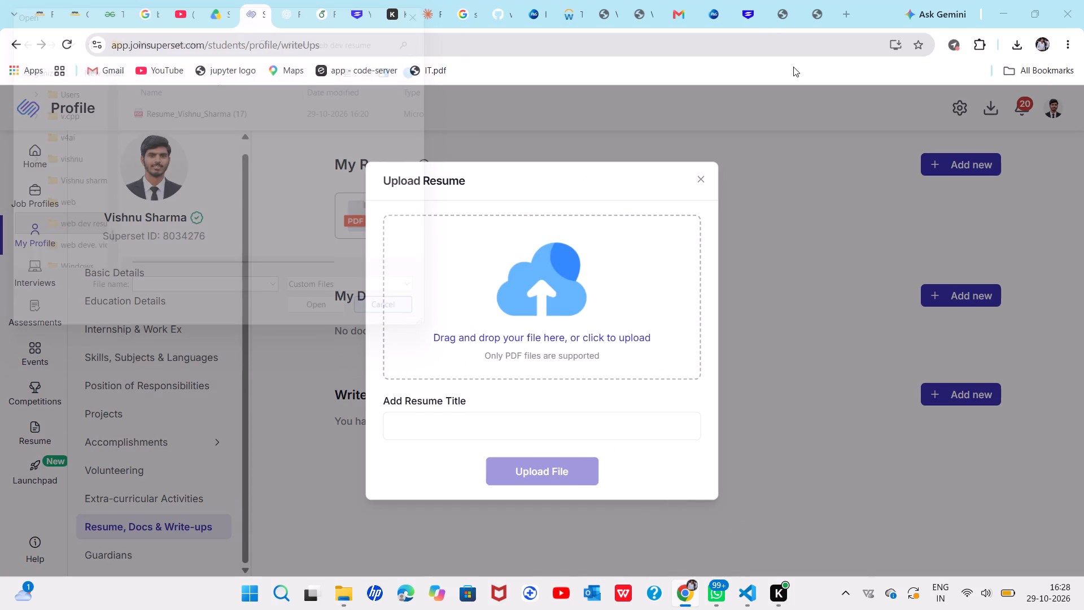
pyautogui.click(772, 8)
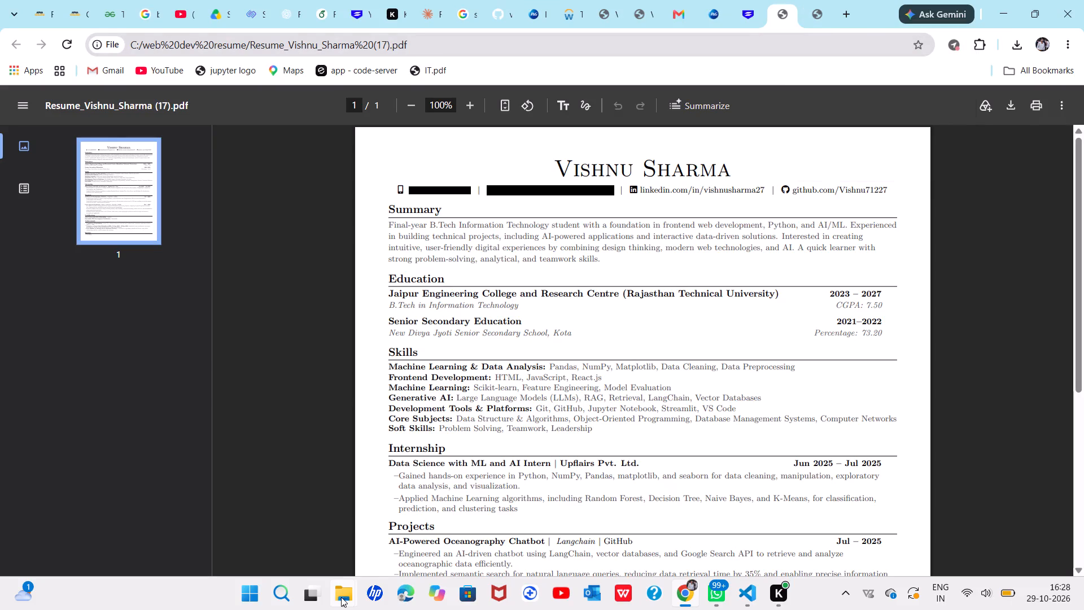
# In File Explorer, rename the web dev resume PDF so that "_Web" replaces the "(17)" after the student's name.
pyautogui.click(297, 518)
pyautogui.rightClick(383, 121)
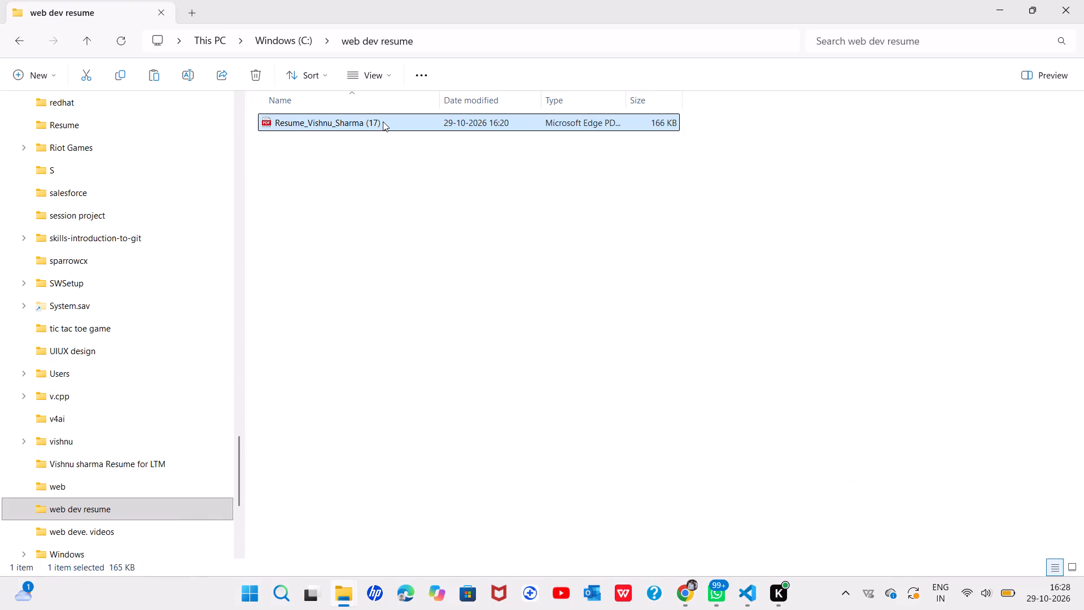
pyautogui.click(509, 141)
pyautogui.click(387, 120)
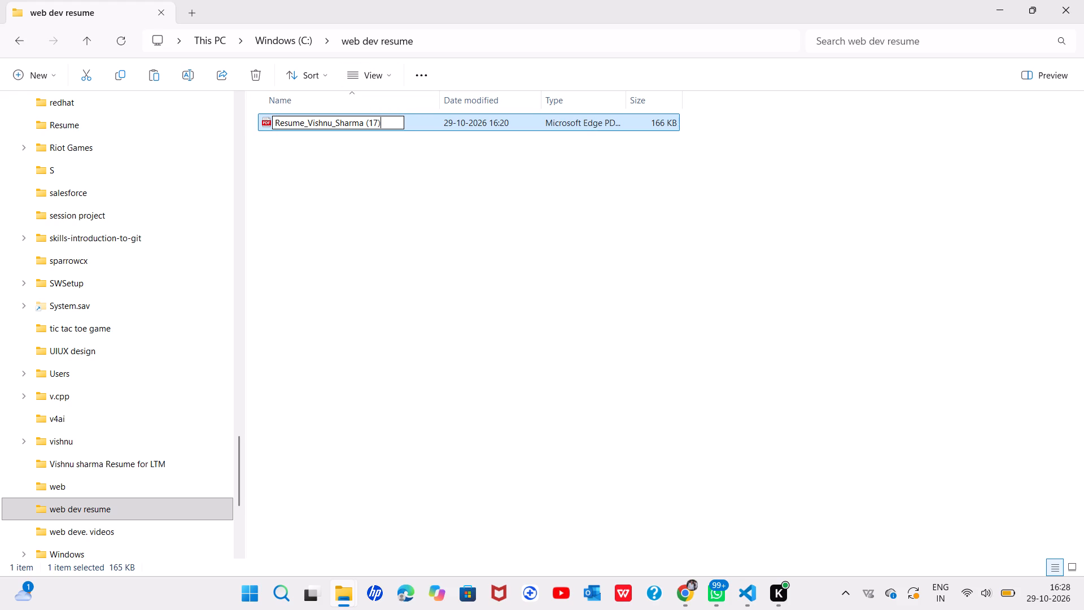
pyautogui.press('BackSpace')
pyautogui.press('BackSpace')
pyautogui.press('BackSpace')
pyautogui.press('BackSpace')
pyautogui.press('BackSpace')
pyautogui.hotkey('shift', '_')
pyautogui.write('Web')
pyautogui.press('space')
pyautogui.press('BackSpace')
pyautogui.press('Return')
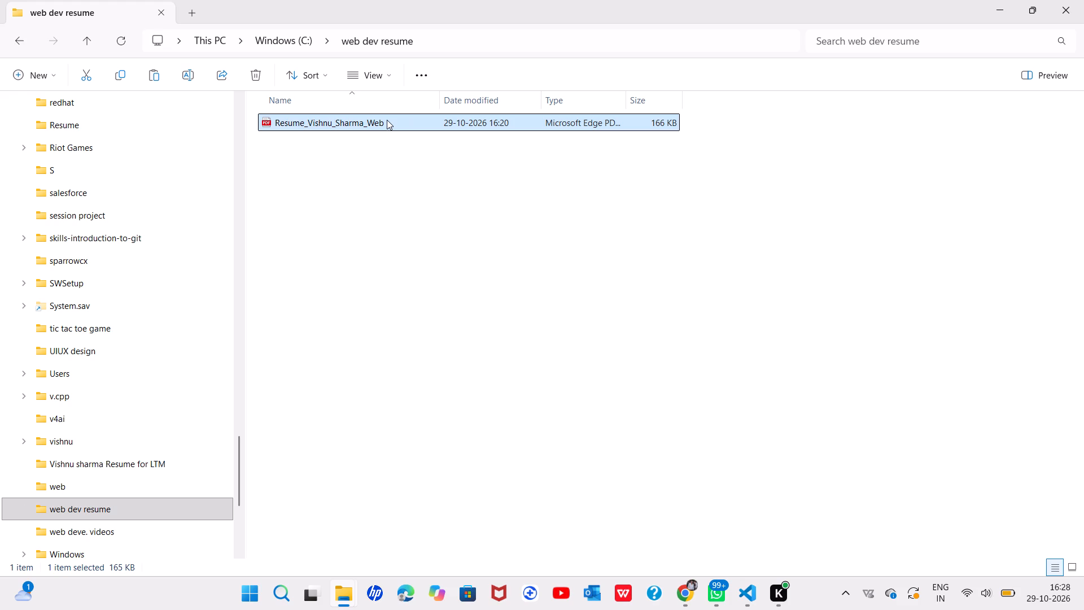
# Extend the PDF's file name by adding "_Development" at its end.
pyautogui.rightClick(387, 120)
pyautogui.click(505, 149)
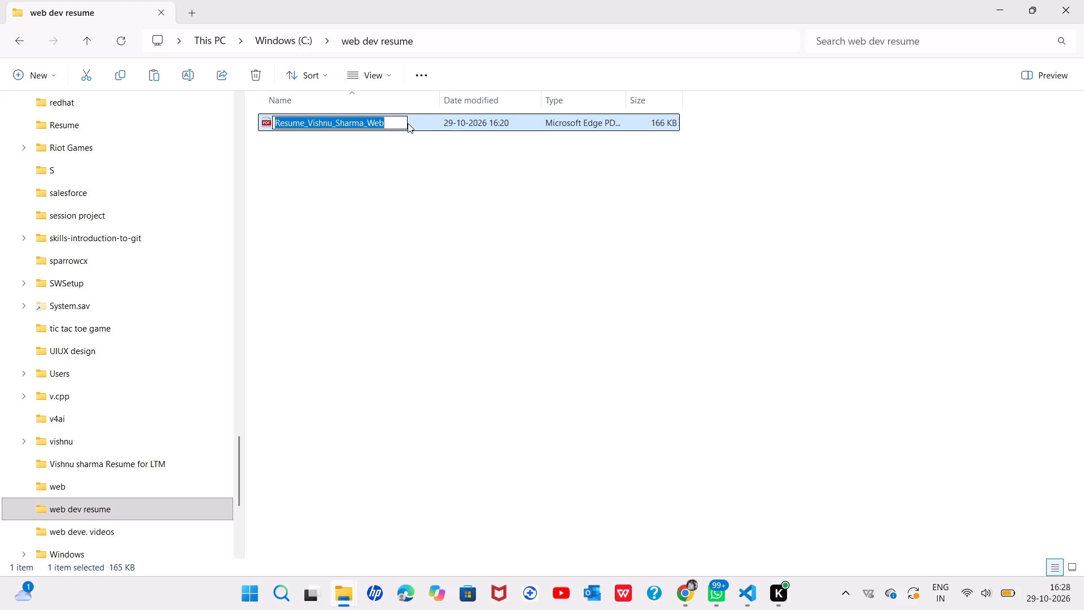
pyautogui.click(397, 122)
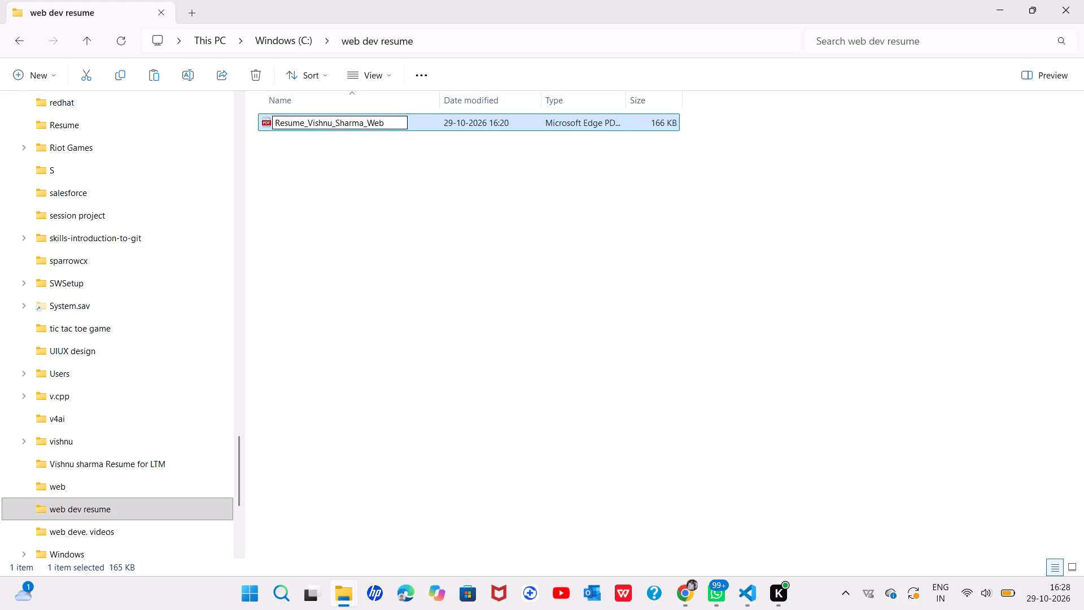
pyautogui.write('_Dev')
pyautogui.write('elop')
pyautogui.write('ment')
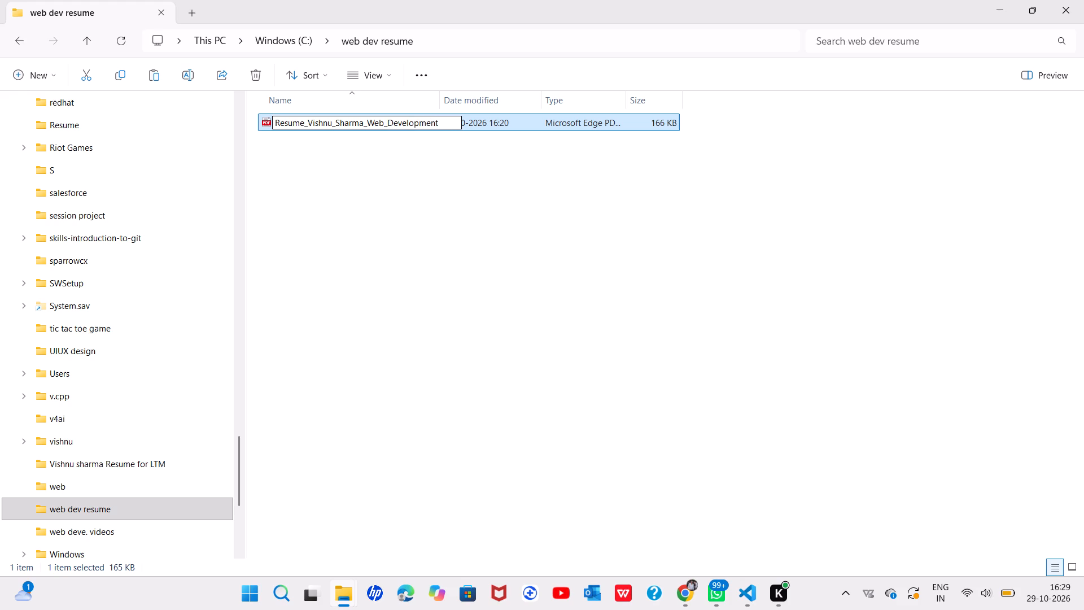
# Search Google in Chrome for "web developmemt" and copy the corrected phrase "web development" from the results.
pyautogui.click(665, 516)
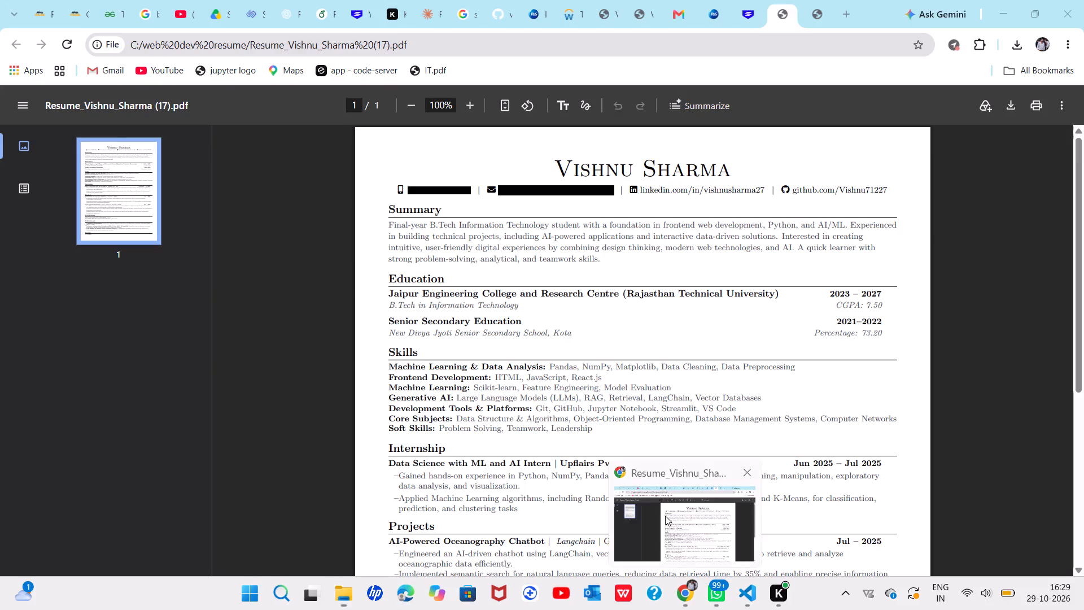
pyautogui.click(844, 11)
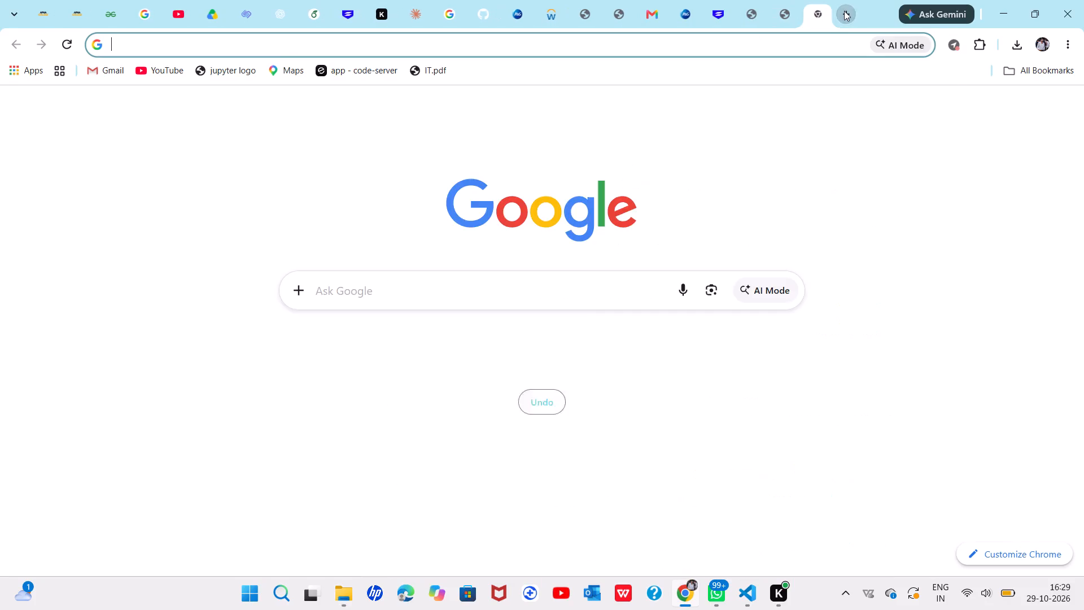
pyautogui.write('web developmemt')
pyautogui.press('Return')
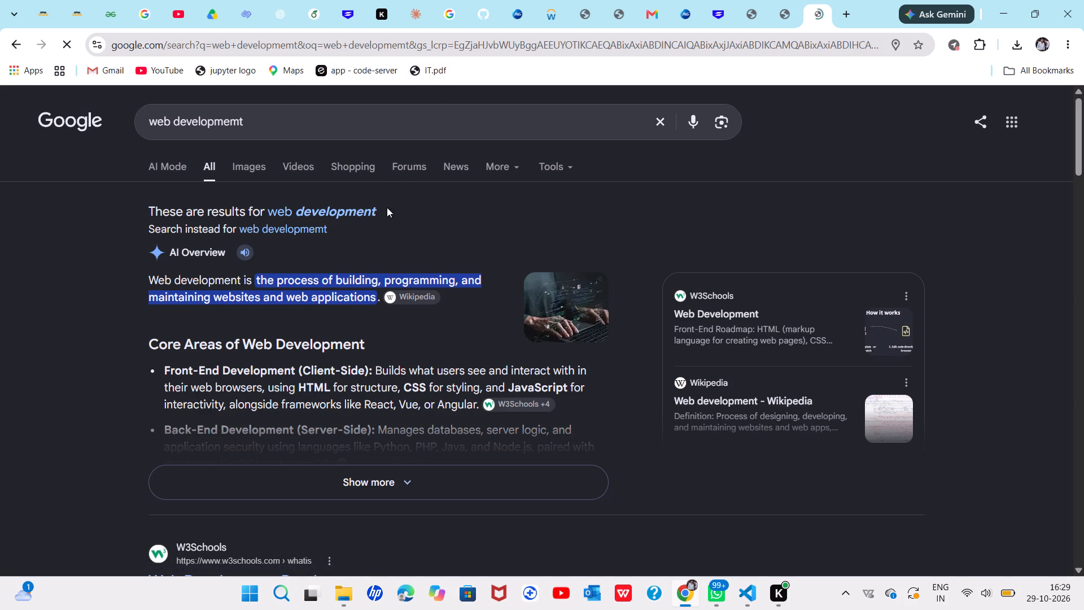
pyautogui.moveTo(387, 207); pyautogui.dragTo(278, 213)
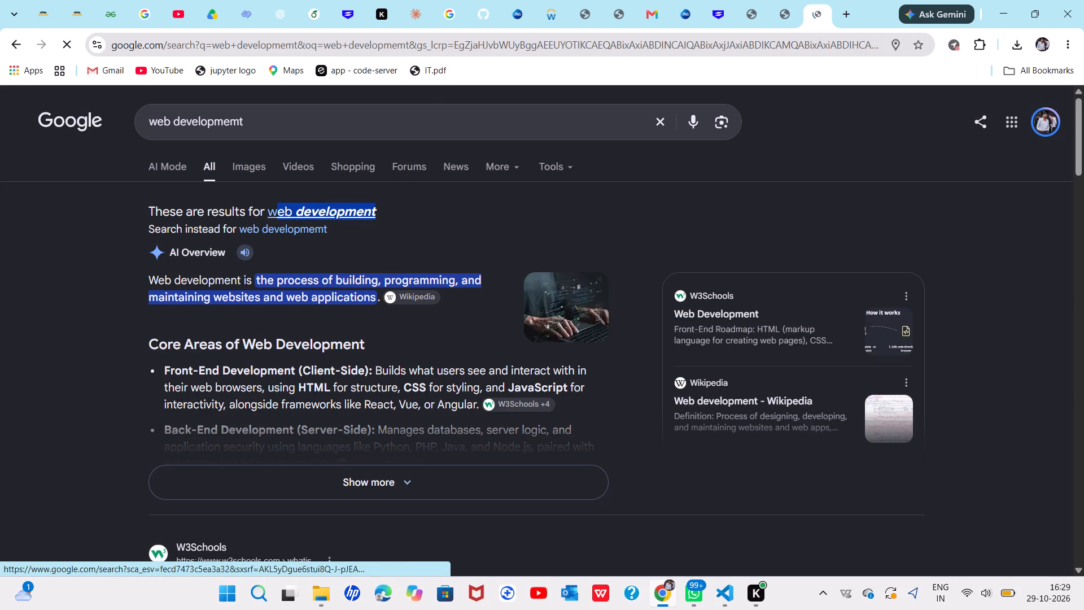
pyautogui.moveTo(278, 213); pyautogui.dragTo(270, 211)
pyautogui.hotkey('ctrl', 'c')
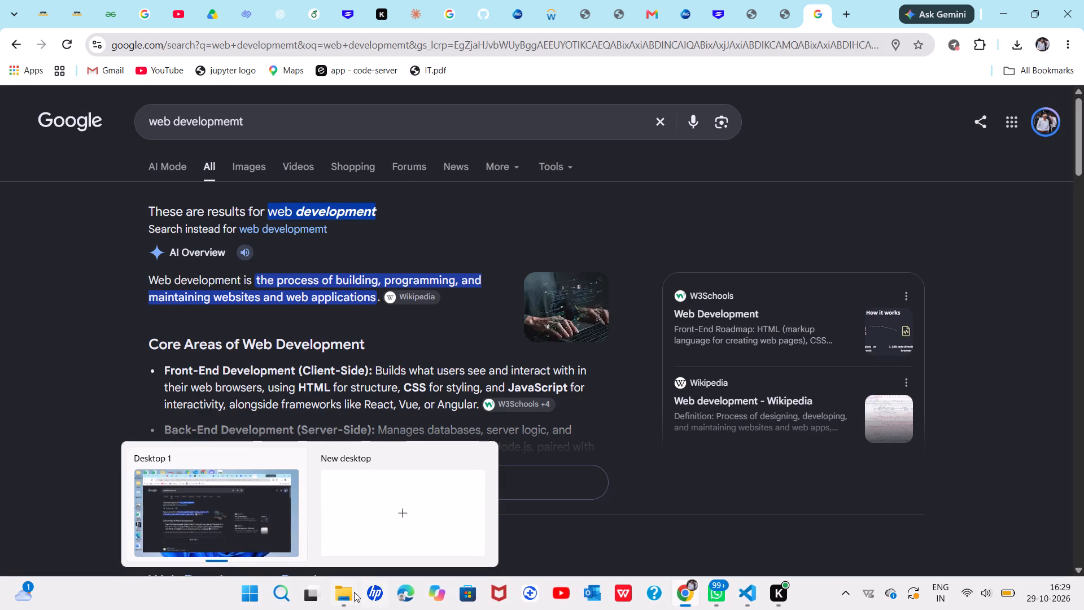
# In File Explorer, replace the part after the student's name in the web dev resume's file name with the copied "web development".
pyautogui.click(302, 509)
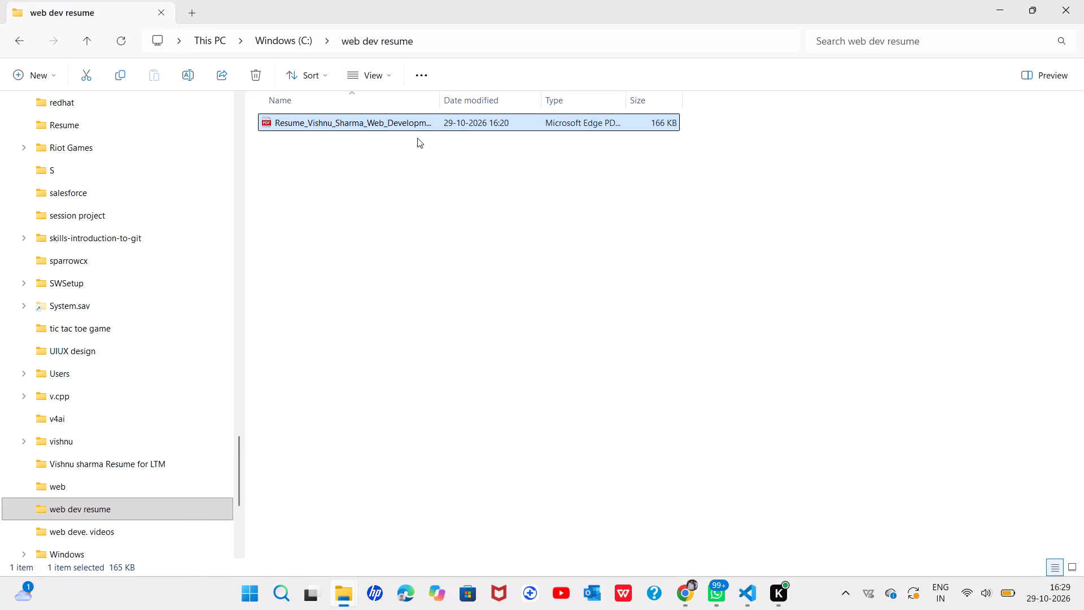
pyautogui.rightClick(414, 131)
pyautogui.click(409, 129)
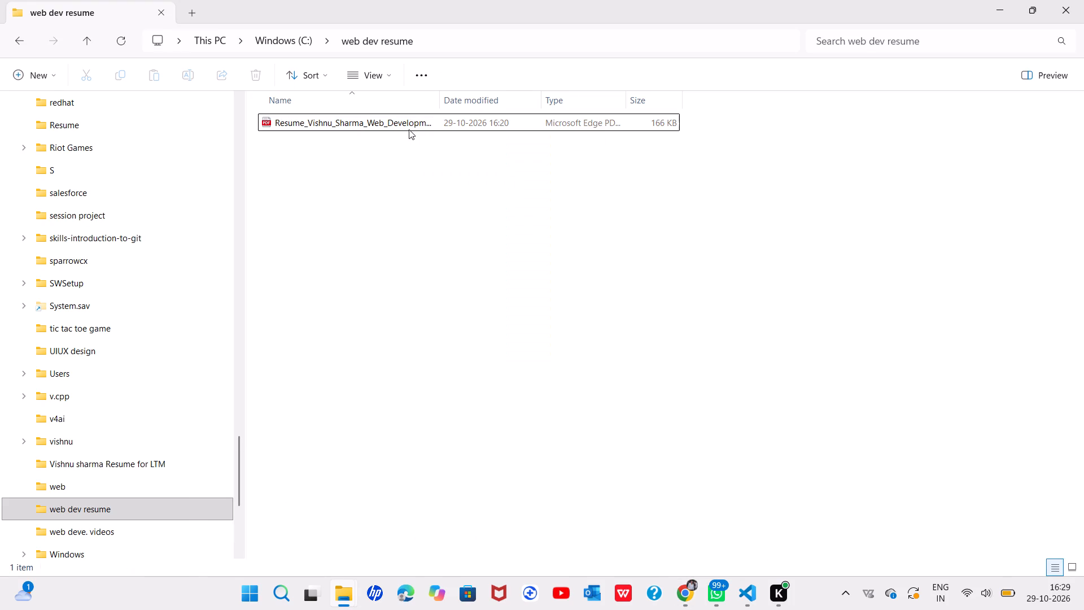
pyautogui.click(406, 124)
pyautogui.rightClick(406, 124)
pyautogui.click(525, 147)
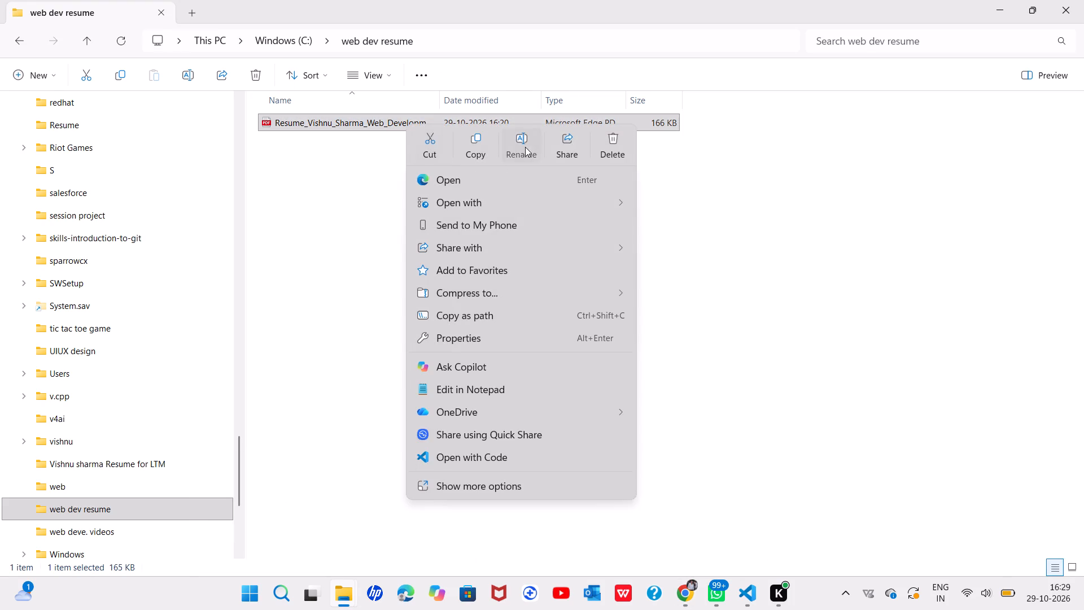
pyautogui.click(449, 123)
pyautogui.moveTo(449, 123); pyautogui.dragTo(387, 121)
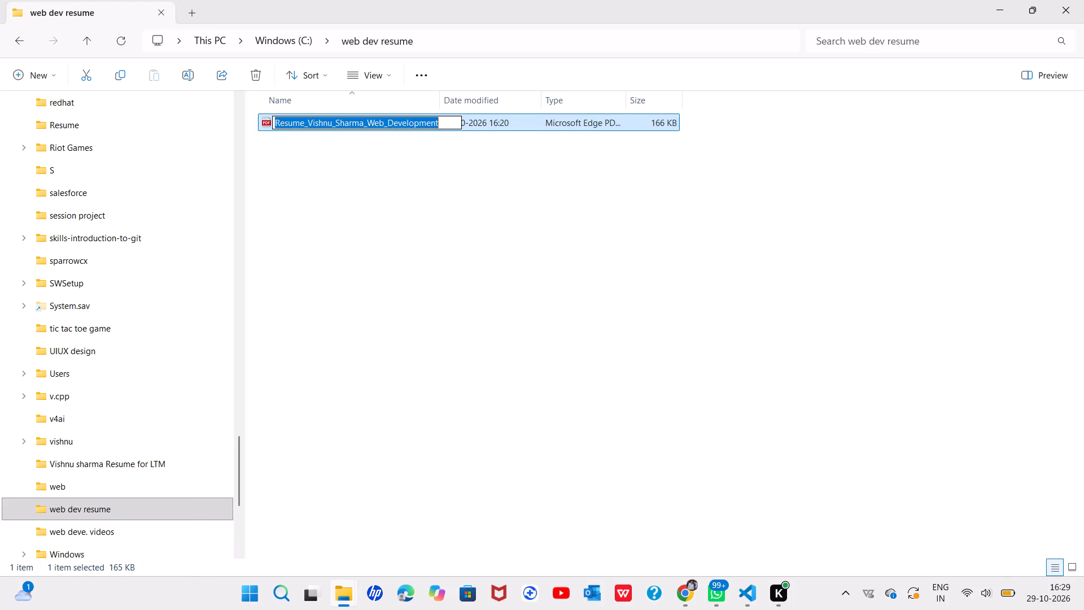
pyautogui.moveTo(387, 121); pyautogui.dragTo(367, 119)
pyautogui.click(367, 119)
pyautogui.moveTo(367, 119); pyautogui.dragTo(401, 121)
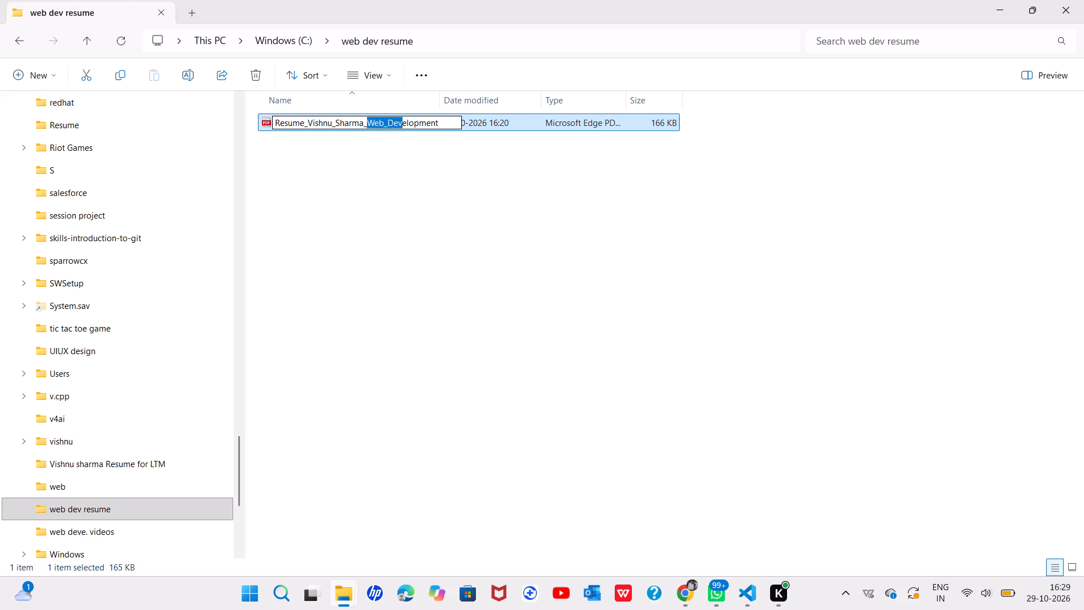
pyautogui.moveTo(401, 121); pyautogui.dragTo(480, 119)
pyautogui.press('BackSpace')
pyautogui.hotkey('ctrl', 'v')
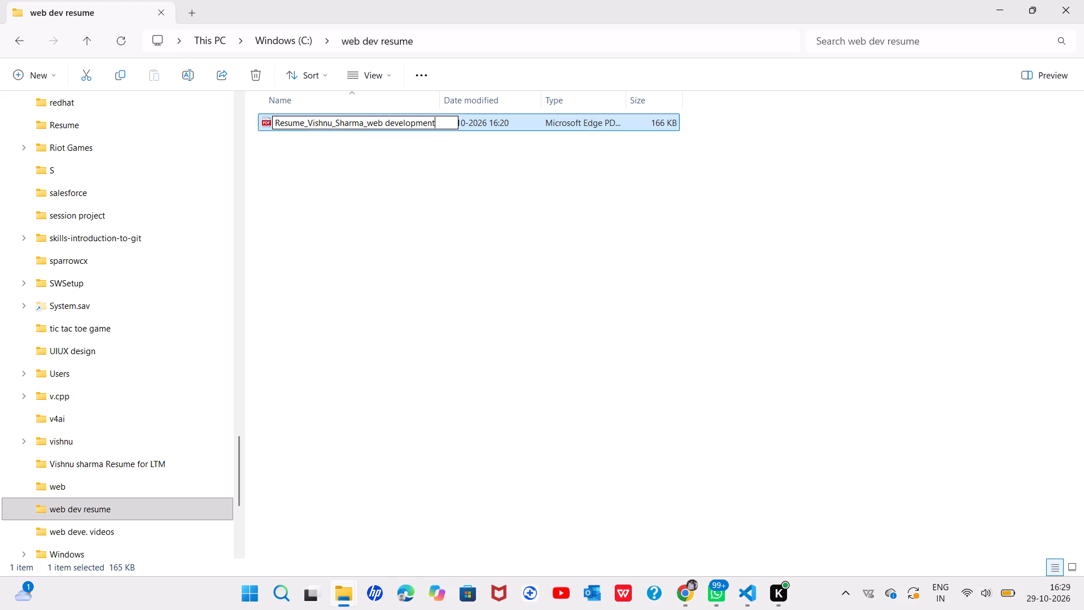
# Reformat the pasted ending of the file name as "Web_Development" and apply the rename.
pyautogui.click(385, 122)
pyautogui.press('BackSpace')
pyautogui.hotkey('shift', '_')
pyautogui.press('Left')
pyautogui.press('Left')
pyautogui.press('Left')
pyautogui.press('Left')
pyautogui.press('Right')
pyautogui.press('BackSpace')
pyautogui.hotkey('shift', 'w')
pyautogui.press('Right')
pyautogui.press('Right')
pyautogui.press('Right')
pyautogui.press('Right')
pyautogui.press('Right')
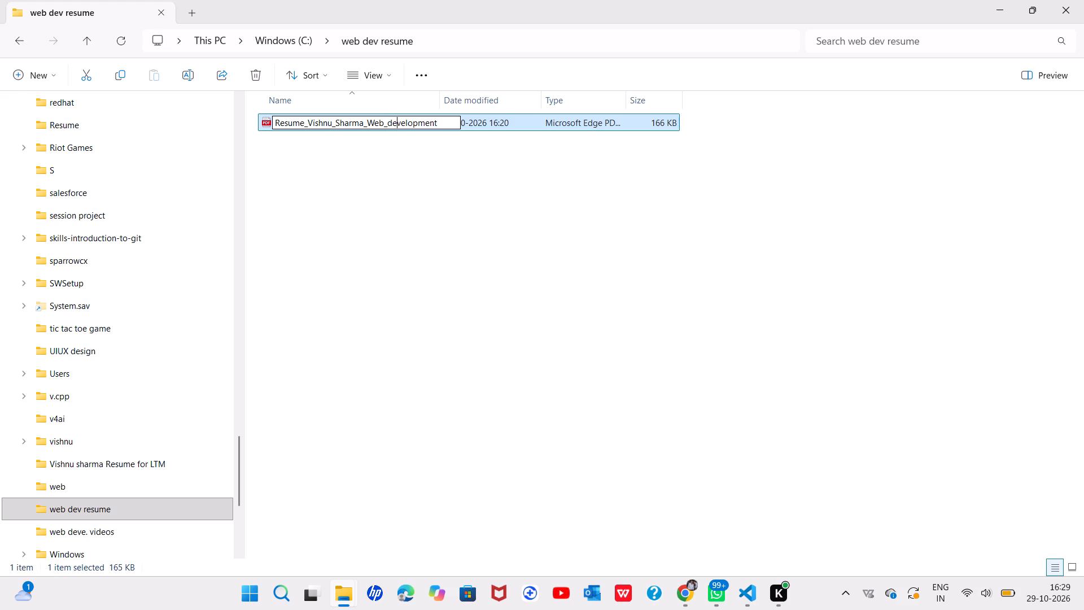
pyautogui.press('Left')
pyautogui.press('BackSpace')
pyautogui.hotkey('shift', 'd')
pyautogui.press('Left')
pyautogui.press('BackSpace')
pyautogui.hotkey('shift', '_')
pyautogui.press('BackSpace')
pyautogui.hotkey('shift', '_')
pyautogui.press('Return')
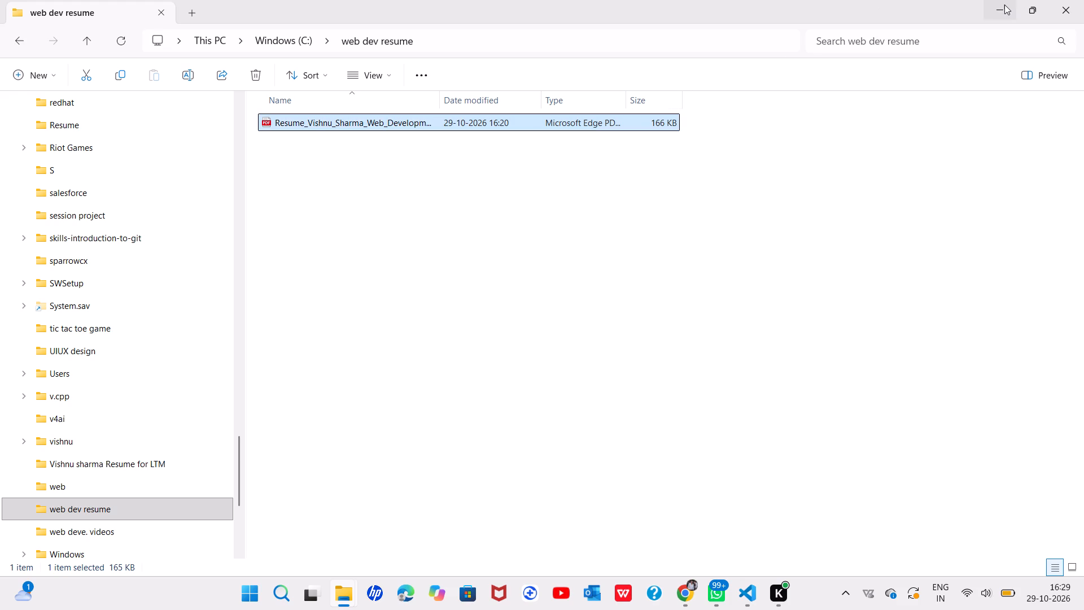
# Switch to Superset in Chrome and select the web development PDF from the "web dev resume" folder on drive C for the resume upload.
pyautogui.click(1004, 5)
pyautogui.click(245, 19)
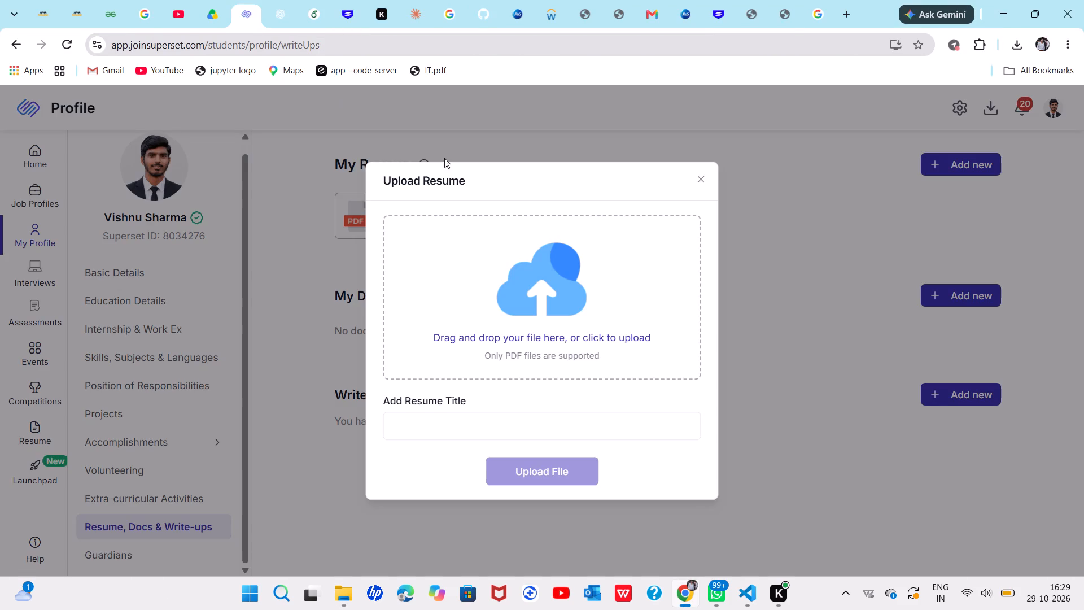
pyautogui.click(561, 333)
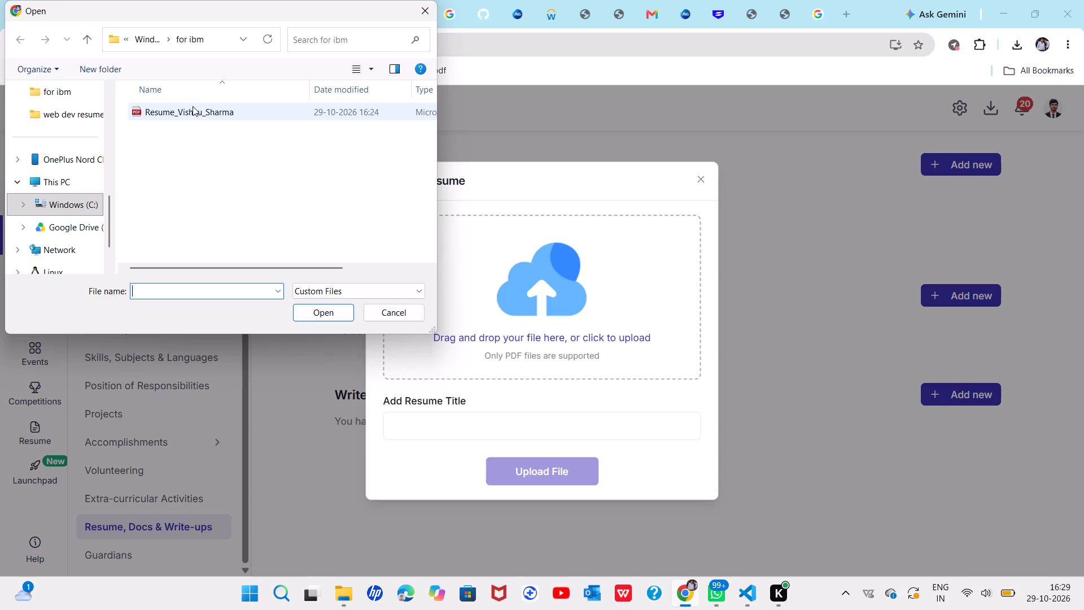
pyautogui.doubleClick(76, 210)
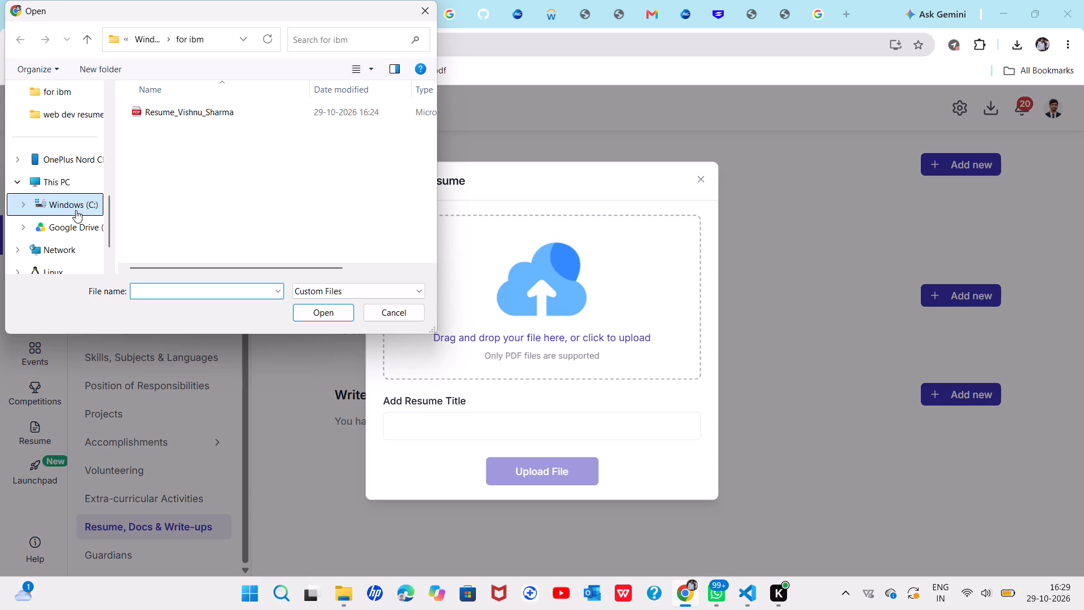
pyautogui.scroll(-1, 185, 184)
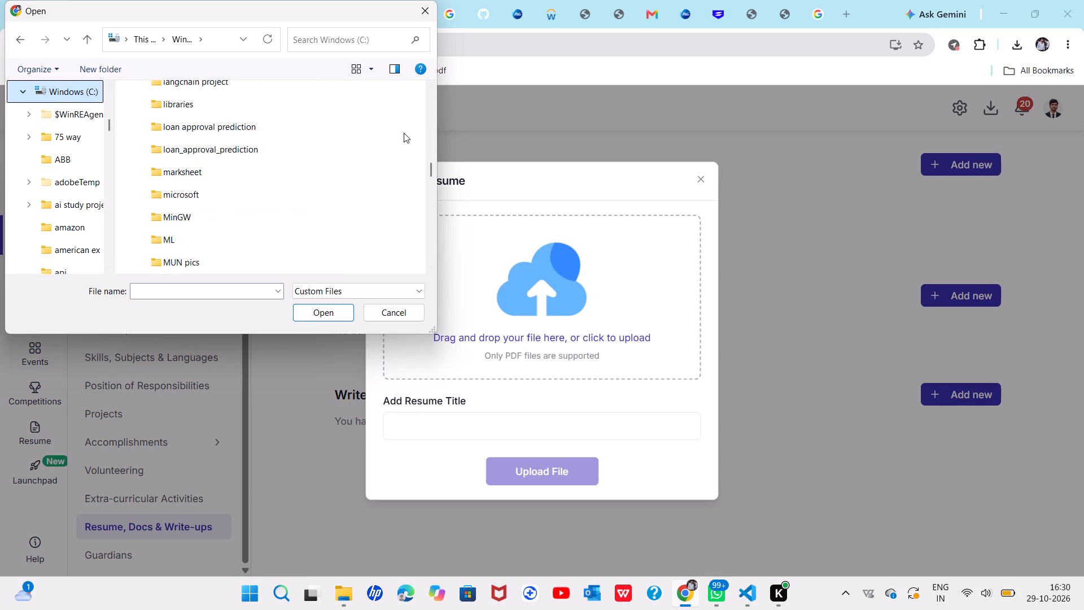
pyautogui.moveTo(430, 170); pyautogui.dragTo(430, 186)
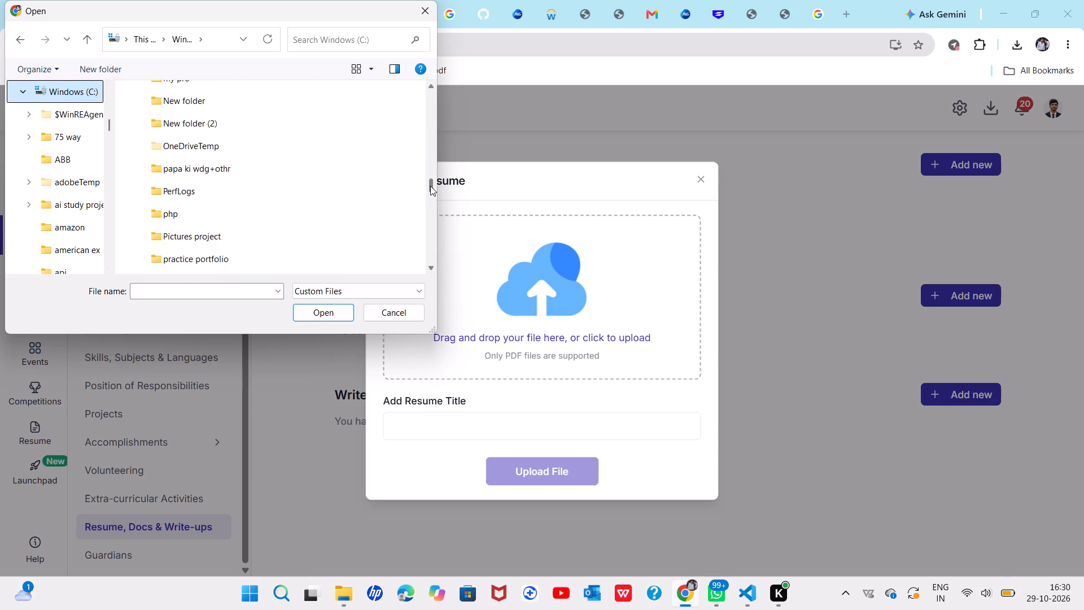
pyautogui.moveTo(430, 186); pyautogui.dragTo(431, 201)
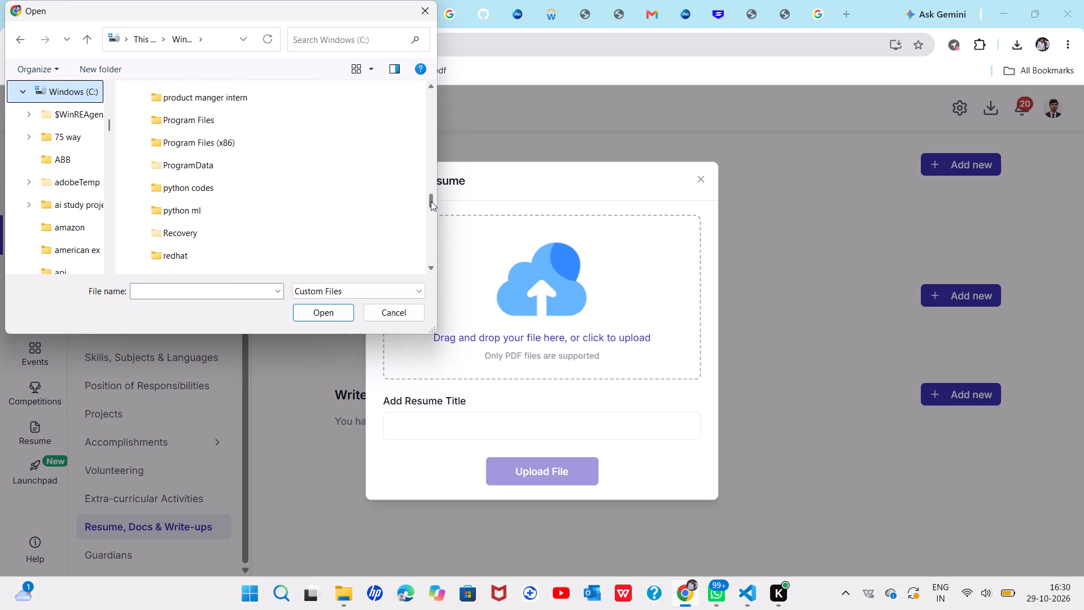
pyautogui.moveTo(431, 201); pyautogui.dragTo(432, 210)
pyautogui.moveTo(432, 210); pyautogui.dragTo(432, 211)
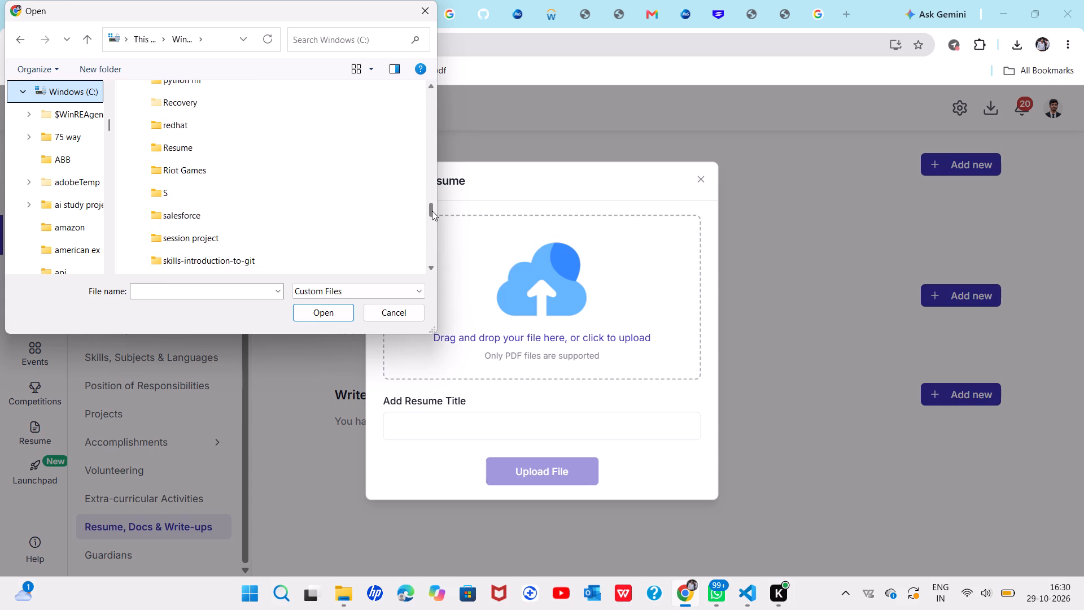
pyautogui.moveTo(432, 211); pyautogui.dragTo(434, 234)
pyautogui.doubleClick(265, 202)
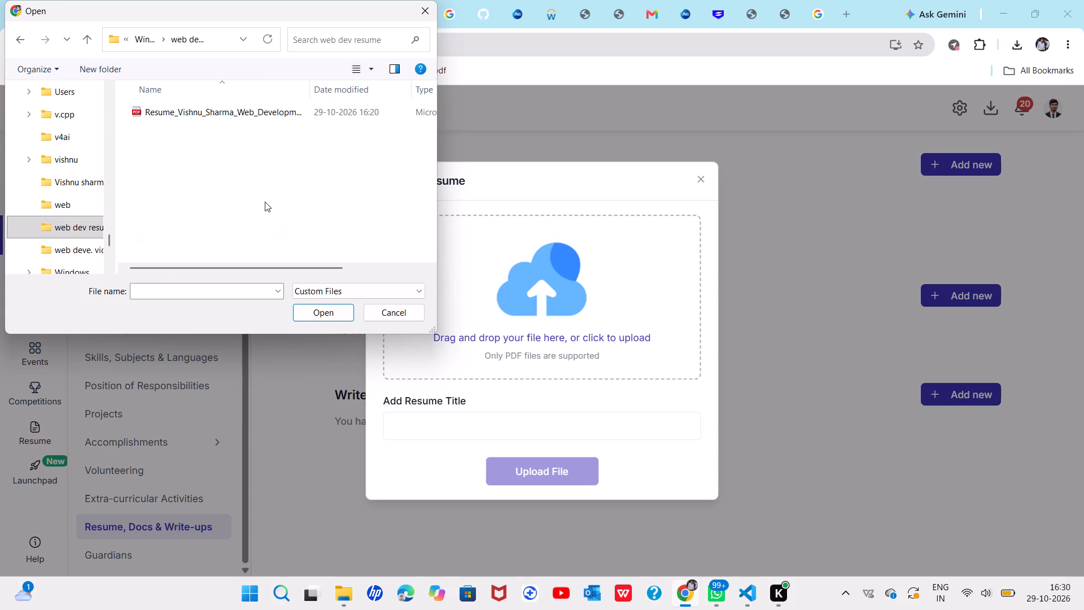
pyautogui.doubleClick(224, 112)
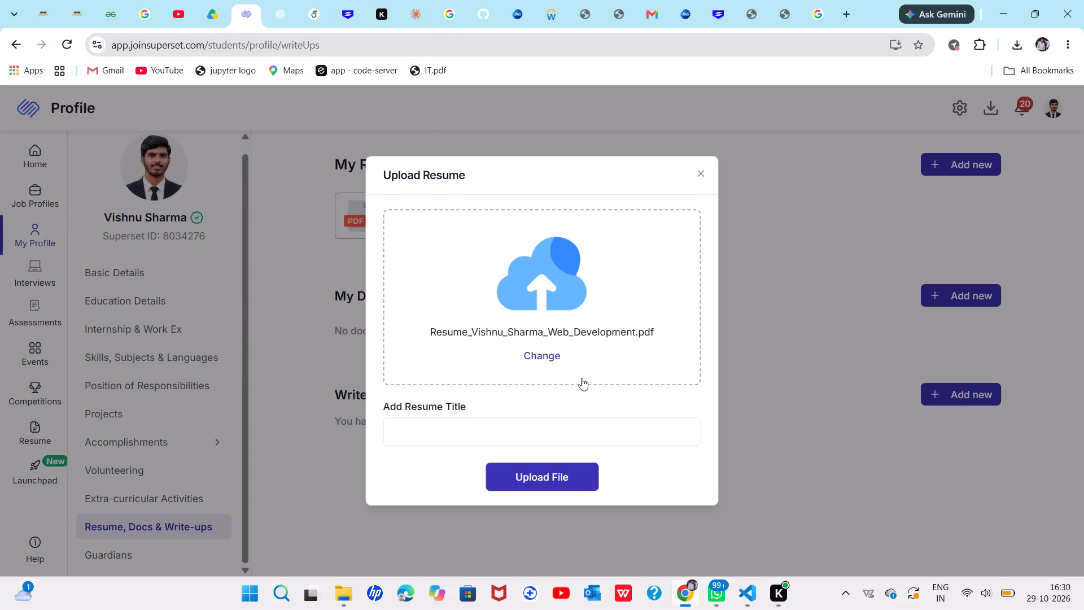
# Title the resume with "Resume", the student's name and "Web_Development" joined by underscores, and upload it.
pyautogui.click(515, 409)
pyautogui.click(504, 426)
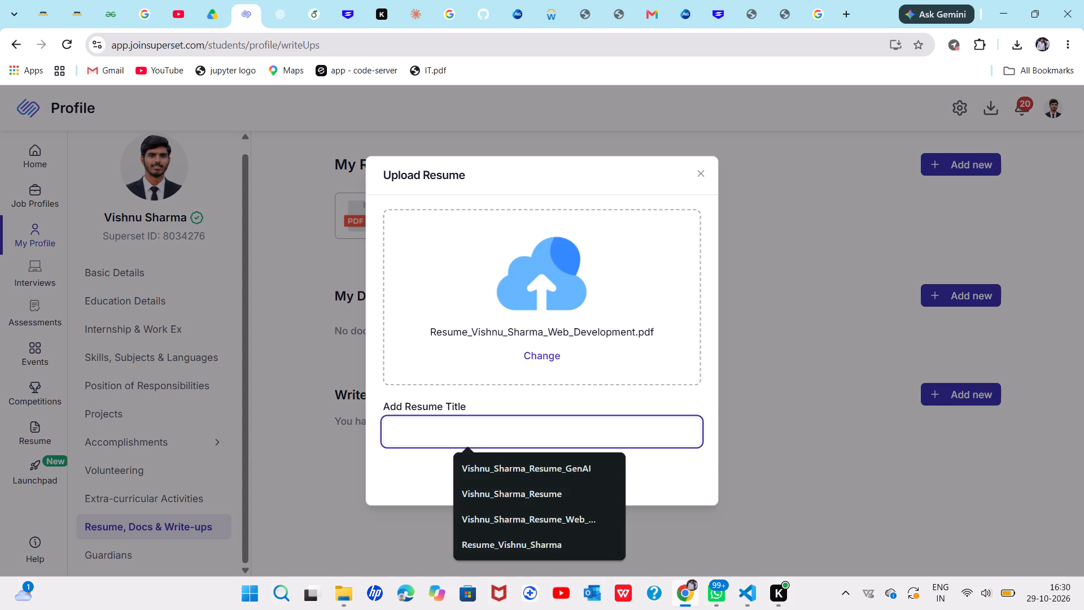
pyautogui.click(531, 541)
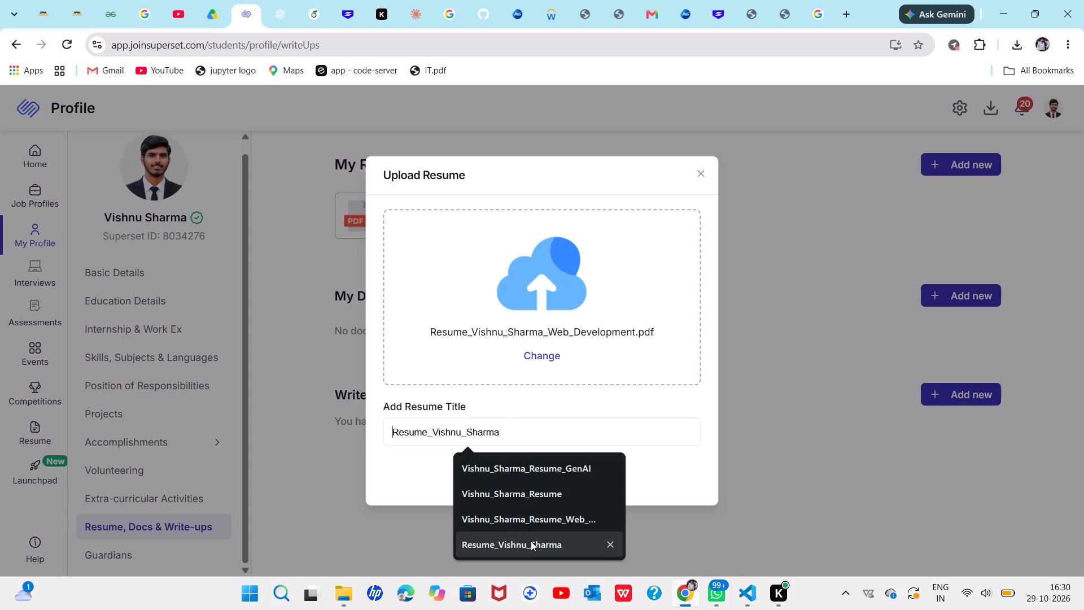
pyautogui.hotkey('shift', '_')
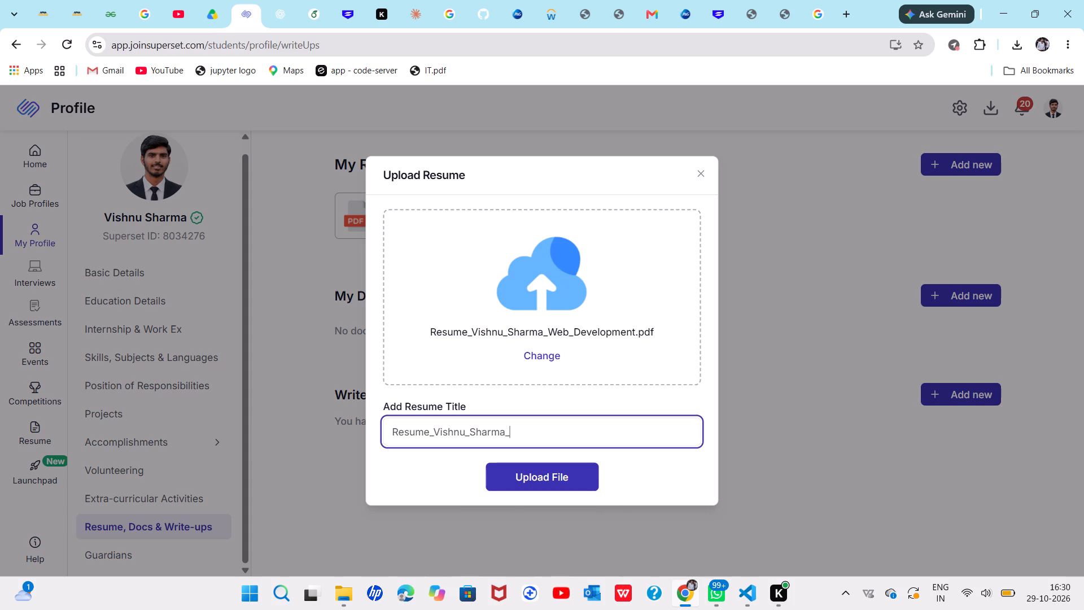
pyautogui.write('We')
pyautogui.press('b')
pyautogui.write('_Development')
pyautogui.click(539, 472)
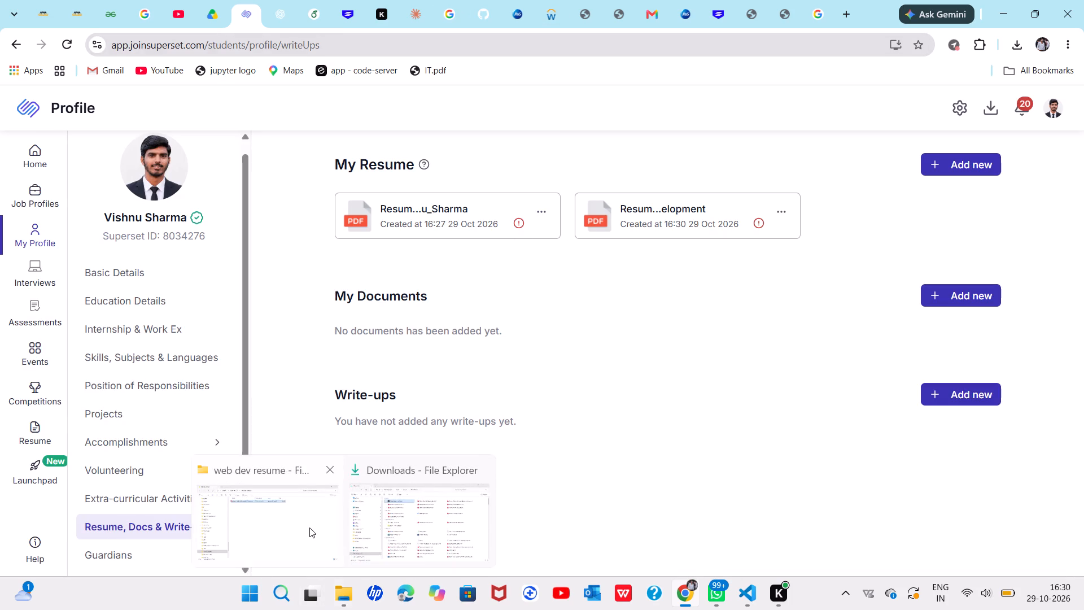
# In File Explorer, go to Downloads, open the student's resume PDF numbered (13) in Chrome, and look over its content.
pyautogui.click(305, 519)
pyautogui.scroll(9, 68, 228)
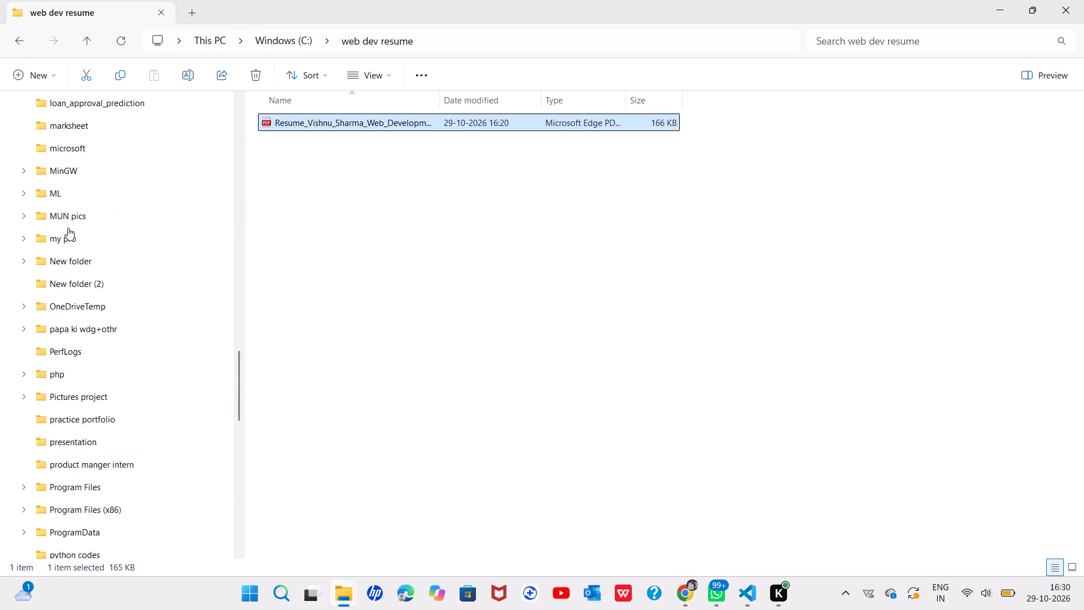
pyautogui.scroll(20, 68, 228)
pyautogui.scroll(1, 68, 228)
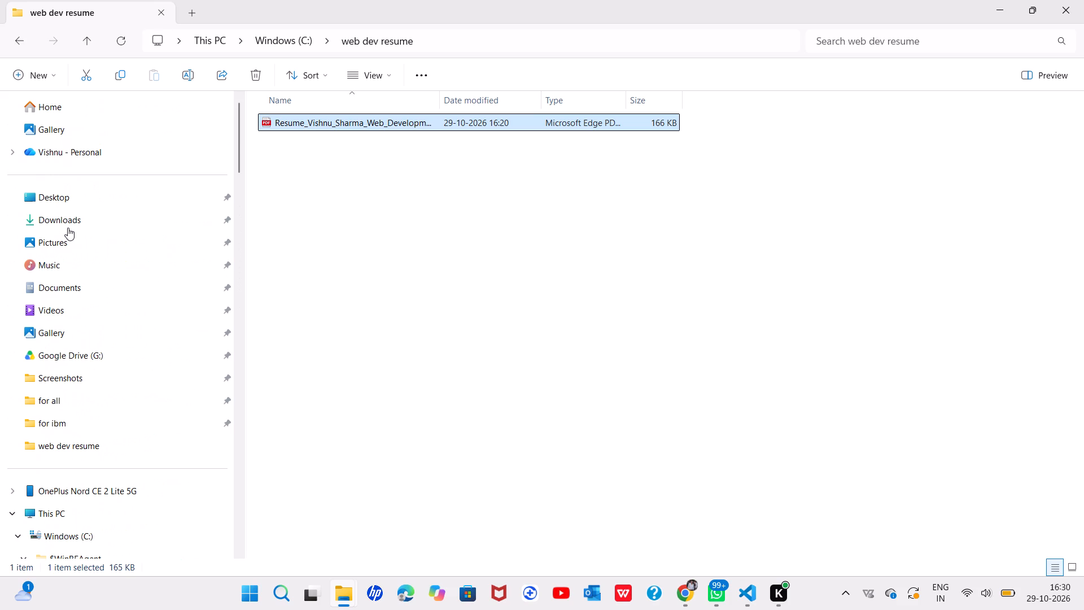
pyautogui.click(67, 220)
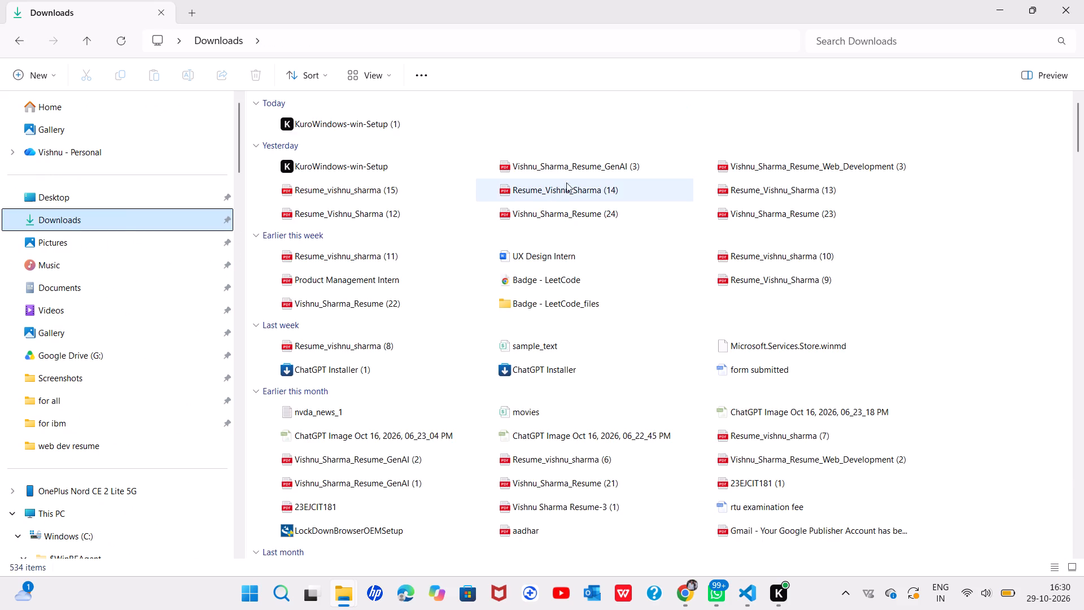
pyautogui.doubleClick(734, 191)
pyautogui.rightClick(734, 191)
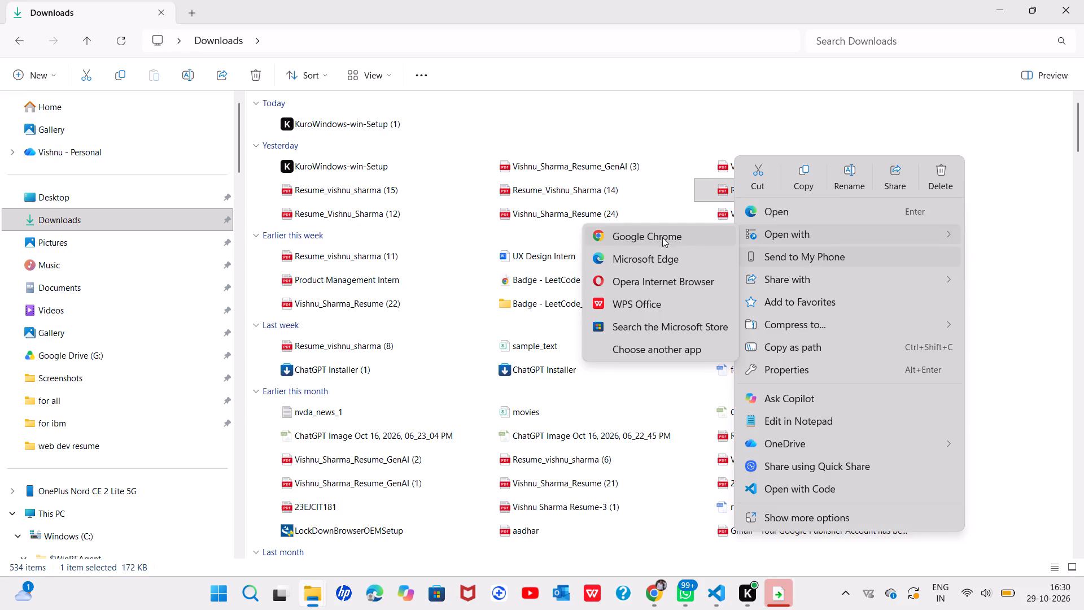
pyautogui.click(658, 237)
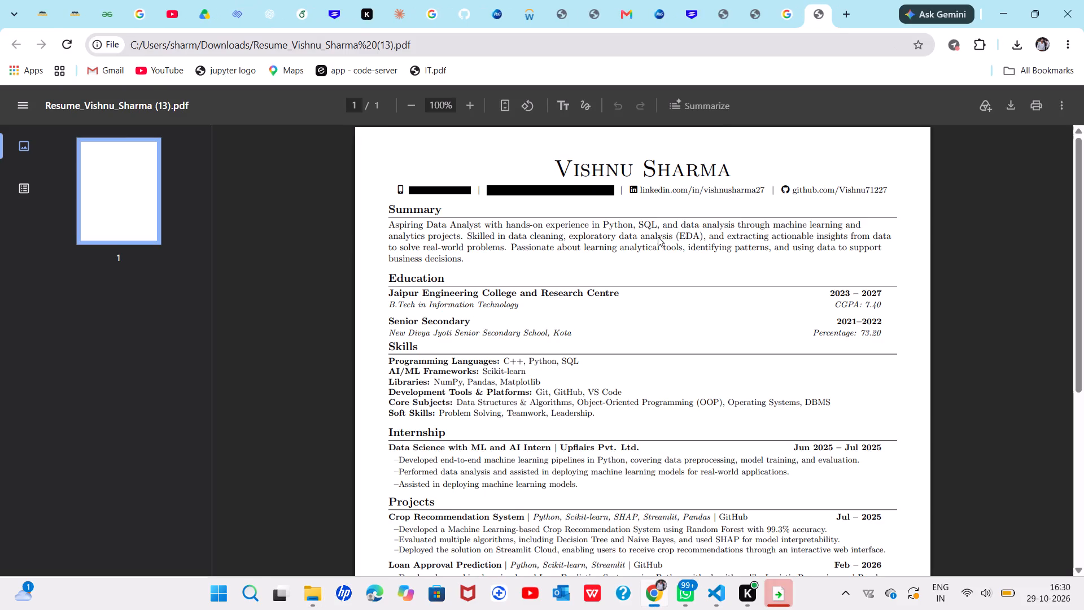
pyautogui.scroll(-1, 539, 403)
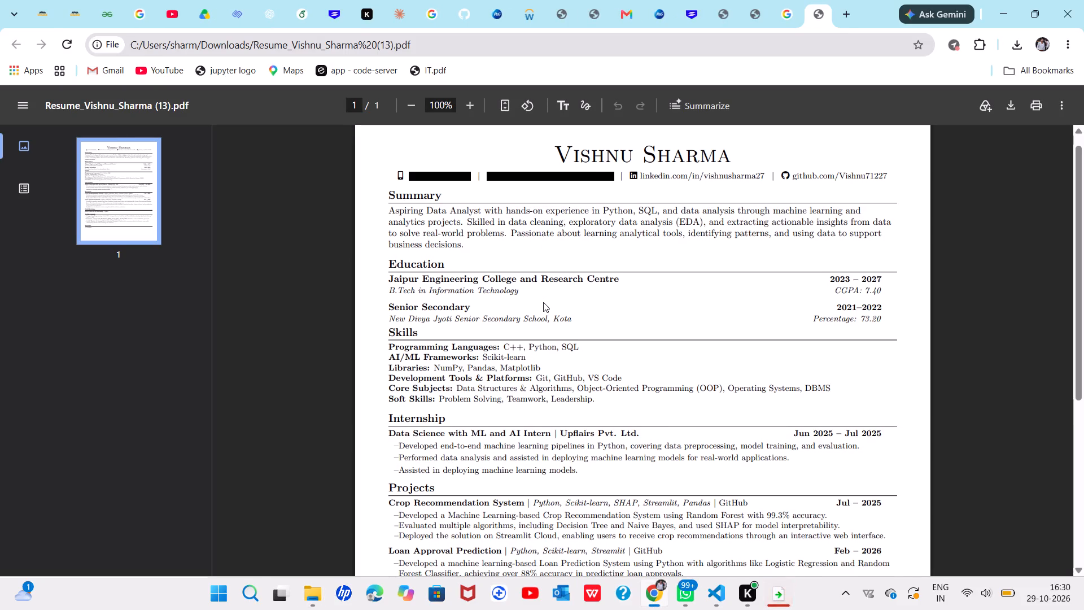
# Read through the whole resume PDF numbered (13), from the summary and skills to projects, certifications and achievements.
pyautogui.scroll(-2, 541, 307)
pyautogui.scroll(1, 541, 307)
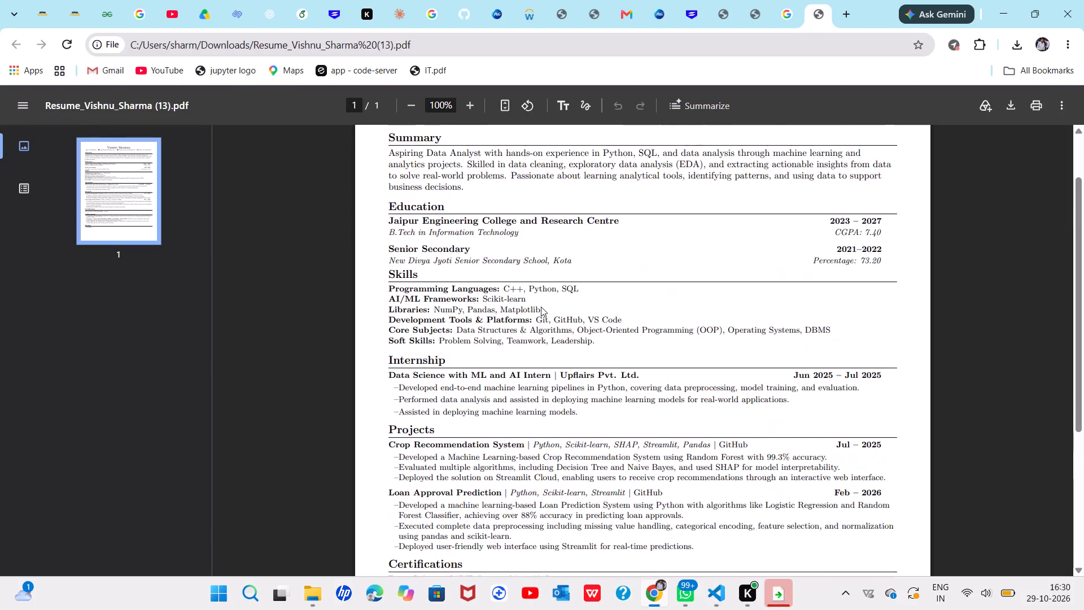
pyautogui.scroll(1, 541, 307)
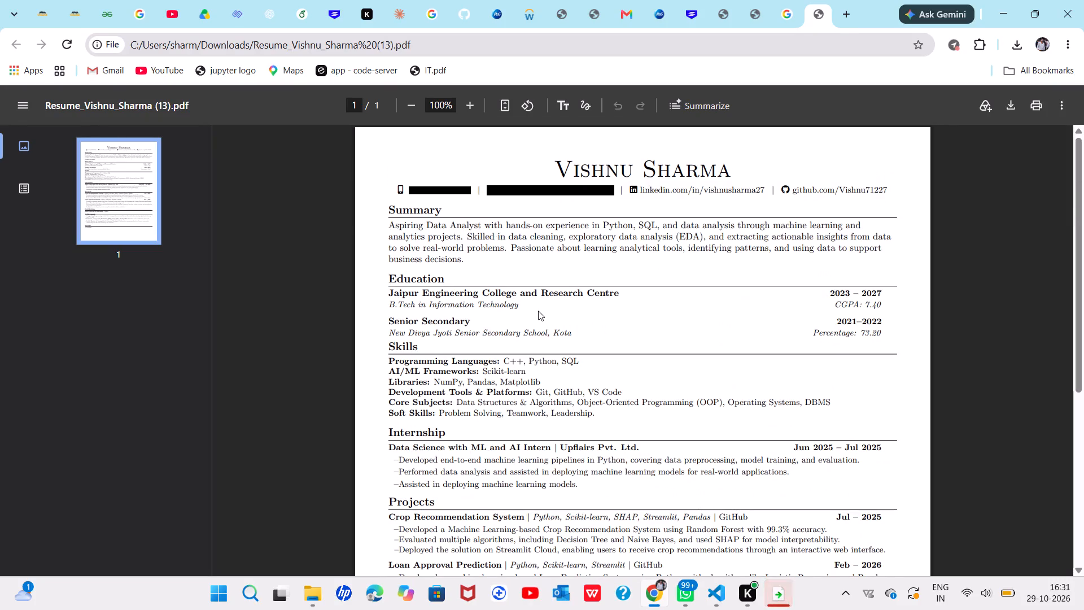
pyautogui.scroll(-1, 538, 311)
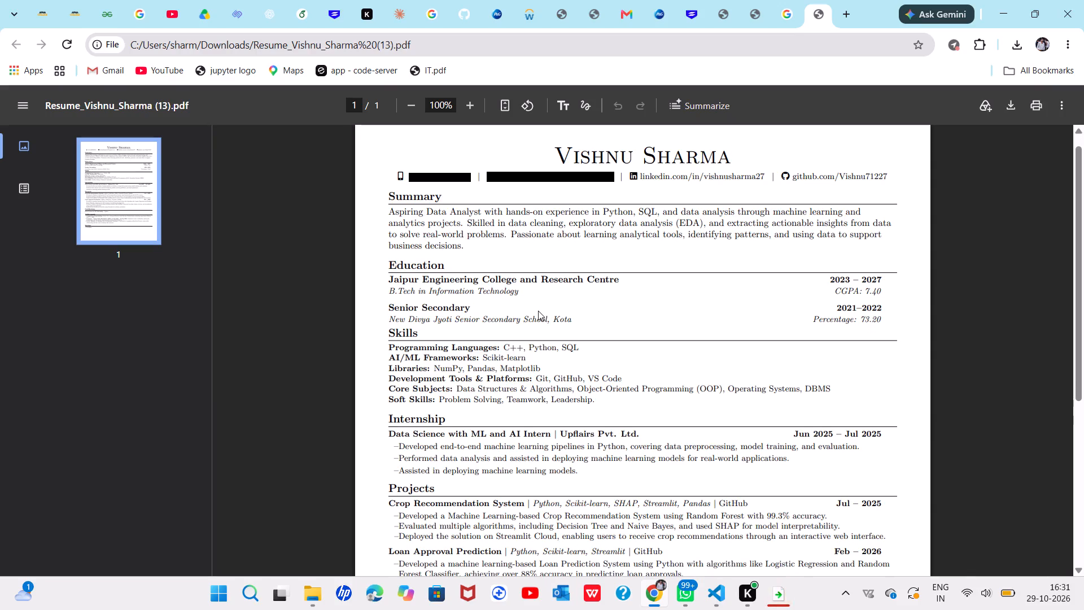
pyautogui.scroll(-2, 538, 311)
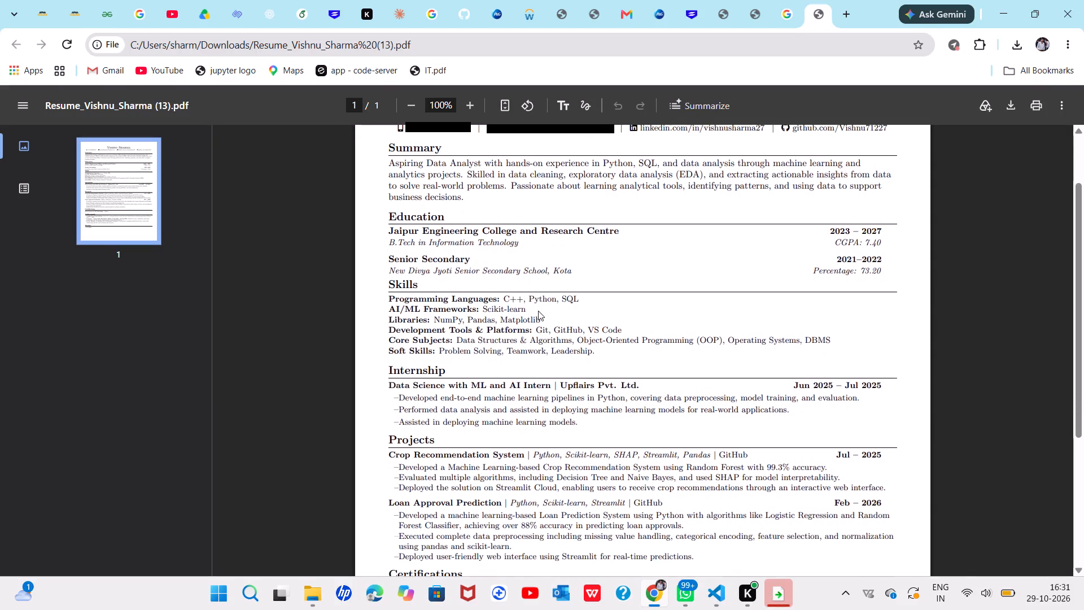
pyautogui.scroll(-1, 538, 311)
pyautogui.scroll(1, 538, 311)
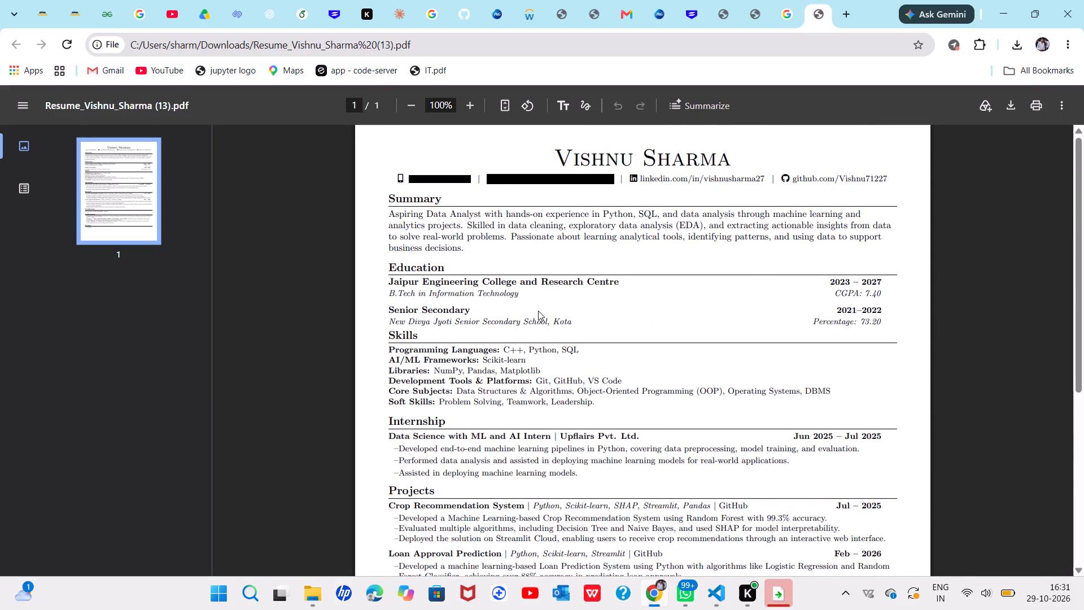
pyautogui.scroll(-2, 538, 311)
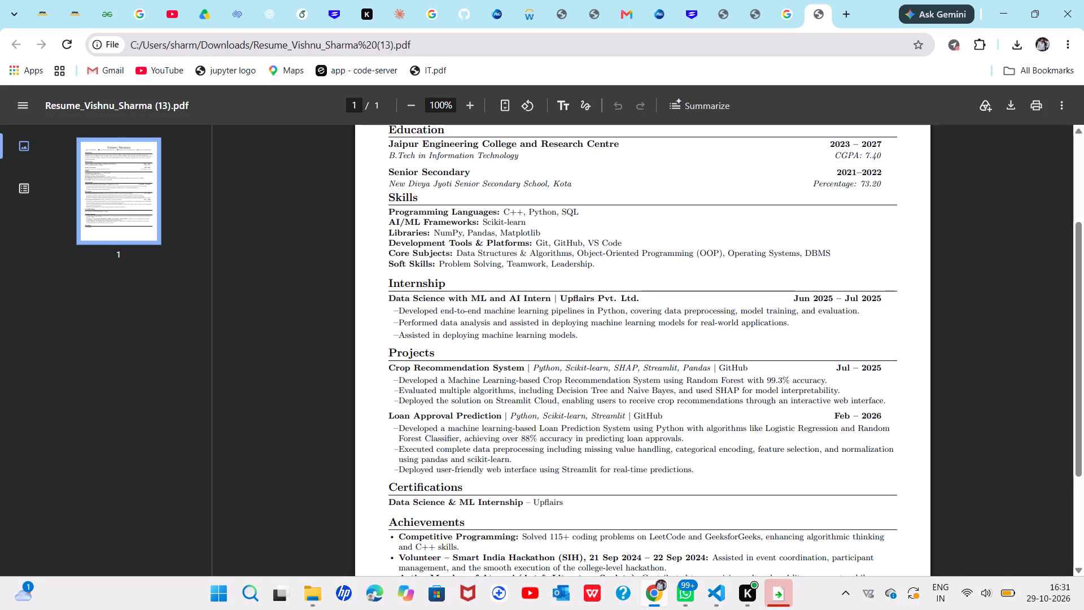
pyautogui.scroll(-3, 543, 323)
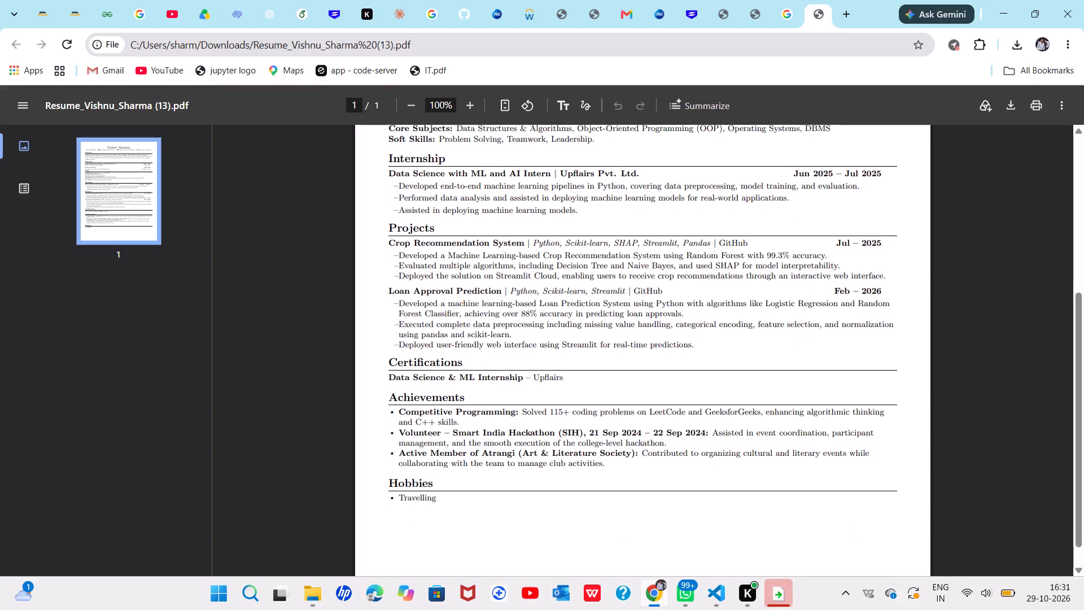
pyautogui.scroll(-1, 543, 323)
pyautogui.scroll(1, 543, 323)
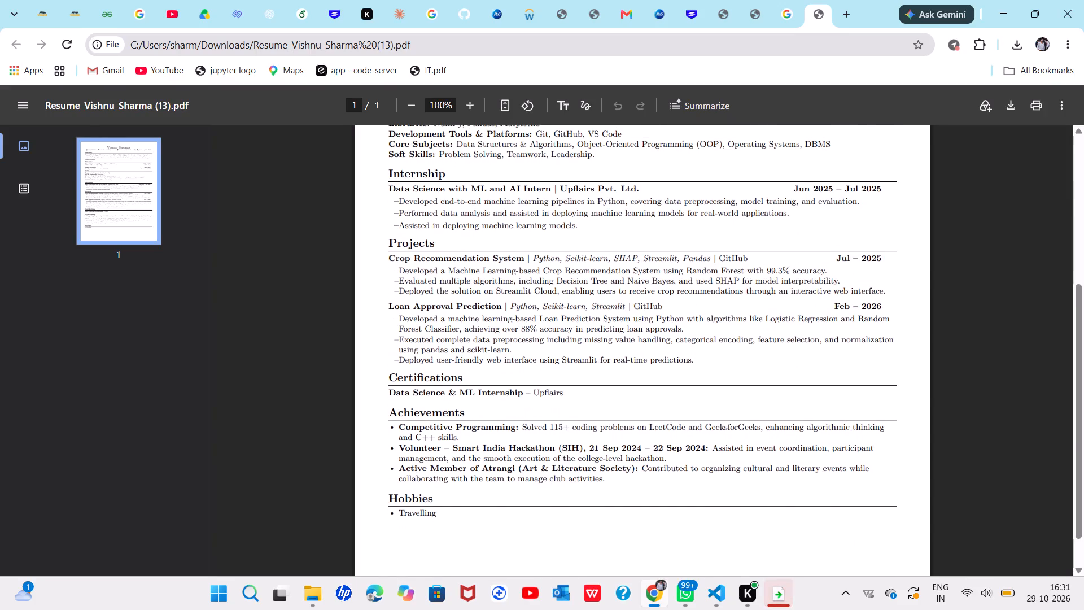
pyautogui.scroll(3, 543, 323)
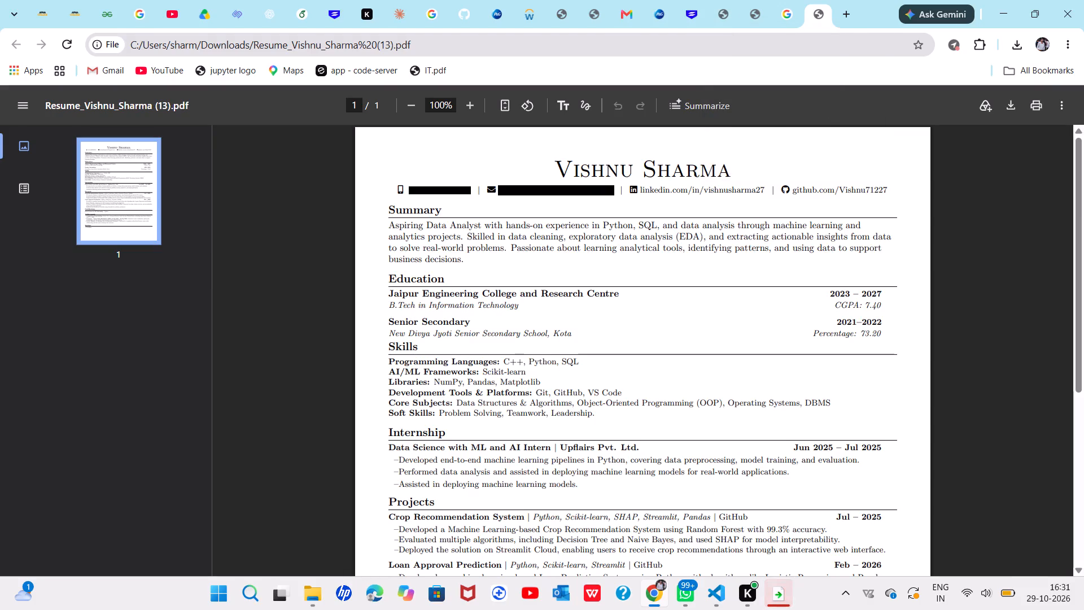
pyautogui.scroll(-3, 538, 343)
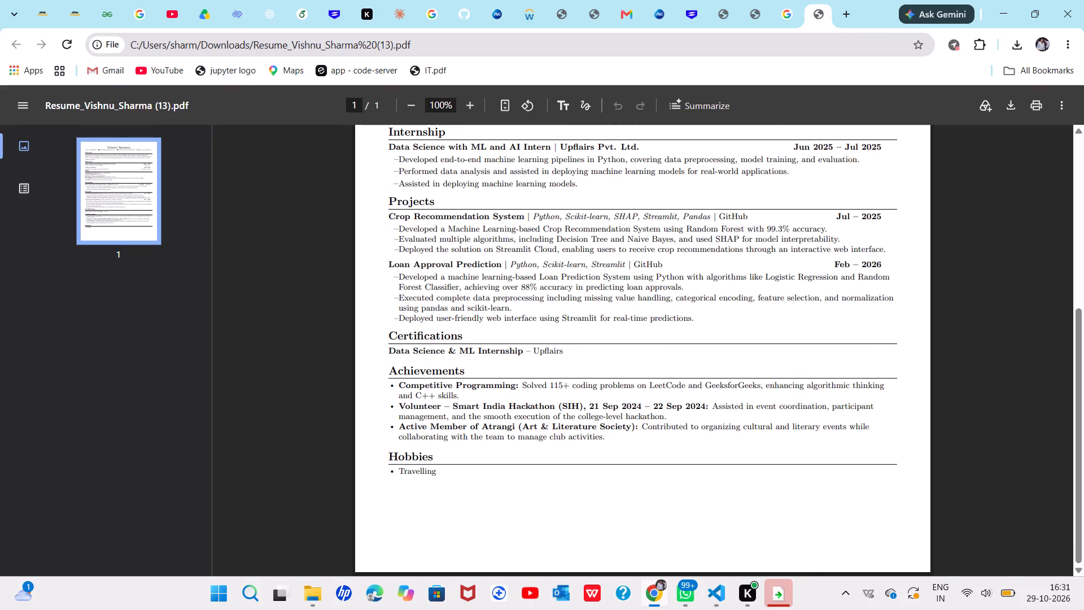
pyautogui.scroll(3, 538, 343)
pyautogui.scroll(-1, 538, 343)
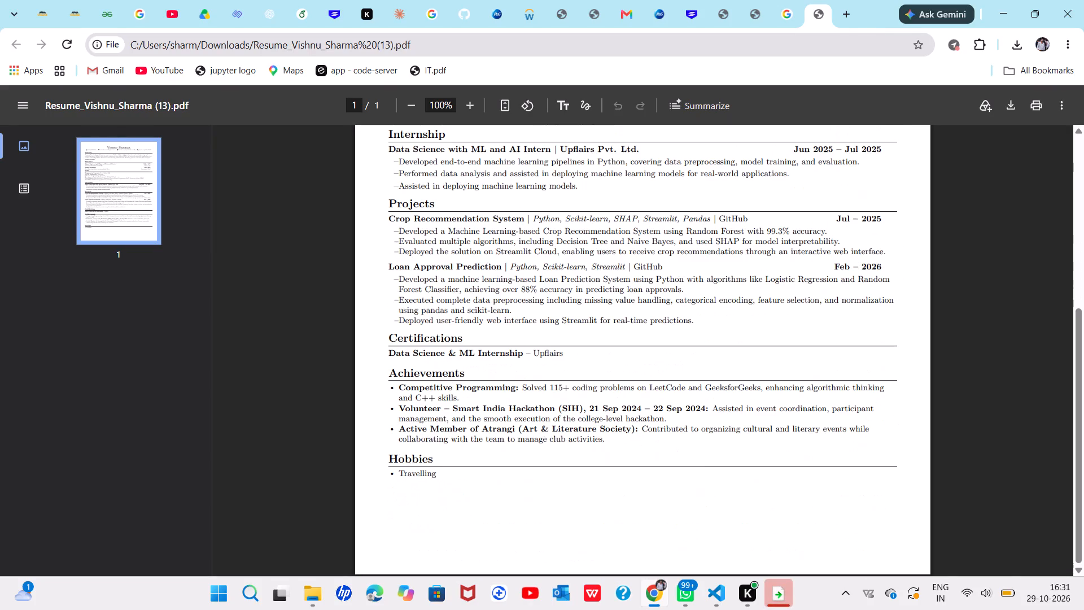
pyautogui.scroll(-1, 538, 343)
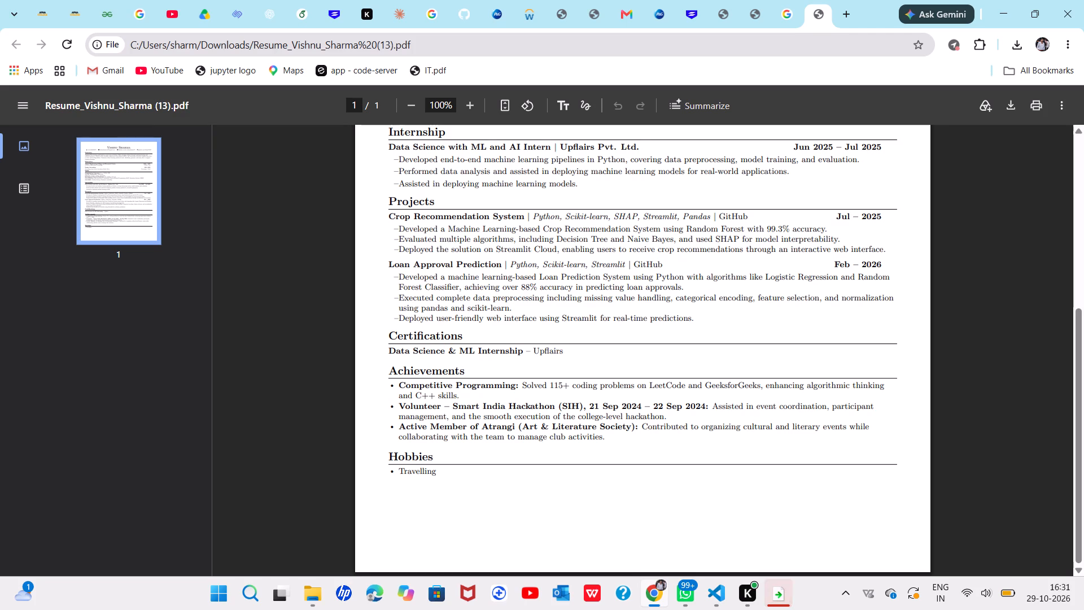
pyautogui.scroll(1, 538, 343)
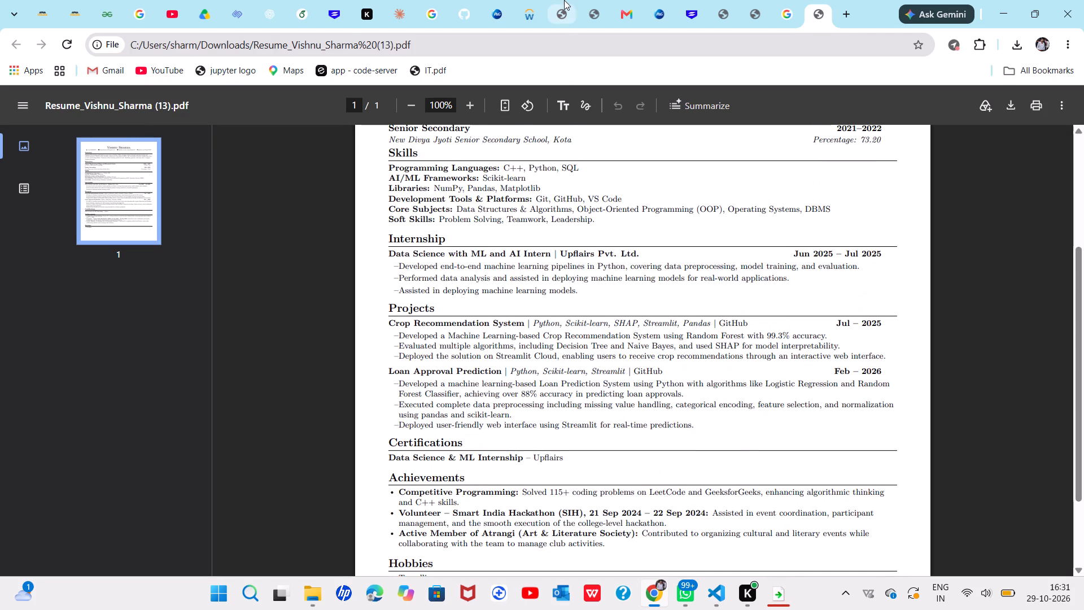
# Switch to Overleaf, return to the project list past the discount offer, and open the second listed resume project to view its preview.
pyautogui.click(297, 18)
pyautogui.scroll(2, 414, 304)
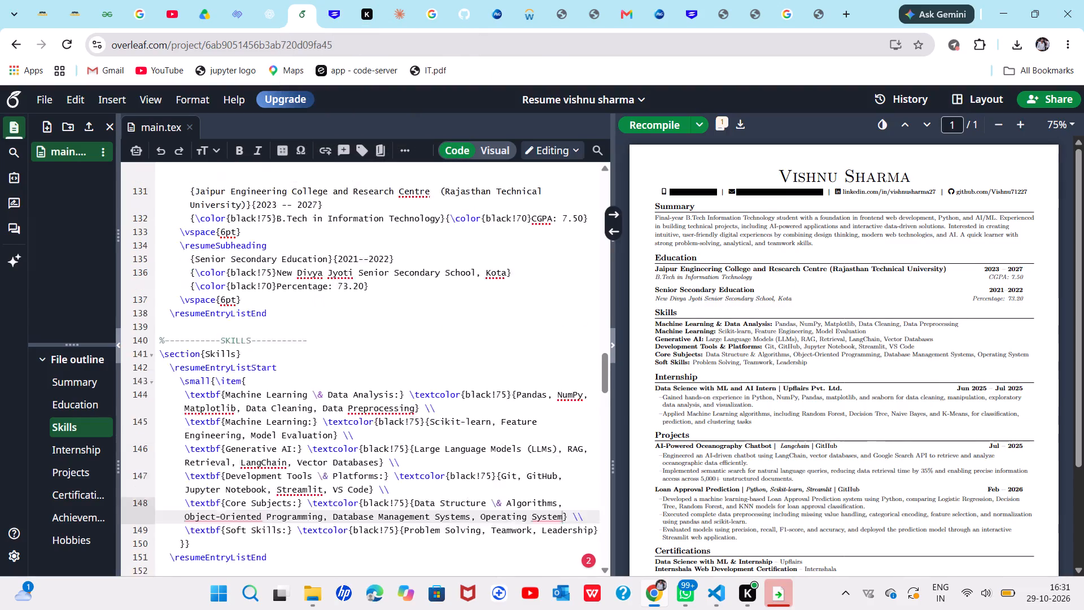
pyautogui.scroll(4, 414, 304)
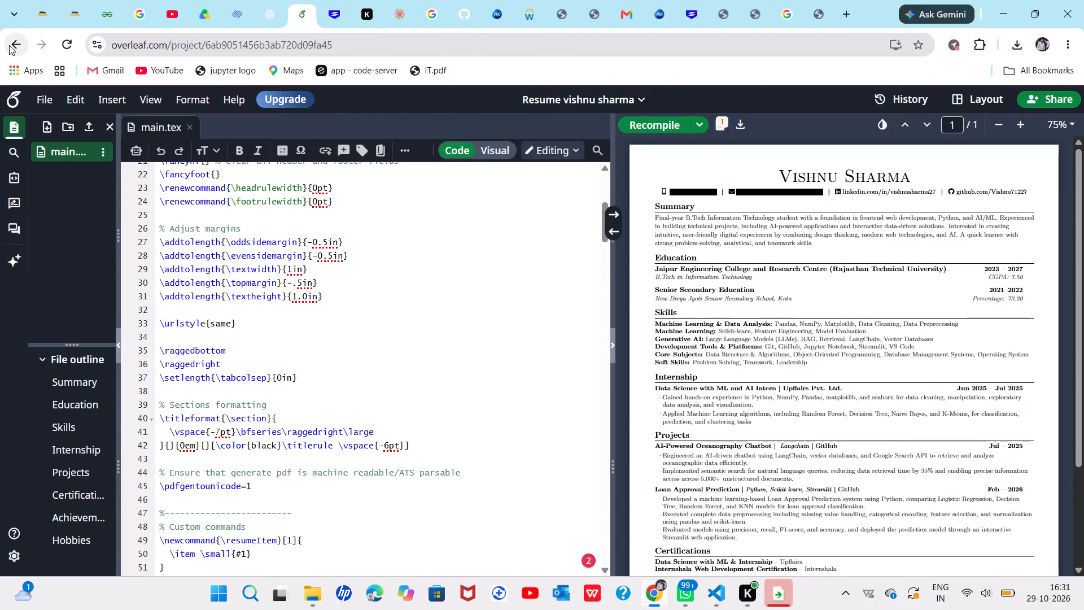
pyautogui.click(9, 45)
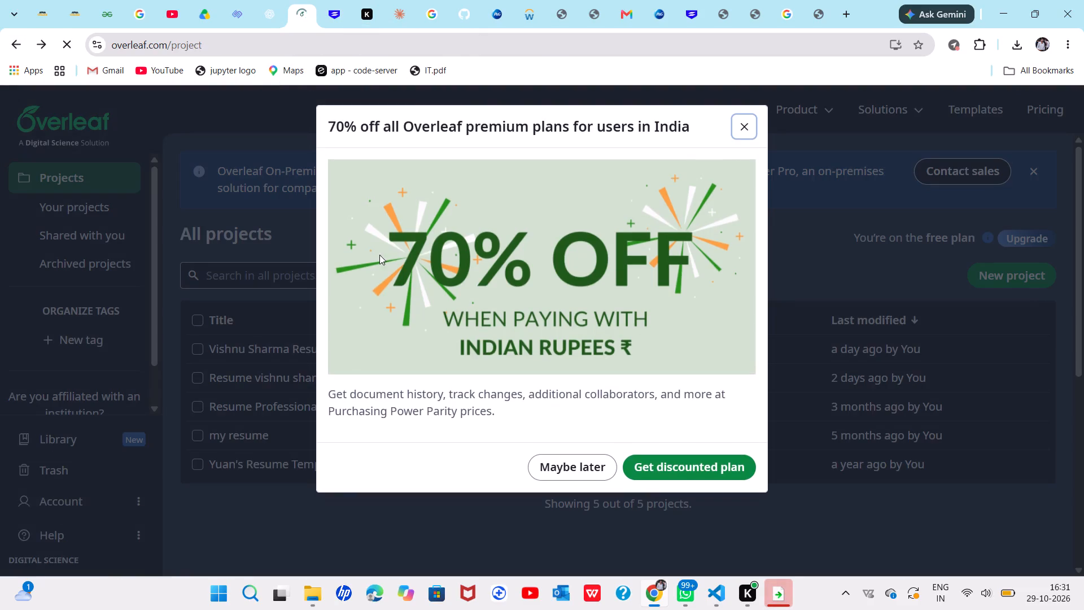
pyautogui.click(581, 464)
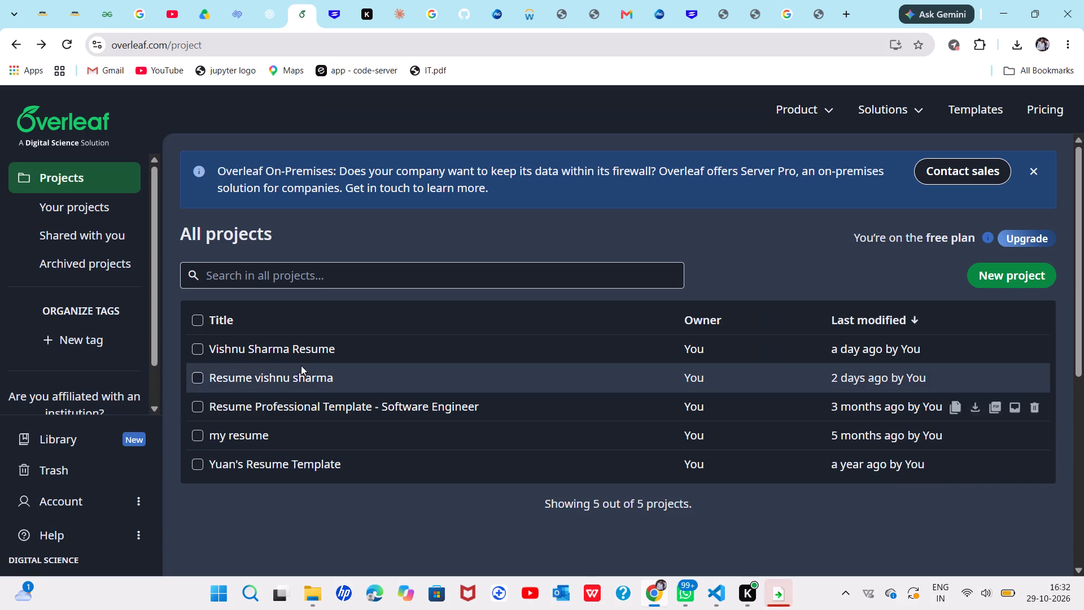
pyautogui.doubleClick(284, 371)
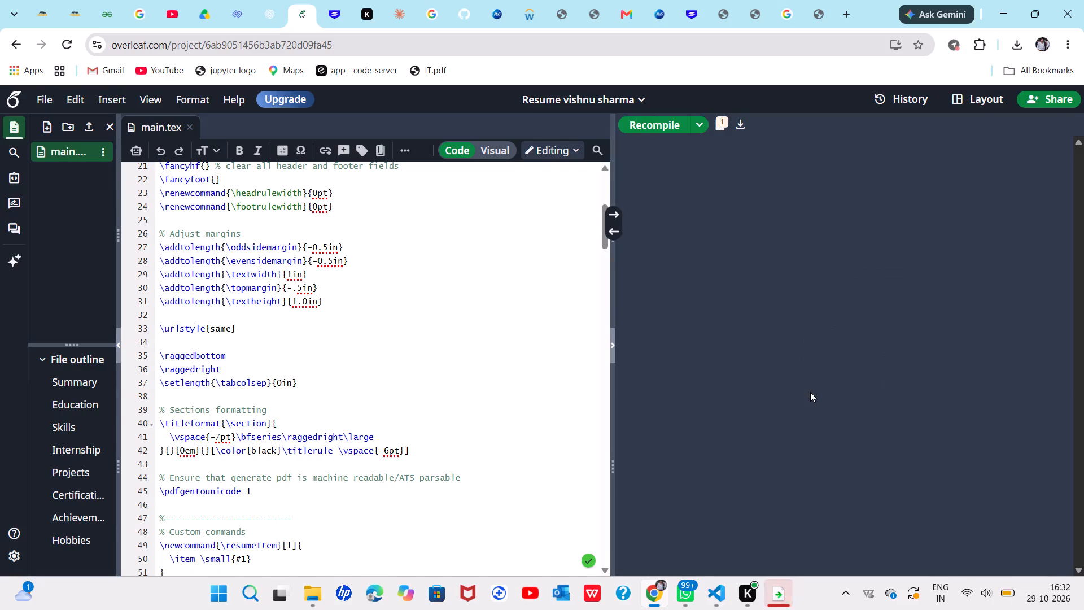
pyautogui.scroll(-1, 810, 392)
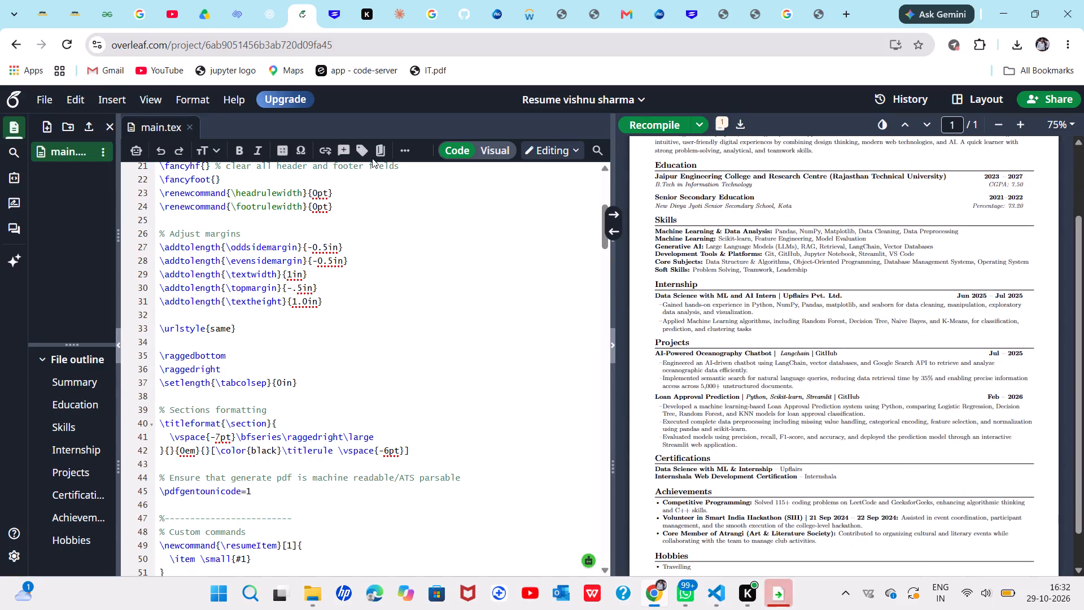
# Go back to the Overleaf project list, open the topmost resume project, and look over its rendered resume.
pyautogui.click(14, 42)
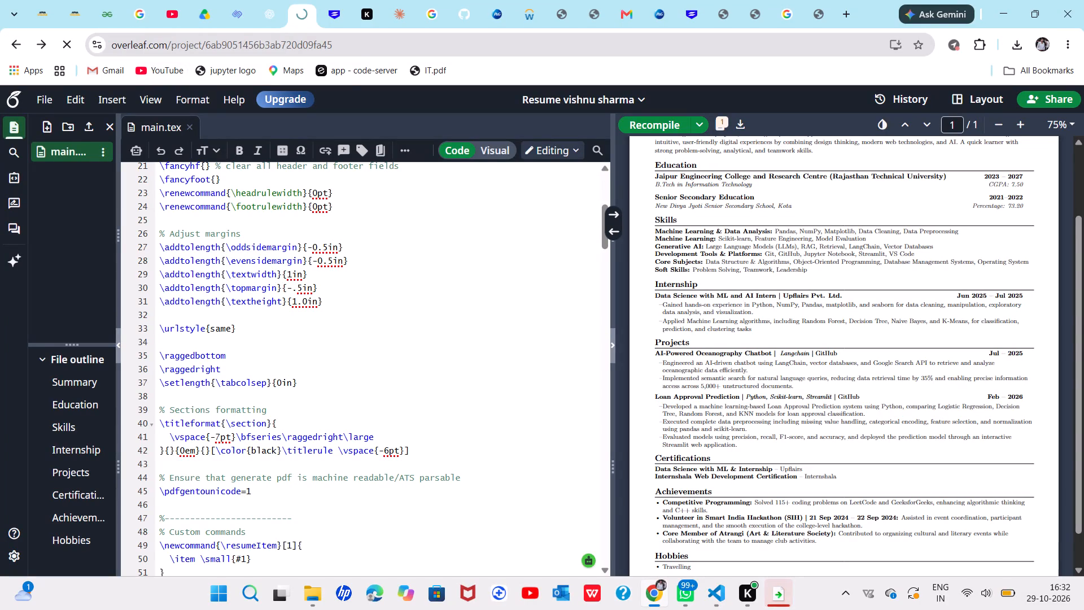
pyautogui.doubleClick(277, 348)
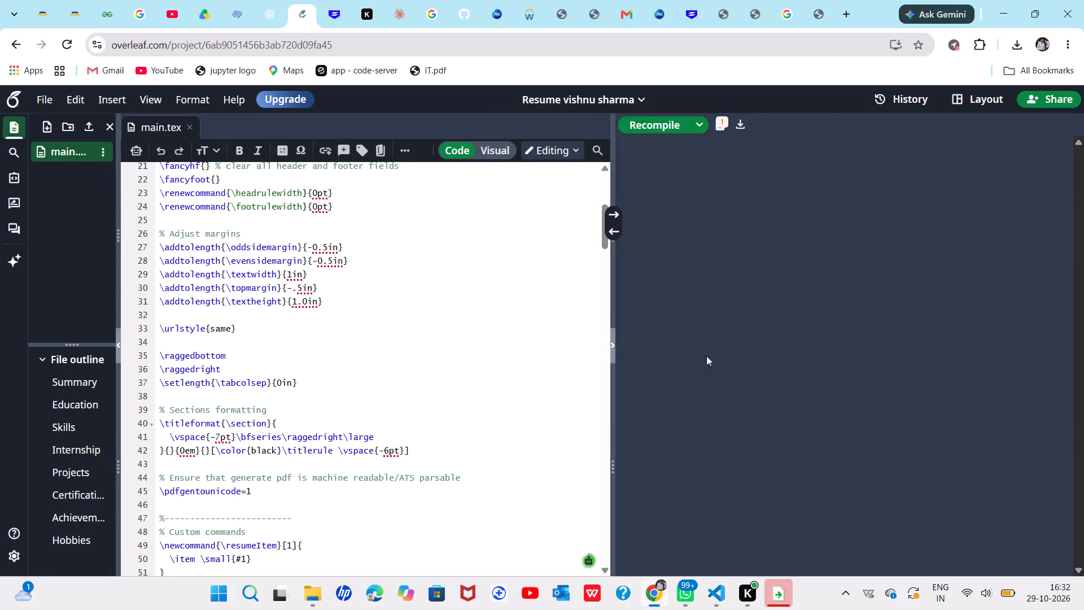
pyautogui.scroll(-1, 738, 360)
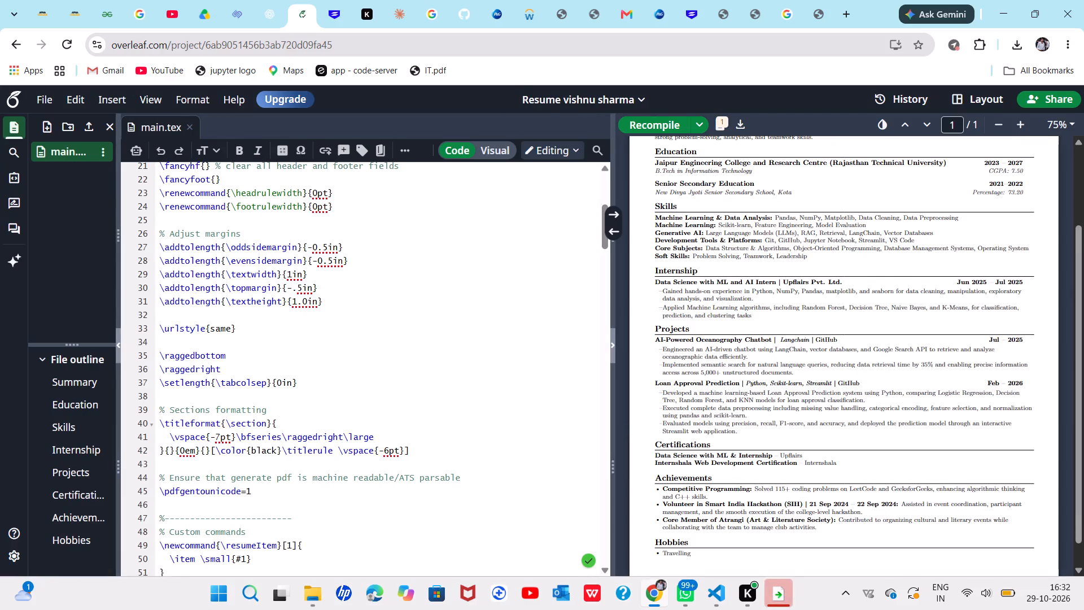
pyautogui.scroll(-1, 738, 360)
pyautogui.scroll(2, 738, 360)
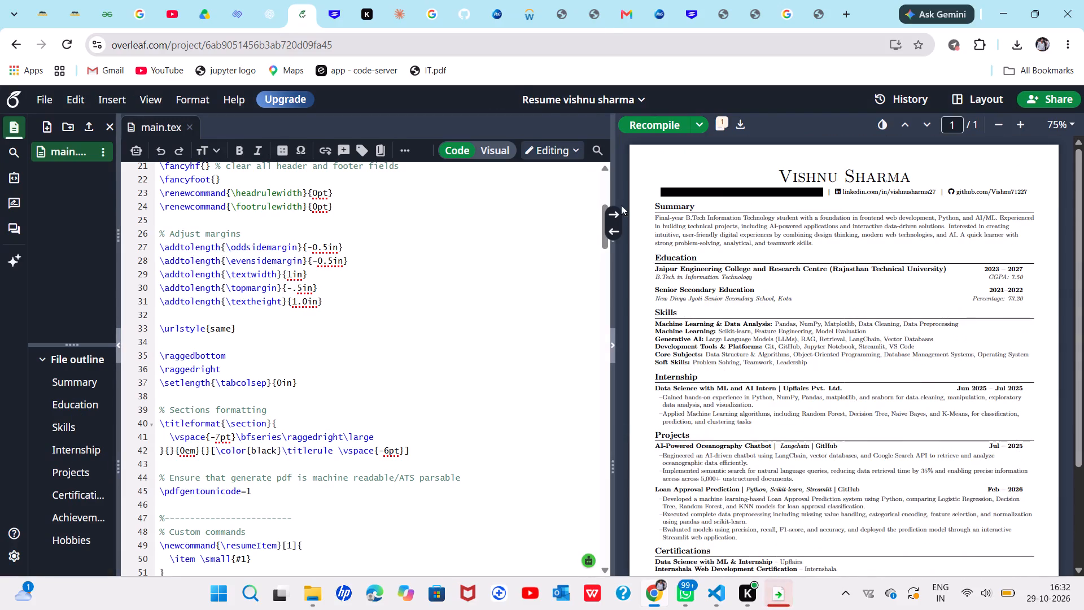
# Return to the resume PDF numbered (13) and review its content again against the Overleaf version.
pyautogui.click(813, 18)
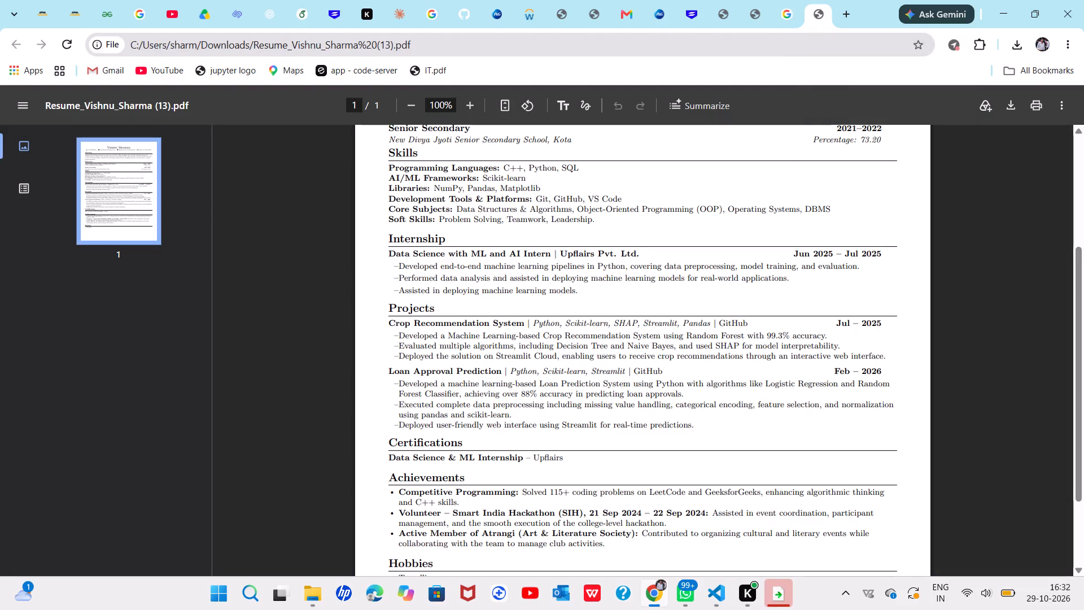
pyautogui.scroll(-2, 547, 337)
pyautogui.scroll(1, 547, 337)
pyautogui.scroll(-1, 547, 337)
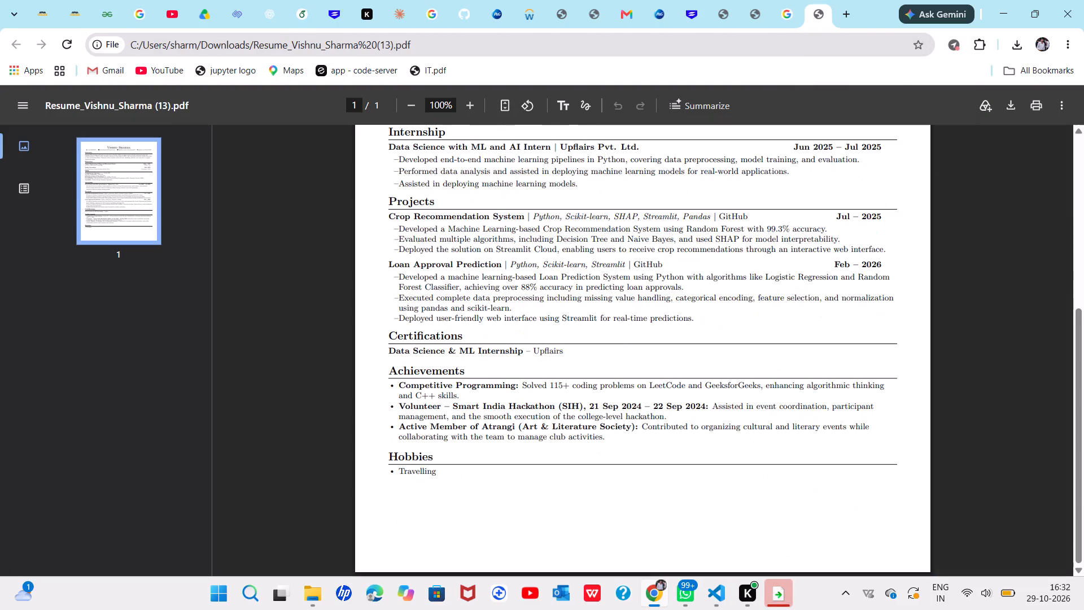
pyautogui.scroll(-1, 547, 337)
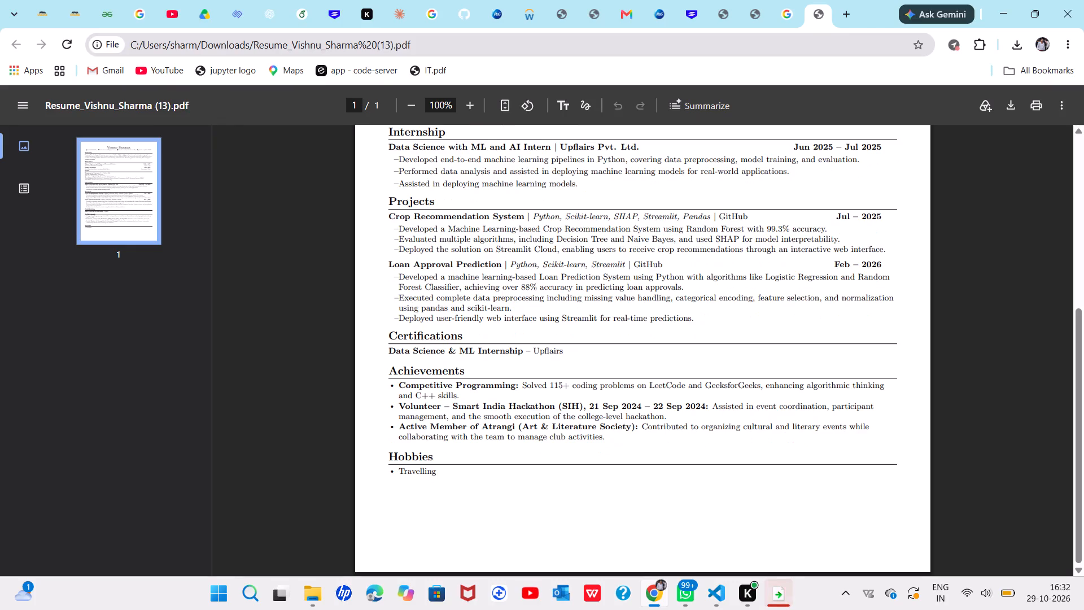
pyautogui.scroll(2, 547, 337)
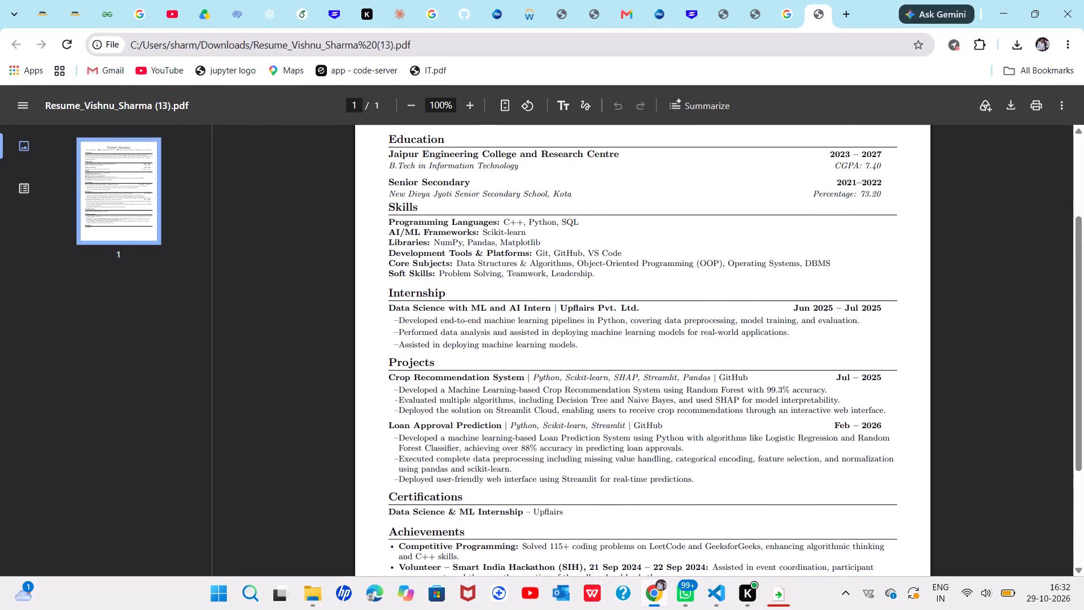
pyautogui.scroll(3, 547, 337)
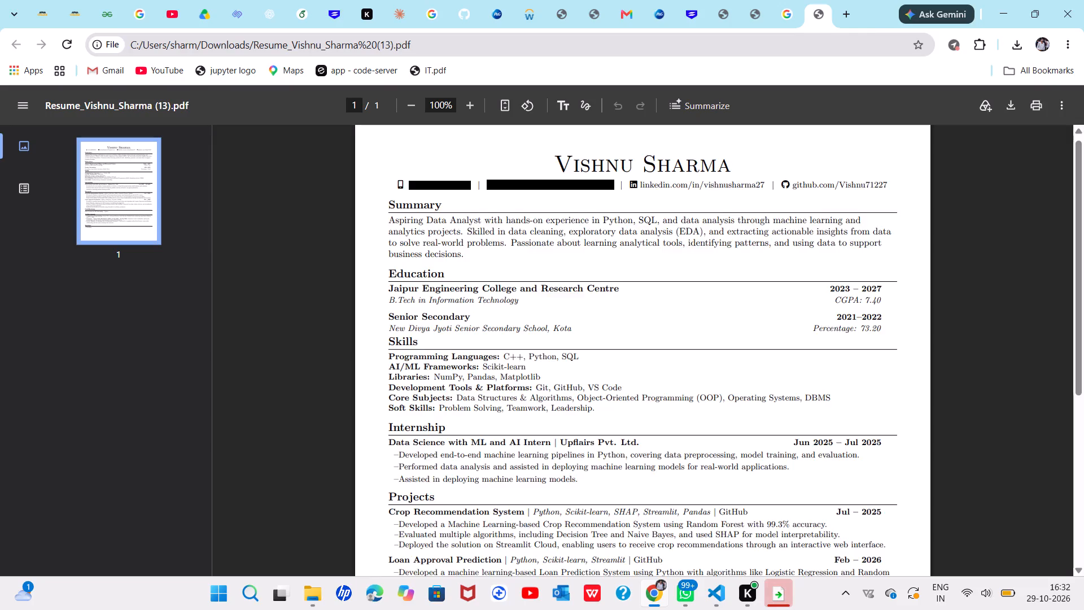
pyautogui.scroll(-1, 542, 372)
pyautogui.scroll(2, 542, 372)
pyautogui.scroll(-1, 542, 372)
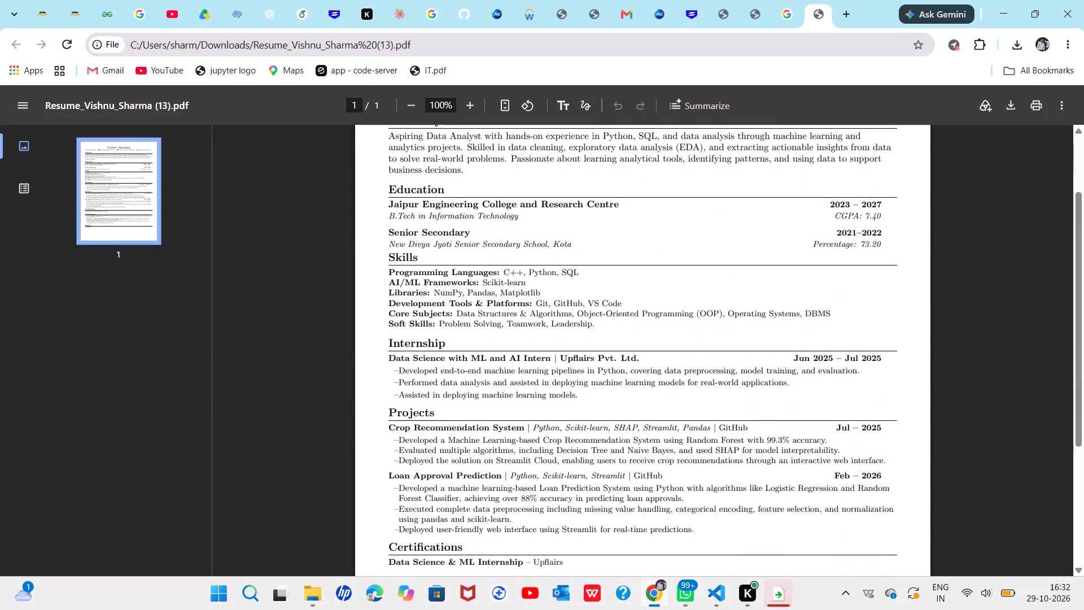
pyautogui.scroll(-1, 542, 372)
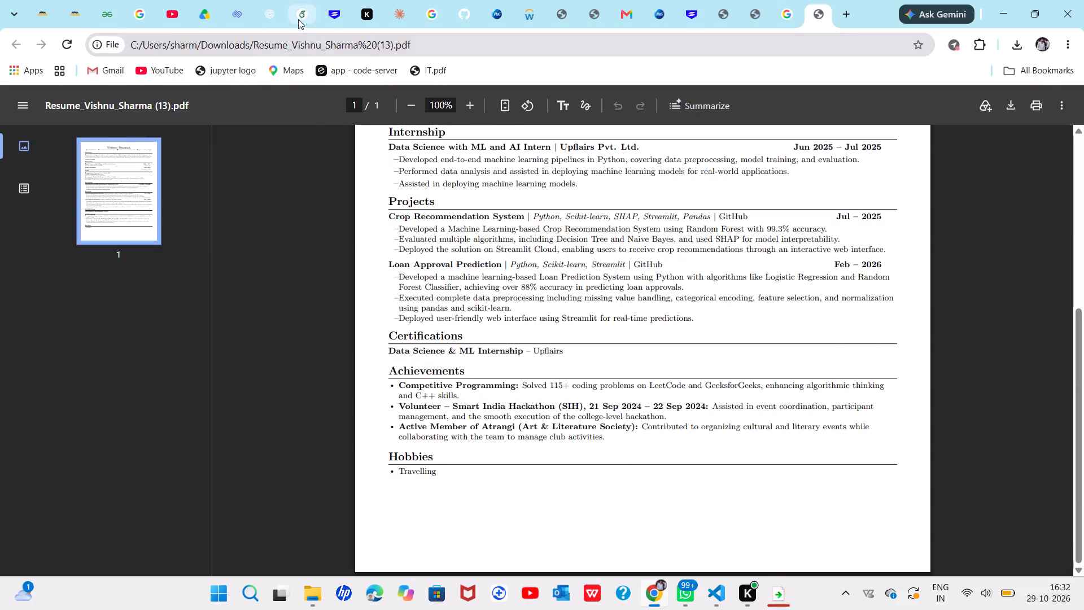
# Switch to Overleaf, reopen the topmost resume project from the project list, and review its rendered resume from summary to hobbies.
pyautogui.click(298, 19)
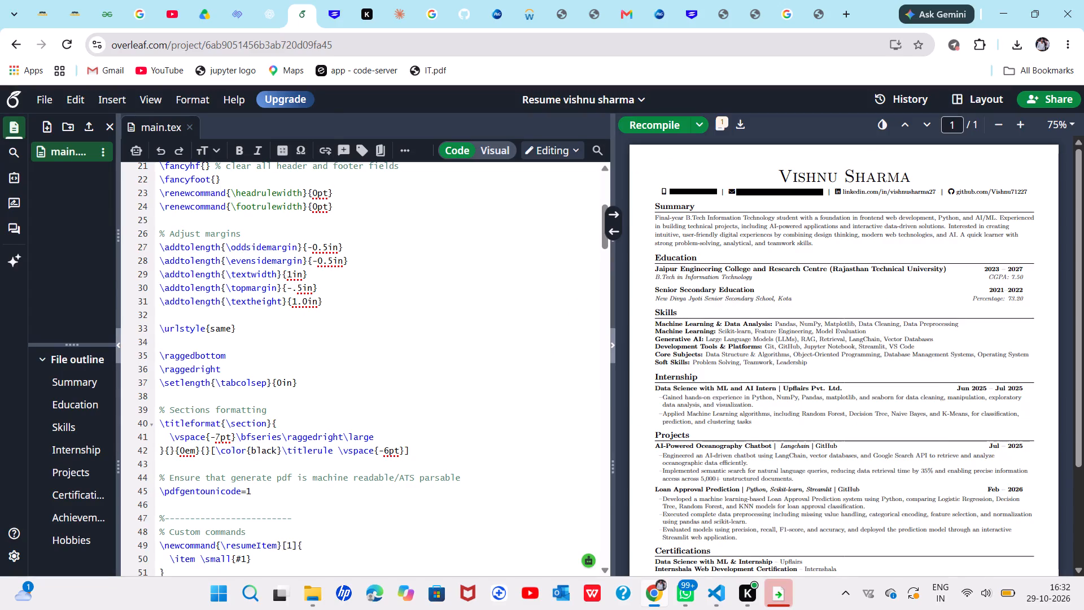
pyautogui.scroll(3, 396, 329)
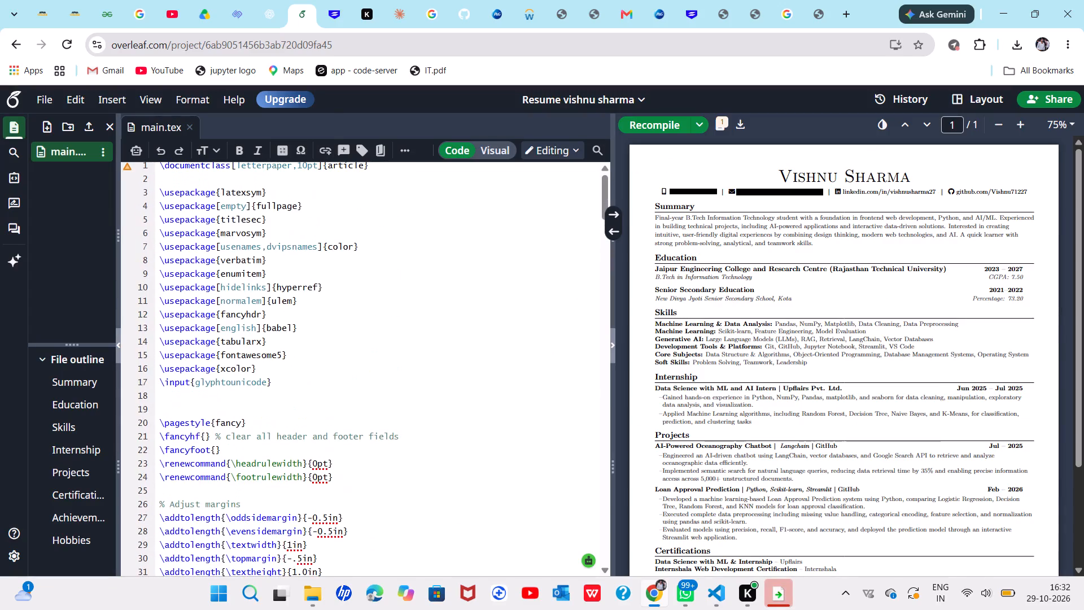
pyautogui.scroll(2, 396, 329)
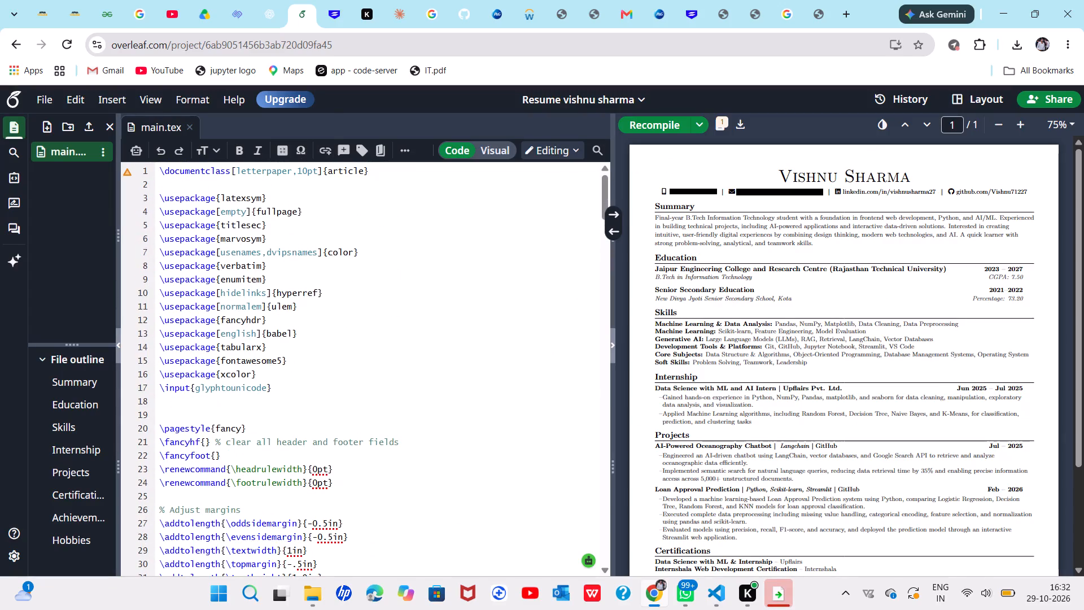
pyautogui.click(17, 43)
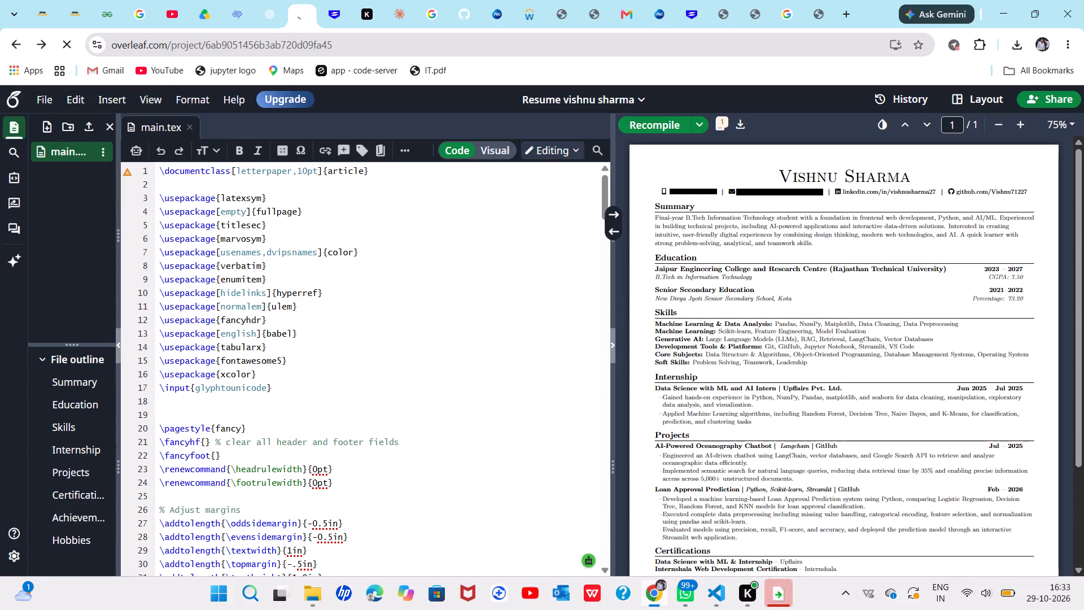
pyautogui.doubleClick(304, 356)
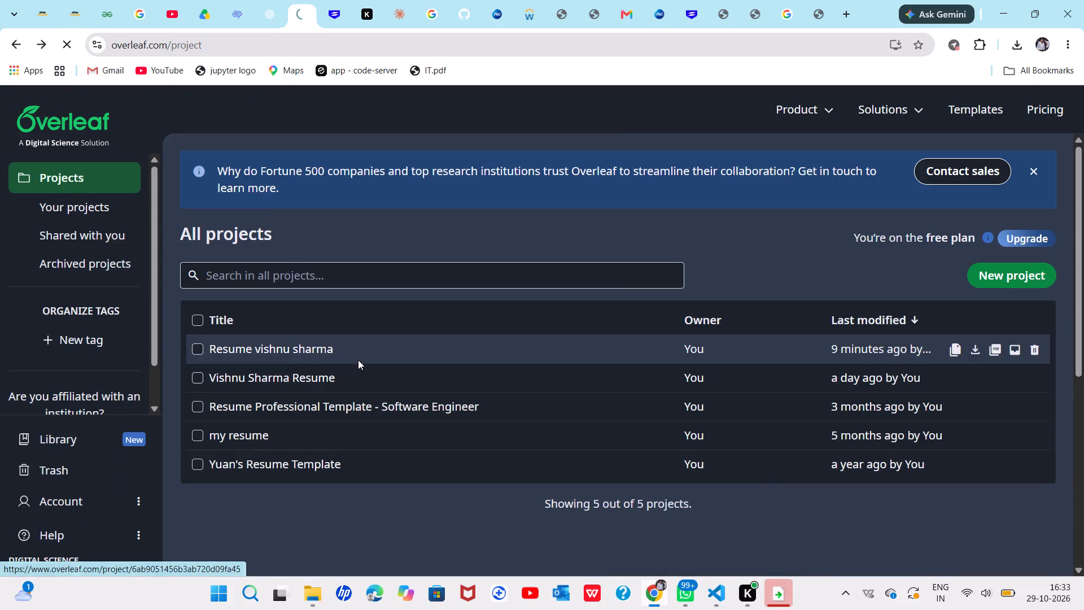
pyautogui.moveTo(500, 327); pyautogui.dragTo(508, 323)
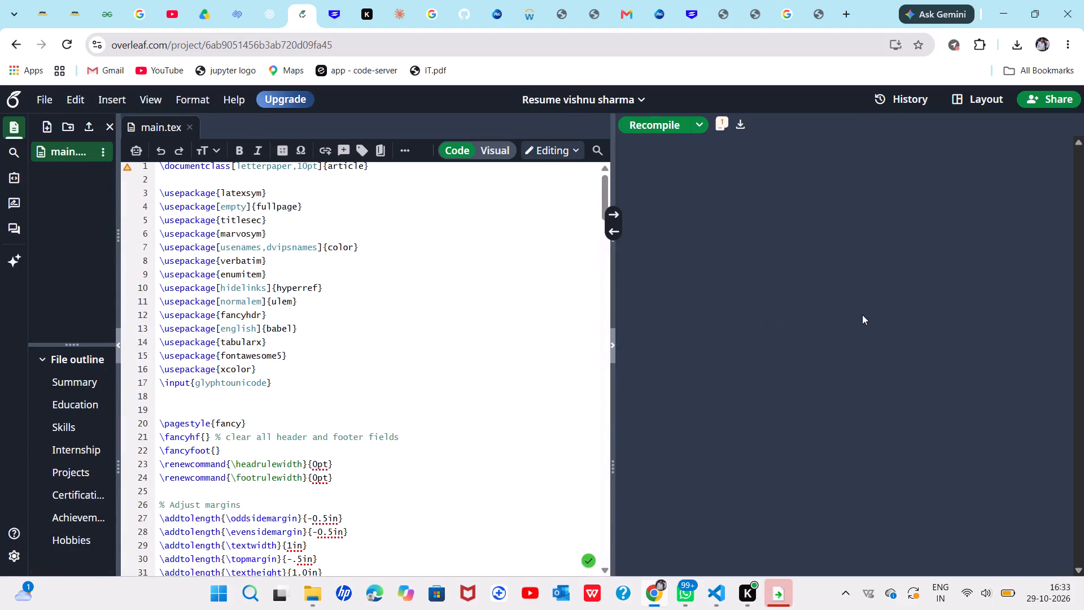
pyautogui.scroll(1, 855, 324)
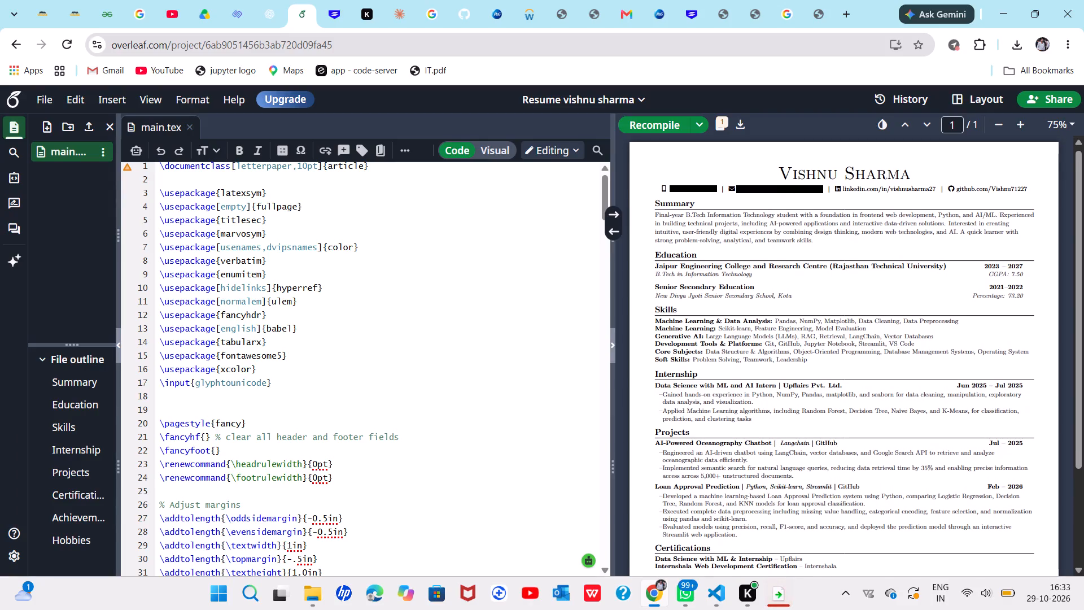
pyautogui.scroll(-1, 847, 338)
pyautogui.scroll(1, 847, 338)
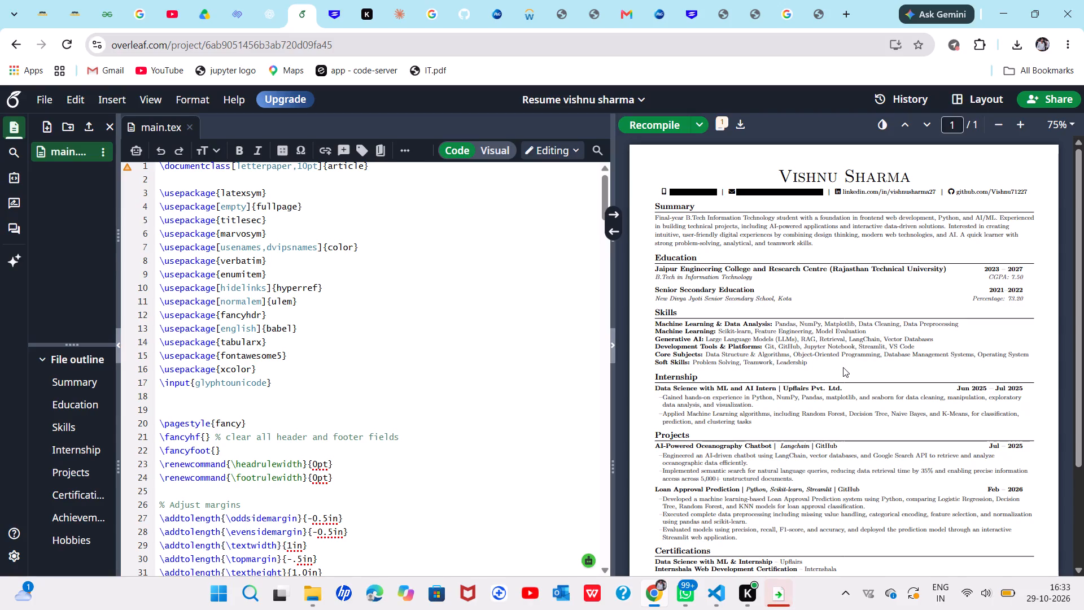
pyautogui.scroll(-2, 843, 367)
pyautogui.scroll(1, 843, 367)
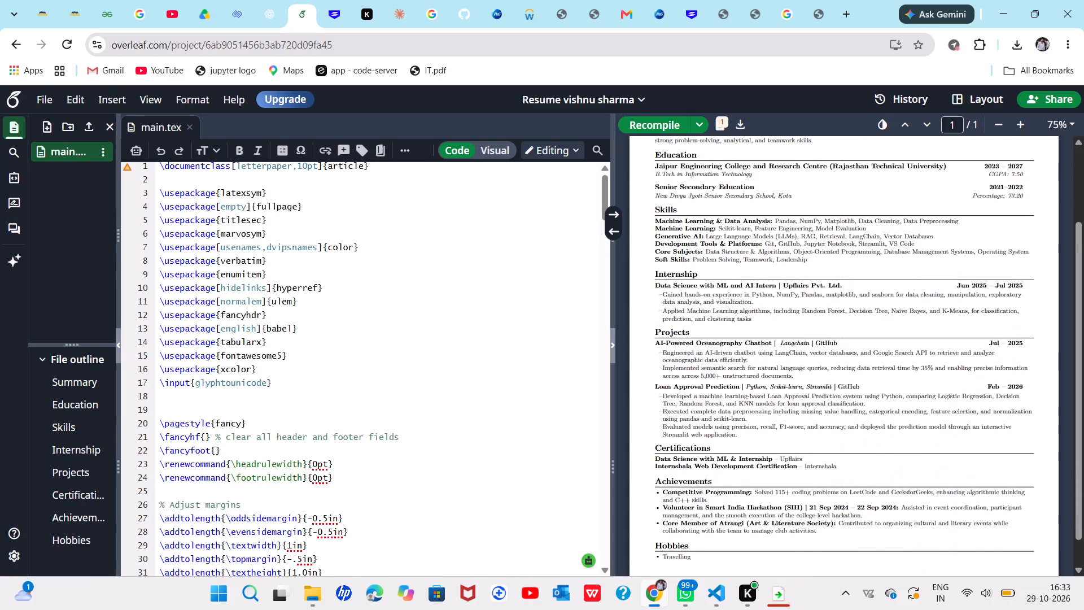
pyautogui.scroll(1, 843, 367)
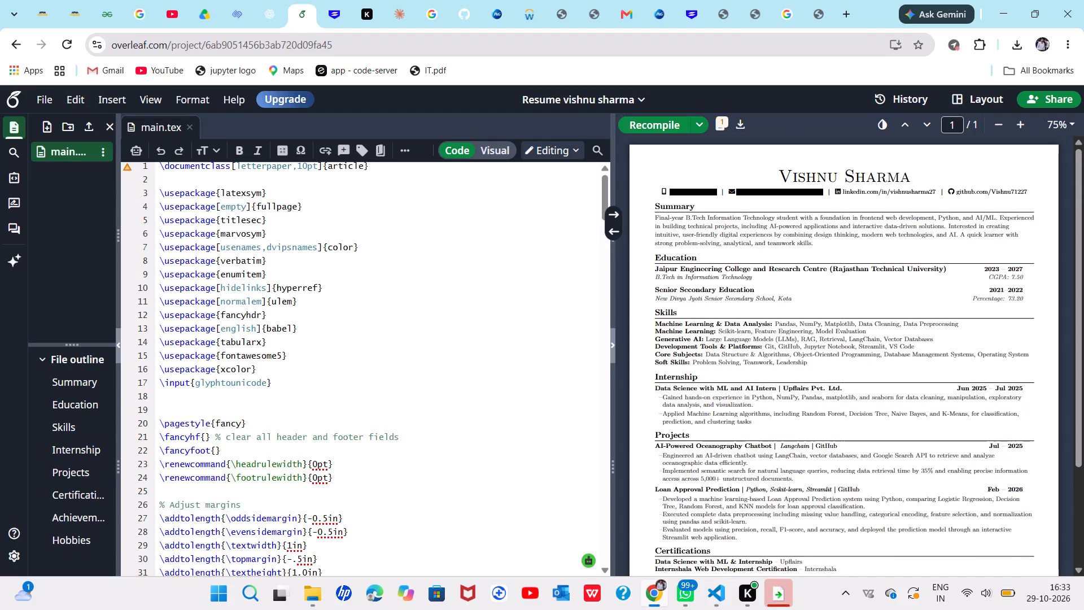
# Go back to the Overleaf project list, open the second listed resume project, and read through its rendered resume.
pyautogui.click(8, 45)
pyautogui.doubleClick(295, 372)
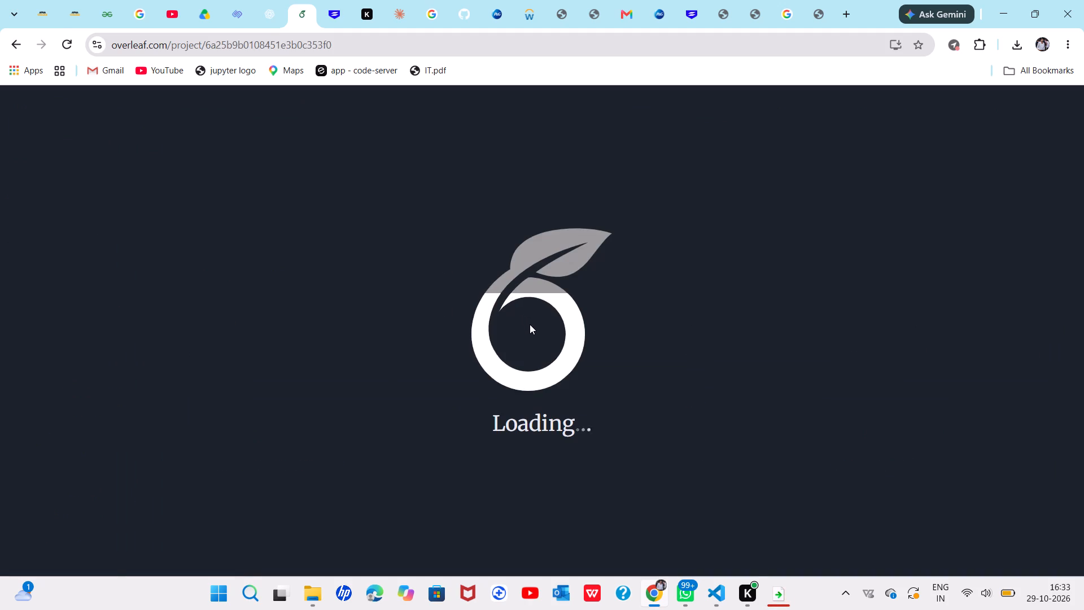
pyautogui.scroll(-1, 536, 326)
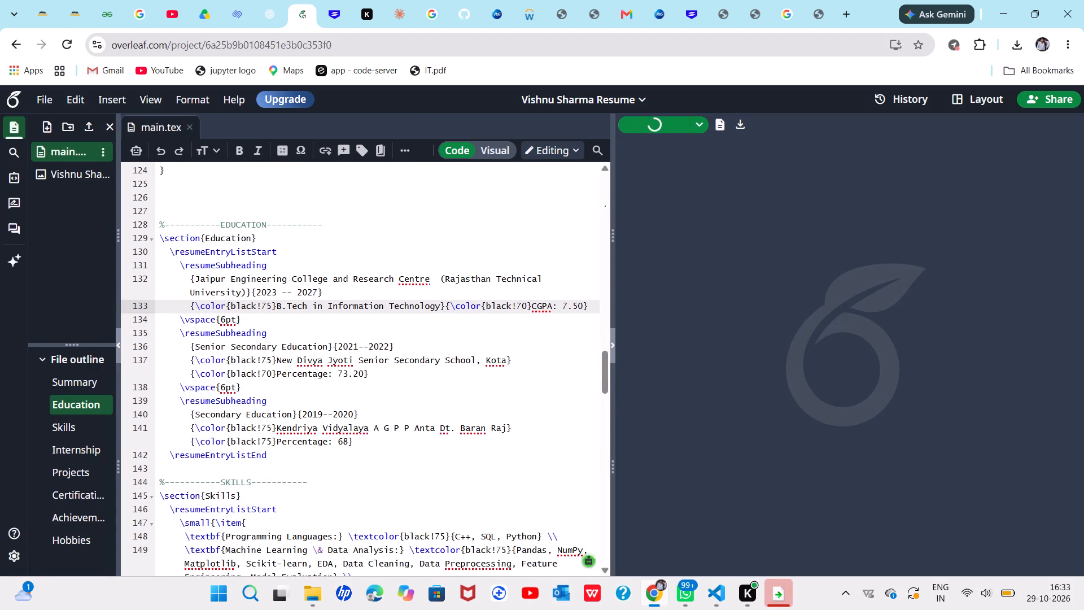
pyautogui.scroll(-3, 736, 306)
pyautogui.scroll(3, 736, 306)
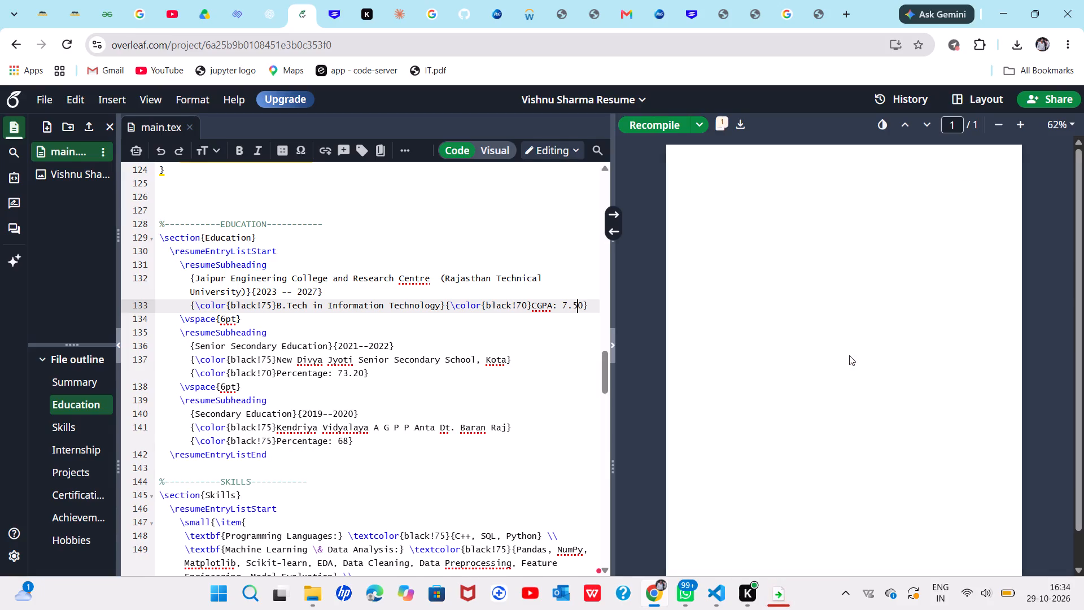
pyautogui.scroll(-1, 849, 355)
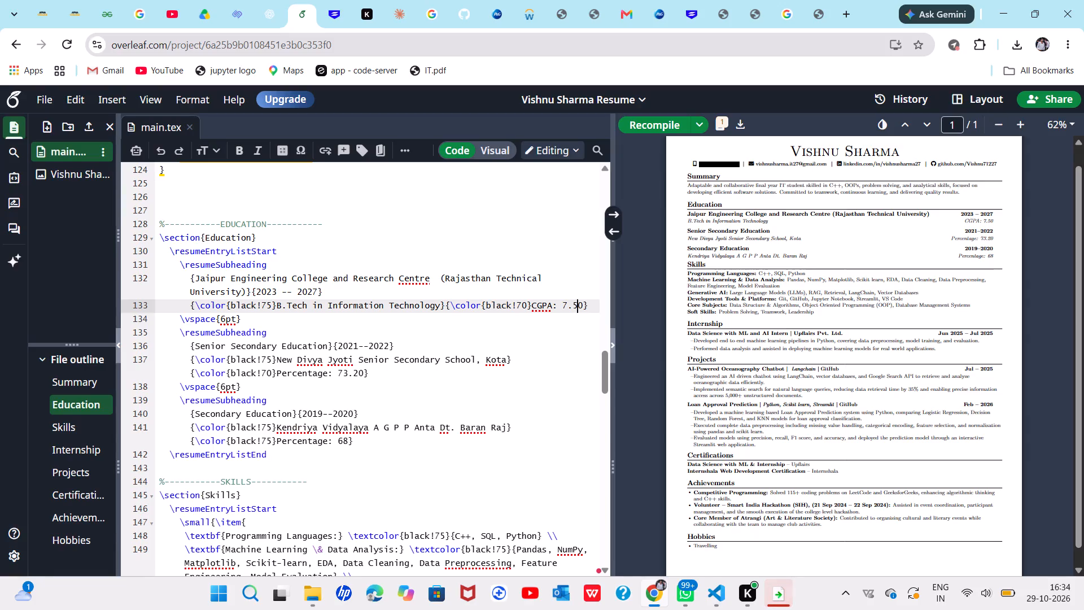
pyautogui.doubleClick(522, 389)
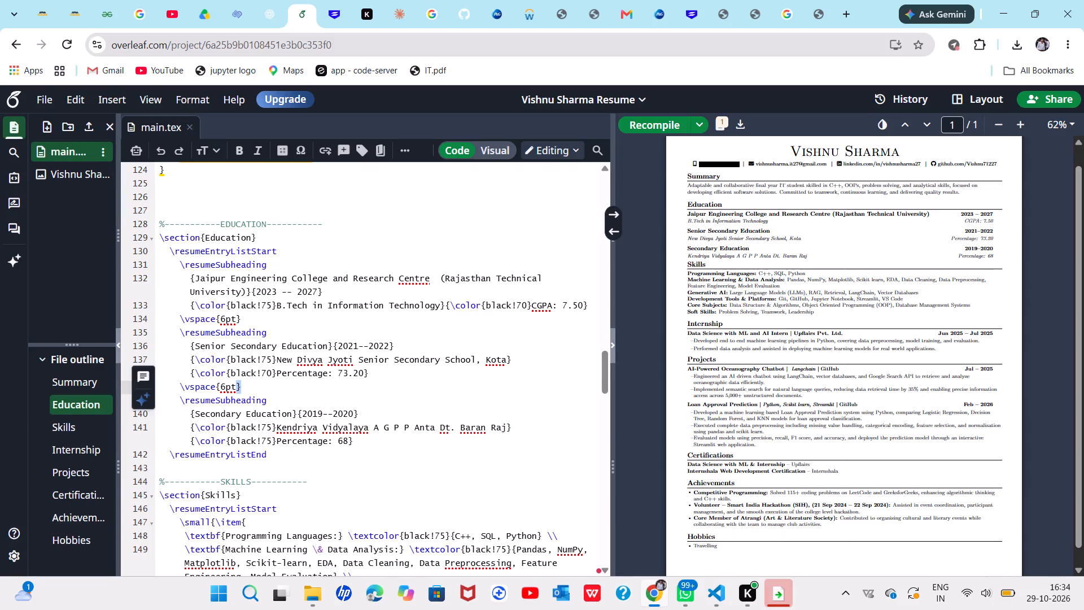
# Return to the Overleaf project list, open the topmost resume project again, and check its rendered resume down to the hobbies.
pyautogui.click(17, 44)
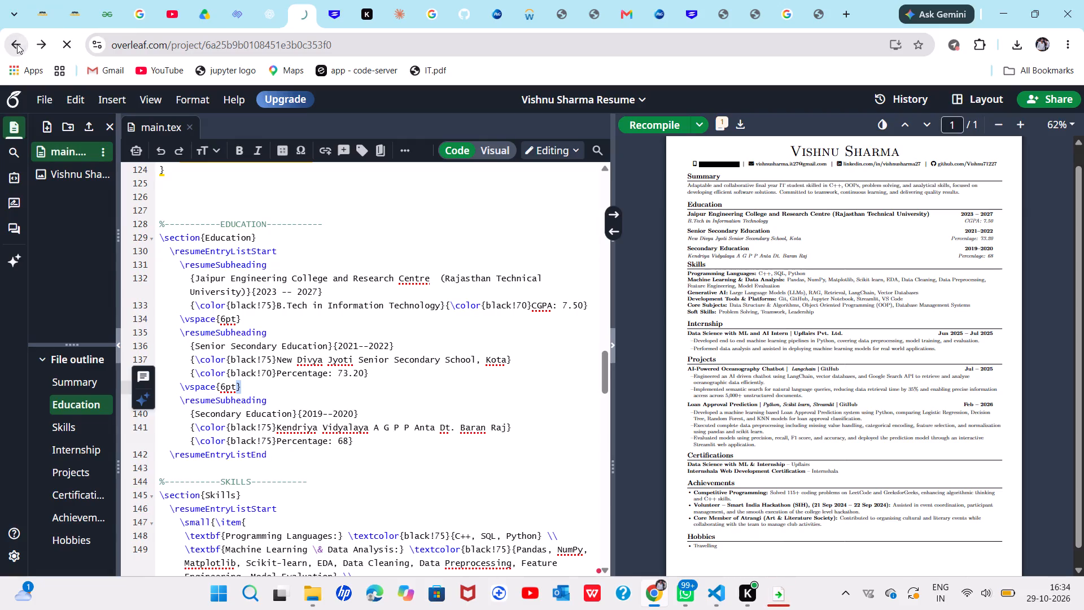
pyautogui.doubleClick(311, 349)
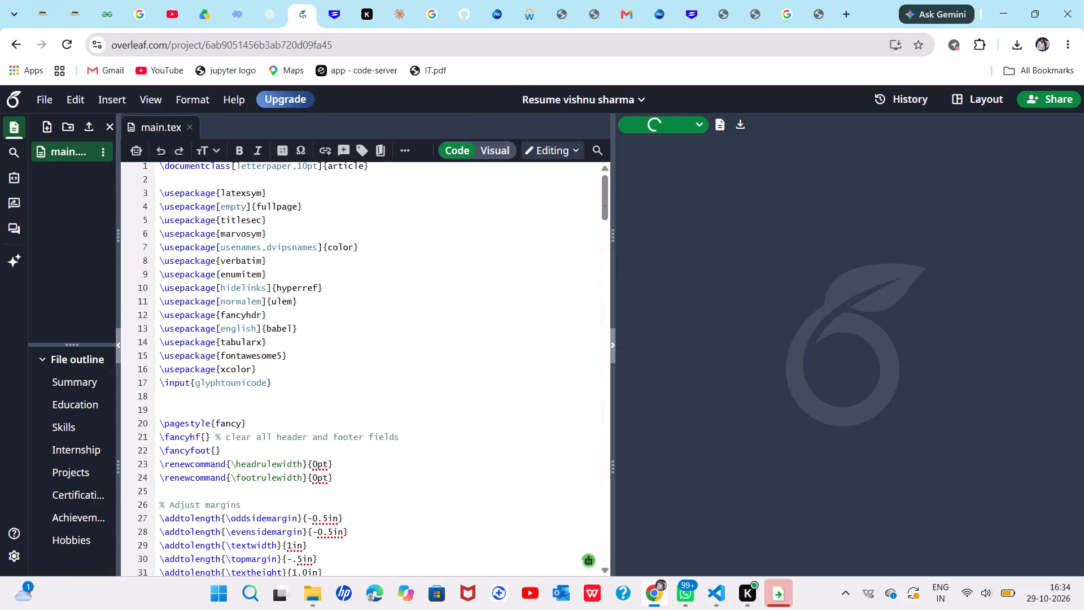
pyautogui.scroll(-2, 785, 317)
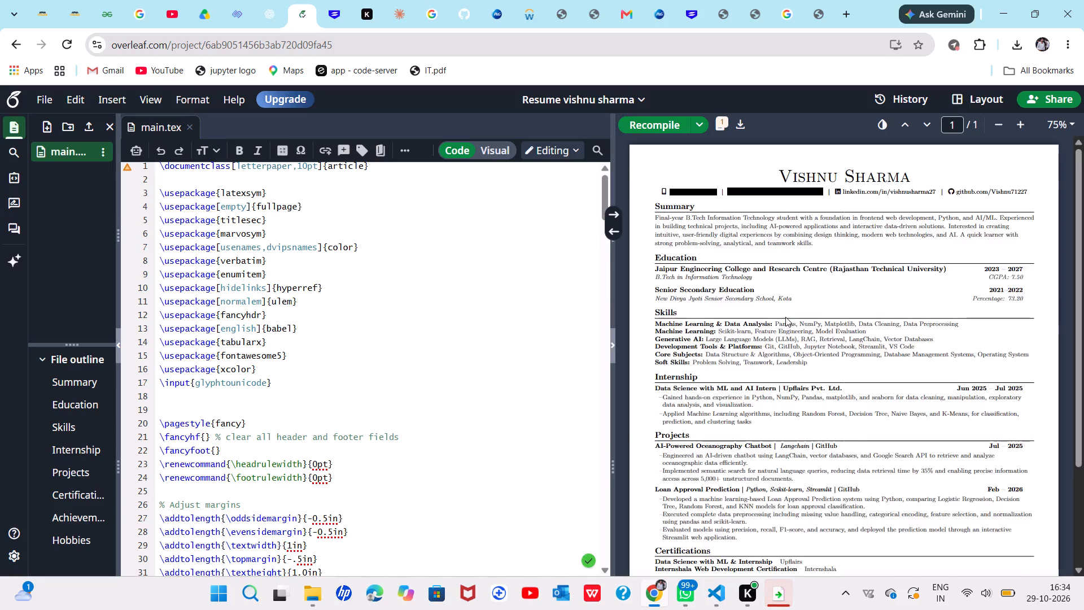
pyautogui.scroll(-2, 785, 317)
pyautogui.scroll(2, 785, 317)
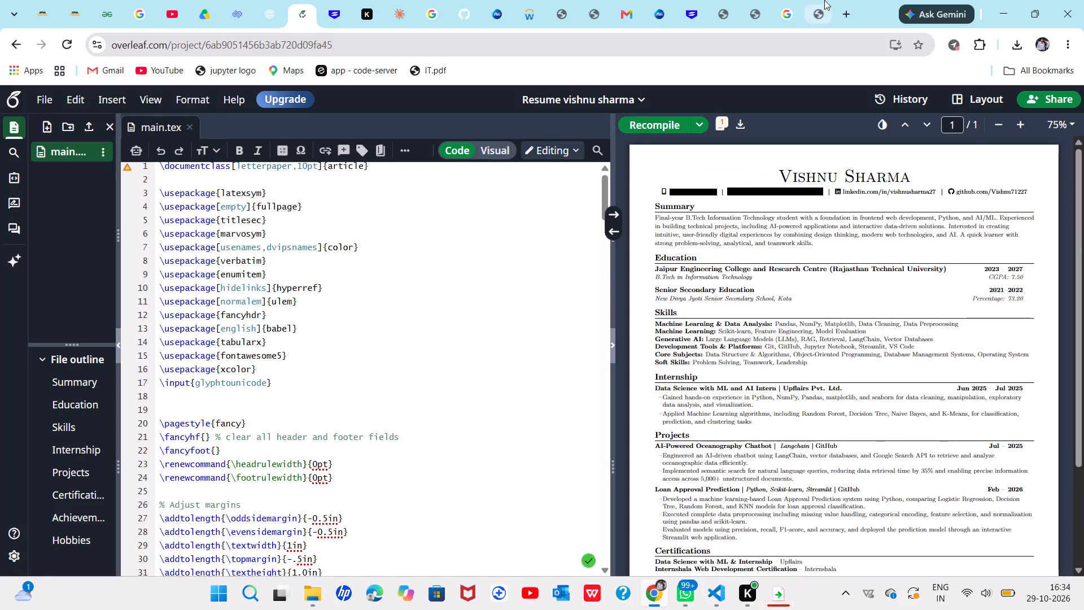
pyautogui.scroll(-2, 805, 347)
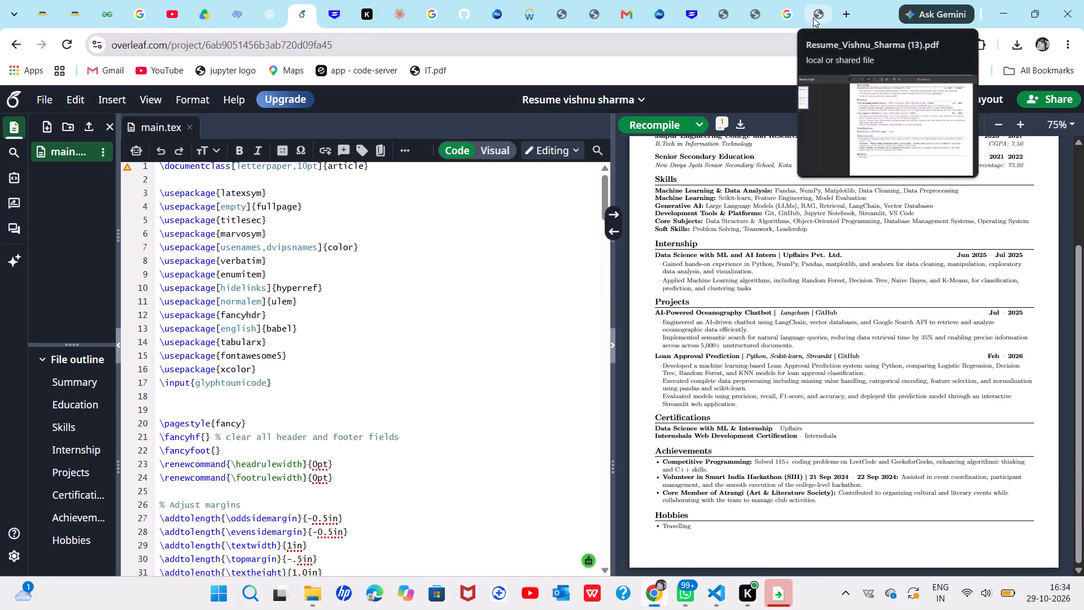
# Compare the skills, internship and projects sections of the resume PDF numbered (13) with those of the PDF numbered (17).
pyautogui.click(813, 18)
pyautogui.scroll(1, 659, 249)
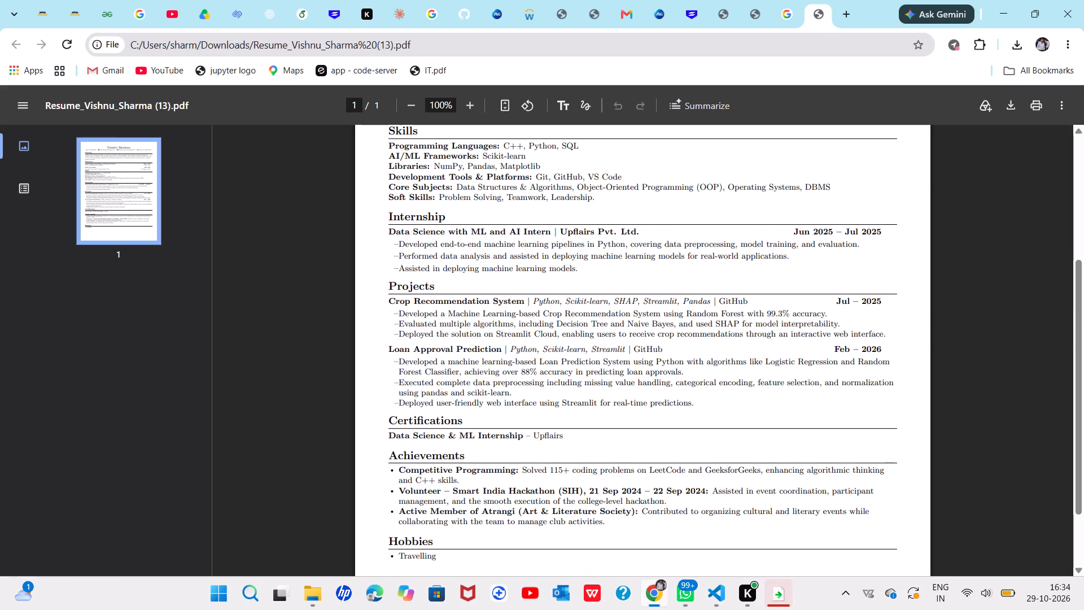
pyautogui.click(754, 14)
pyautogui.scroll(-1, 701, 202)
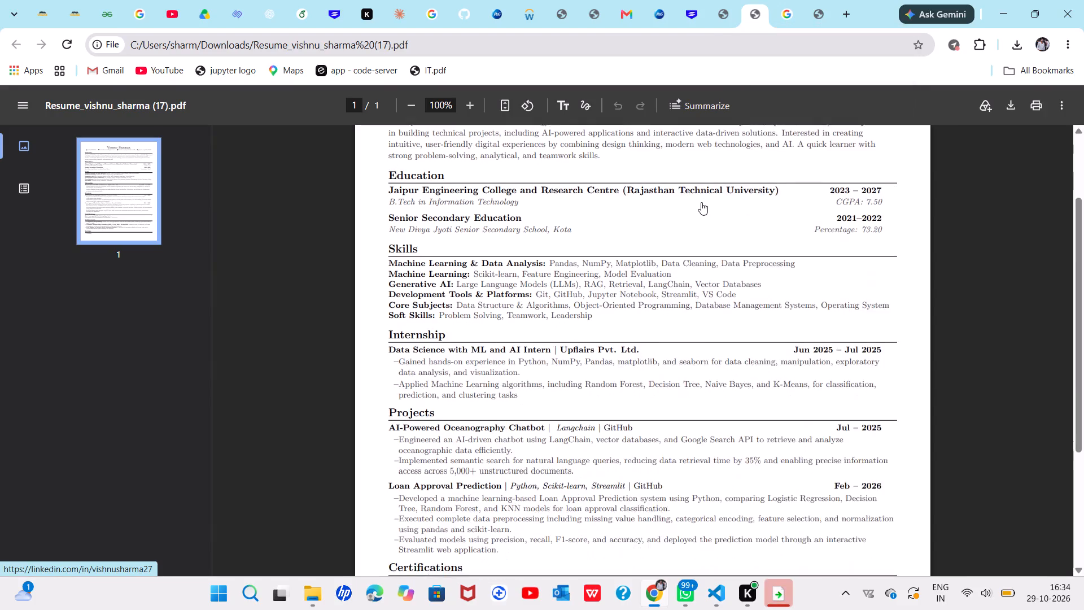
pyautogui.click(821, 16)
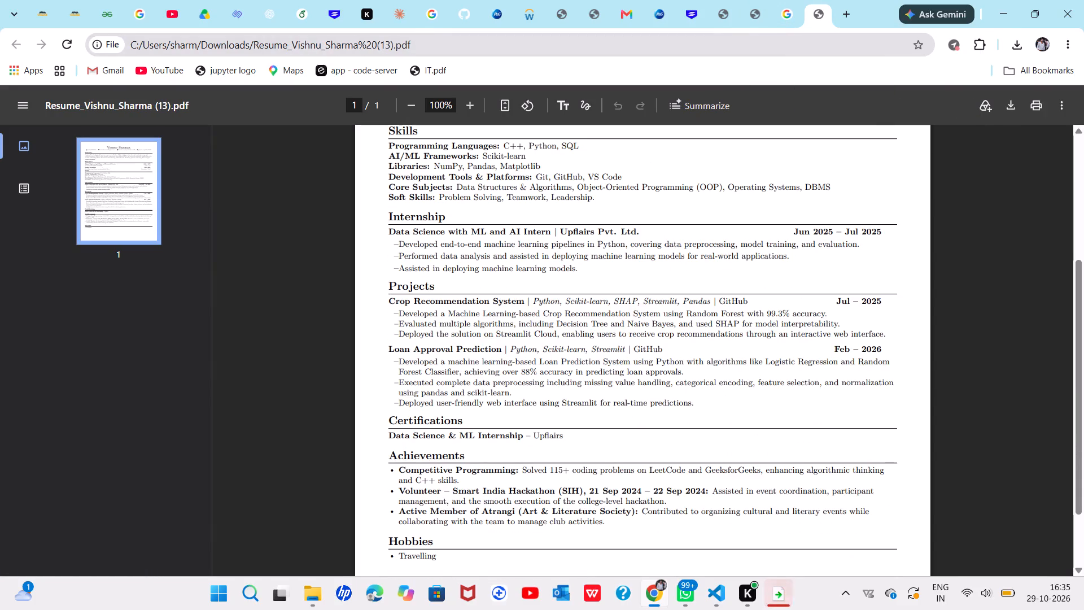
pyautogui.click(753, 10)
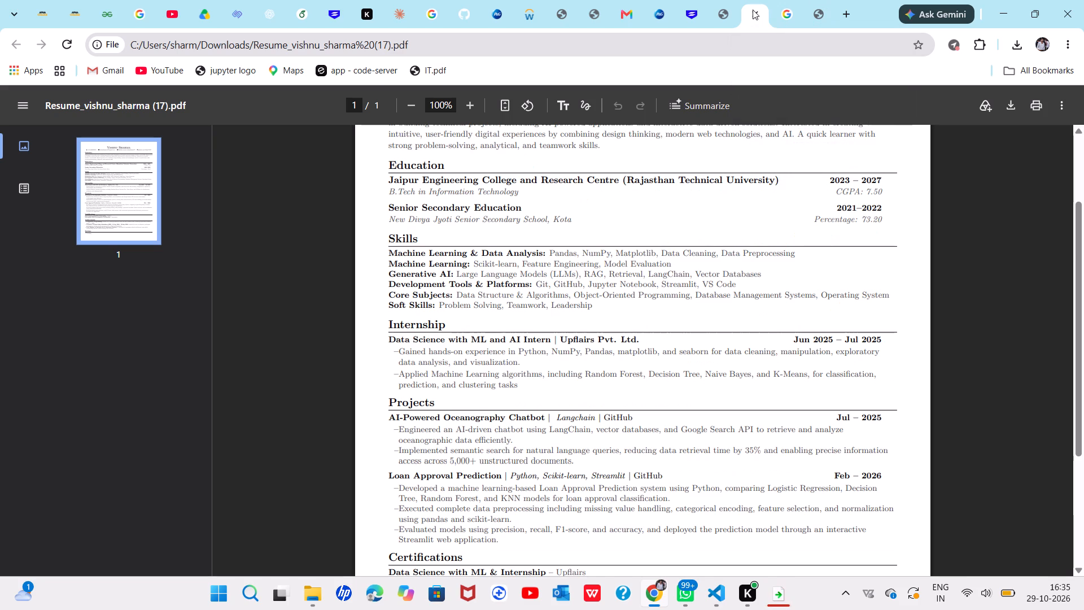
pyautogui.scroll(-1, 635, 157)
# Copy the project title "Crop Recommendation System" from the Projects section of the resume PDF numbered (13).
pyautogui.click(819, 14)
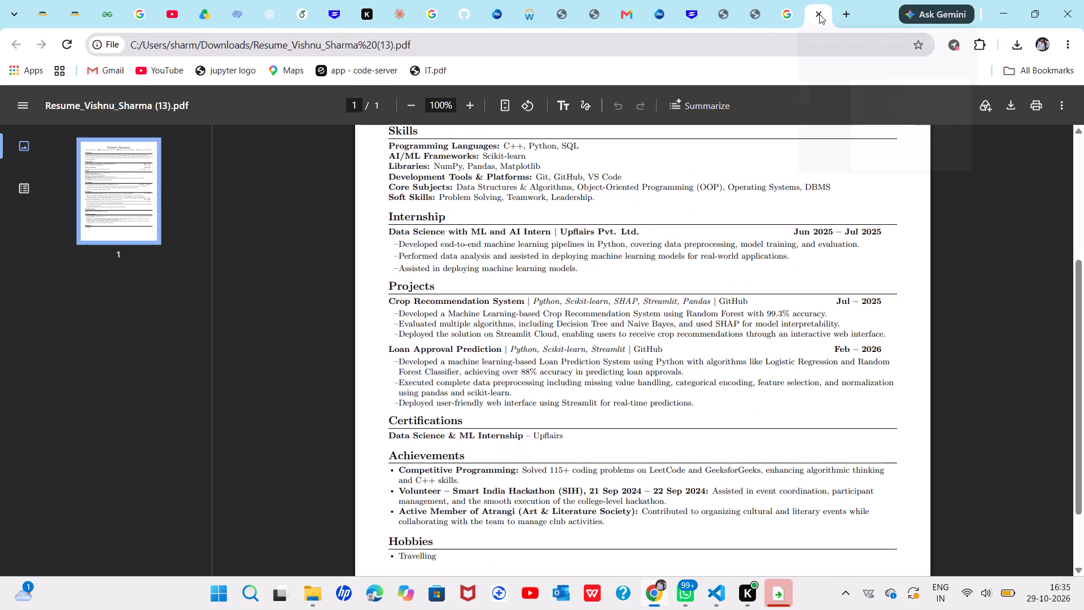
pyautogui.moveTo(819, 14); pyautogui.dragTo(678, 259)
pyautogui.scroll(-1, 678, 259)
pyautogui.scroll(1, 678, 259)
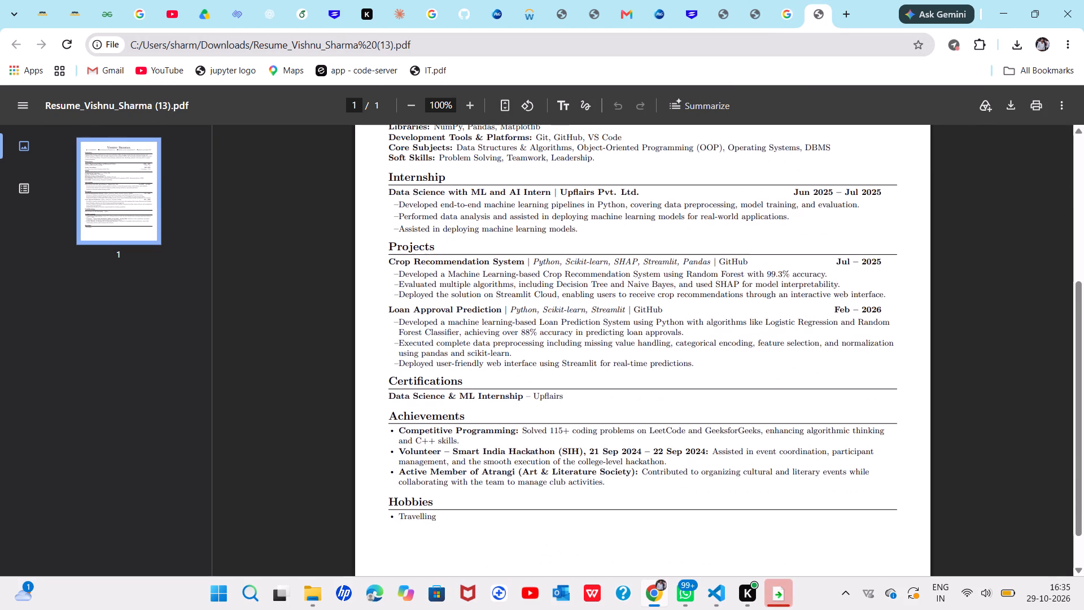
pyautogui.scroll(1, 678, 259)
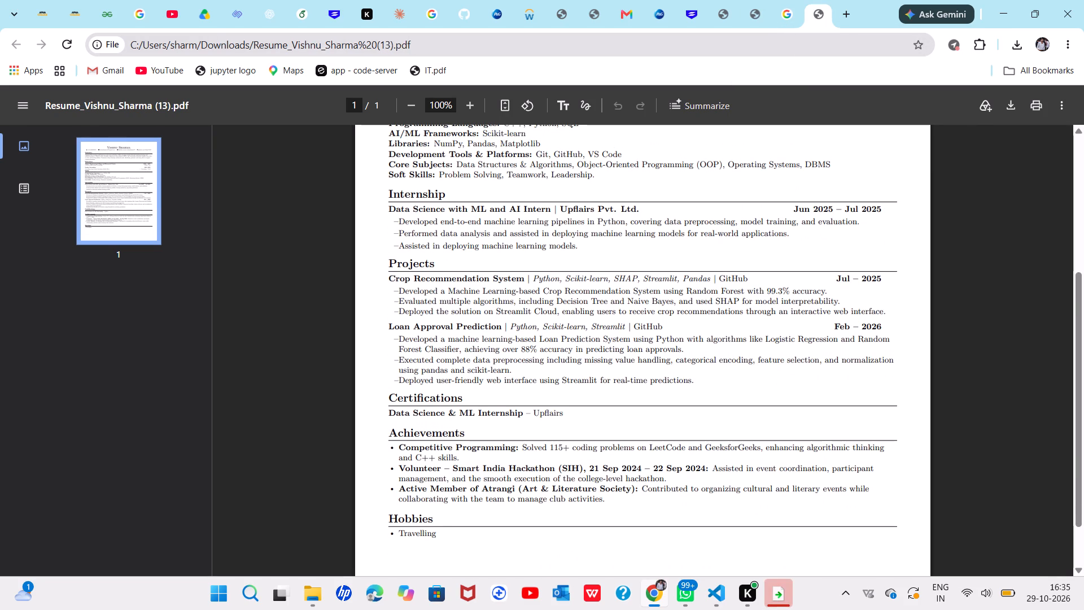
pyautogui.moveTo(388, 277); pyautogui.dragTo(527, 276)
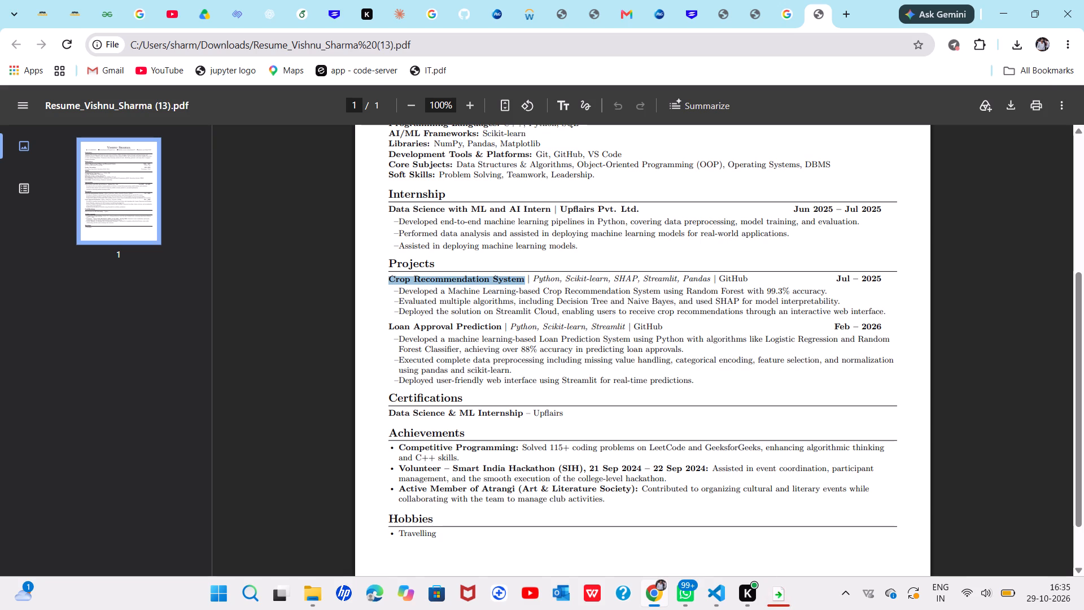
pyautogui.hotkey('ctrl', 'c')
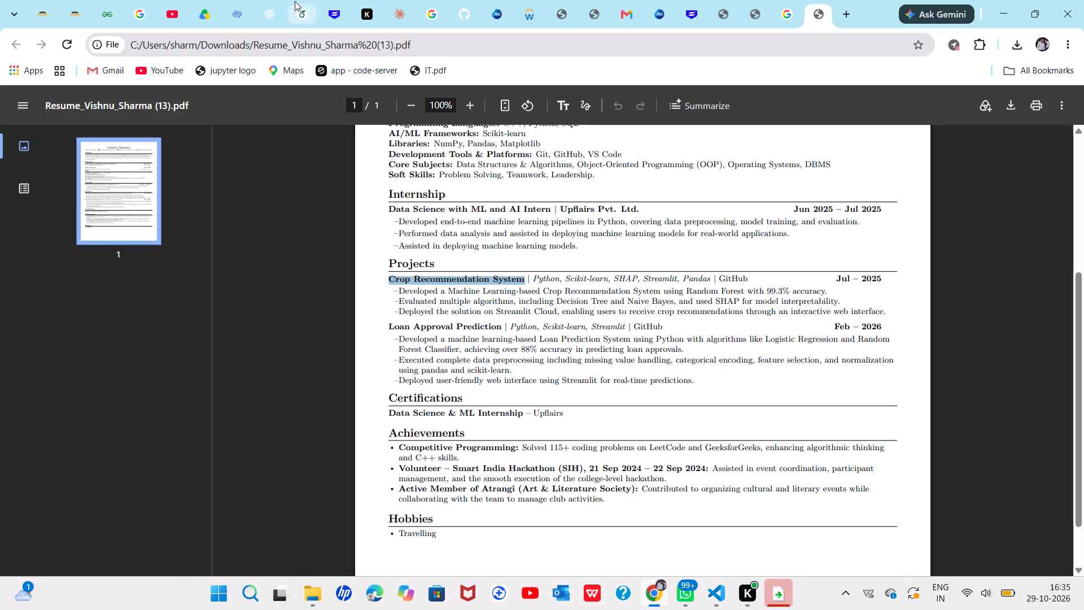
# Switch to Overleaf, locate the Projects section in main.tex of the topmost resume project, and examine its two project entries.
pyautogui.click(295, 1)
pyautogui.scroll(-3, 447, 384)
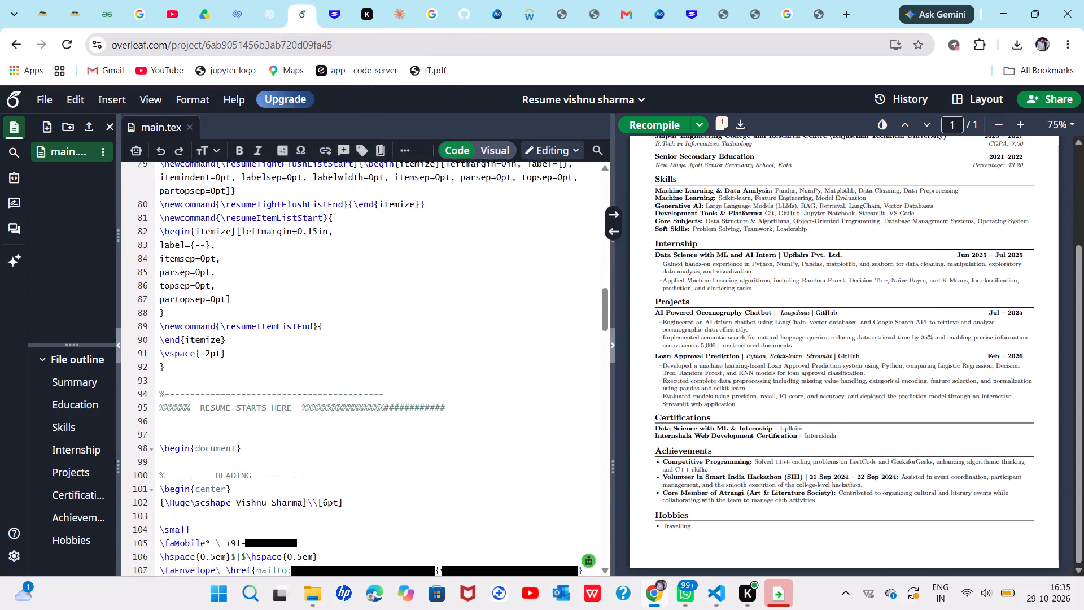
pyautogui.scroll(-3, 447, 384)
pyautogui.scroll(1, 447, 384)
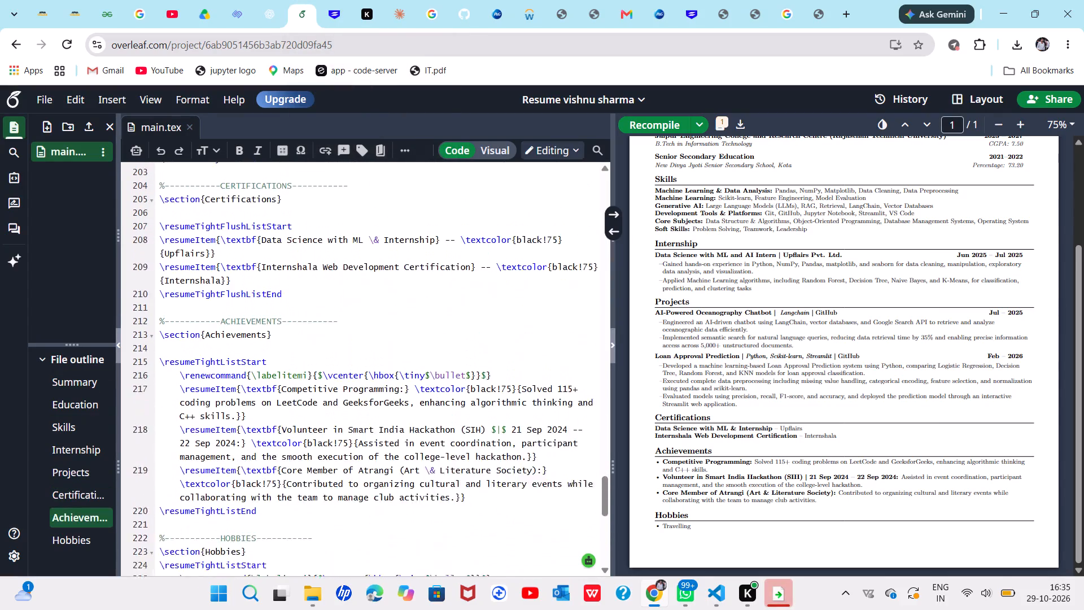
pyautogui.scroll(1, 447, 384)
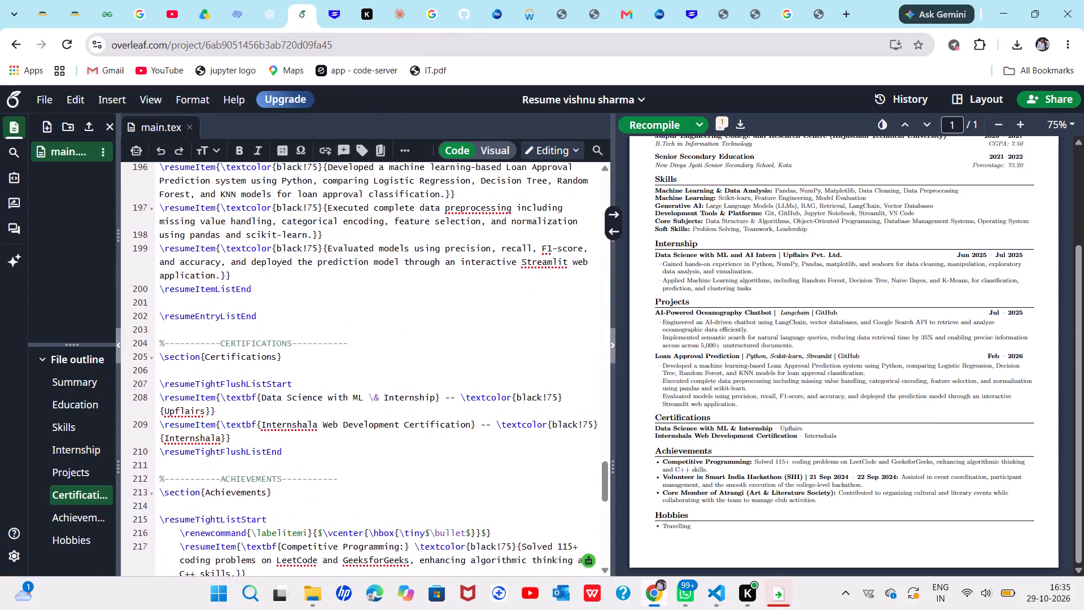
pyautogui.scroll(1, 447, 384)
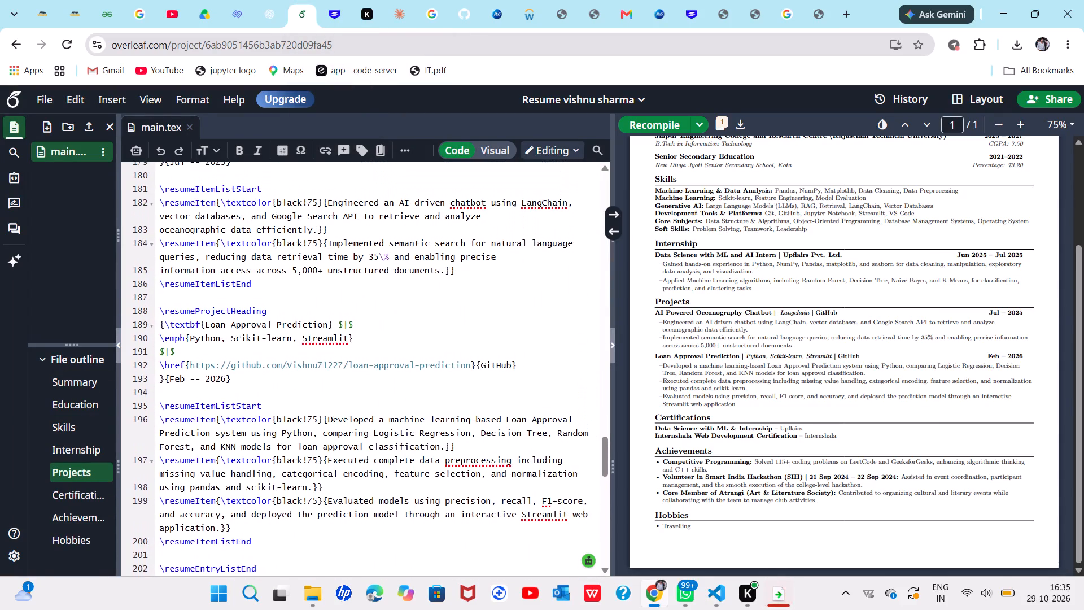
pyautogui.scroll(2, 447, 384)
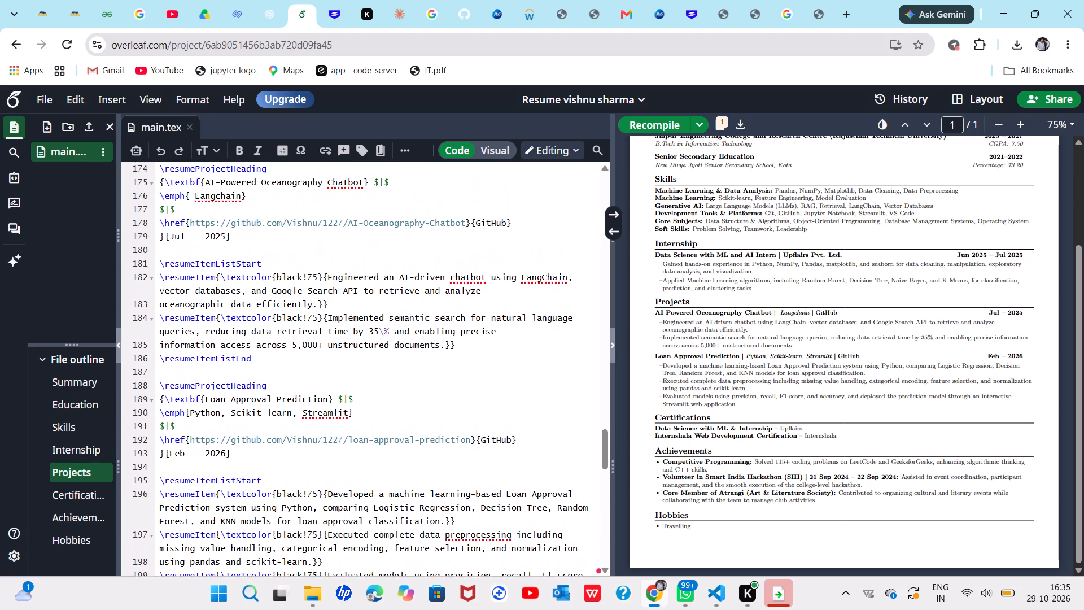
pyautogui.scroll(2, 447, 384)
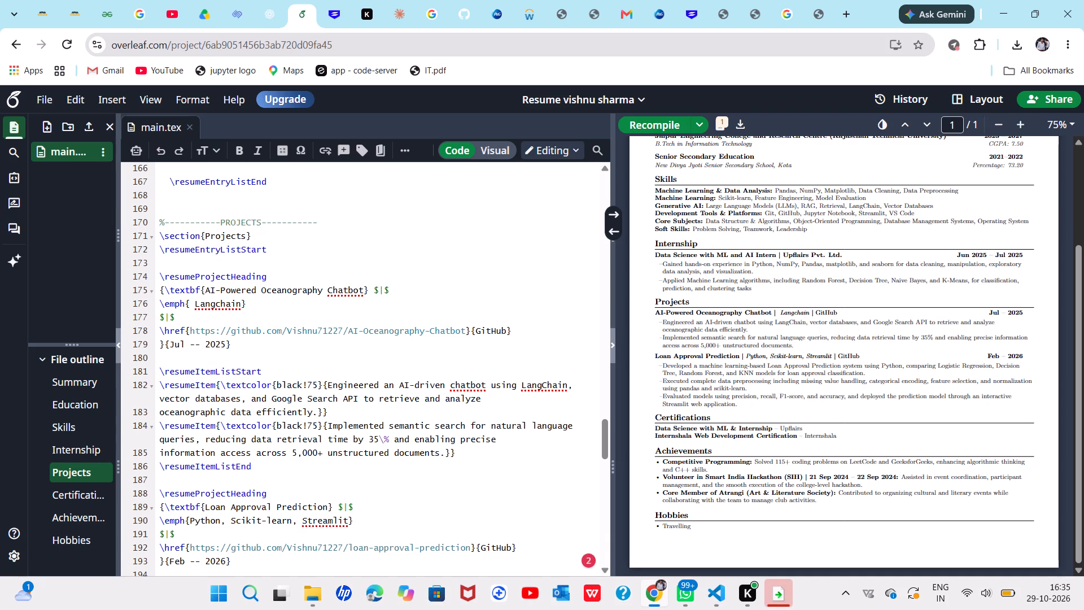
pyautogui.scroll(-2, 243, 339)
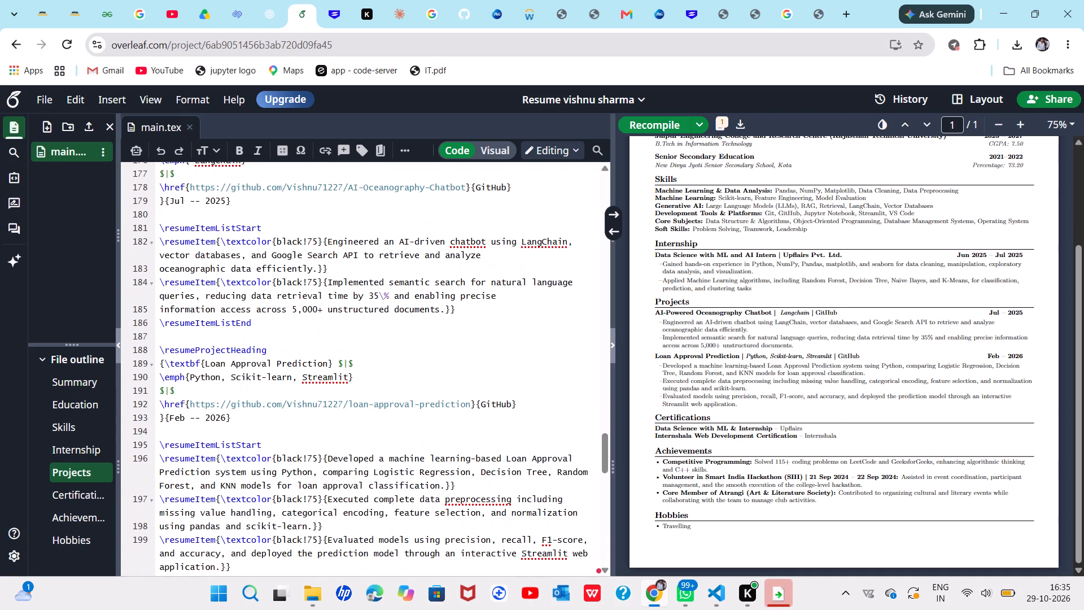
pyautogui.scroll(-1, 243, 339)
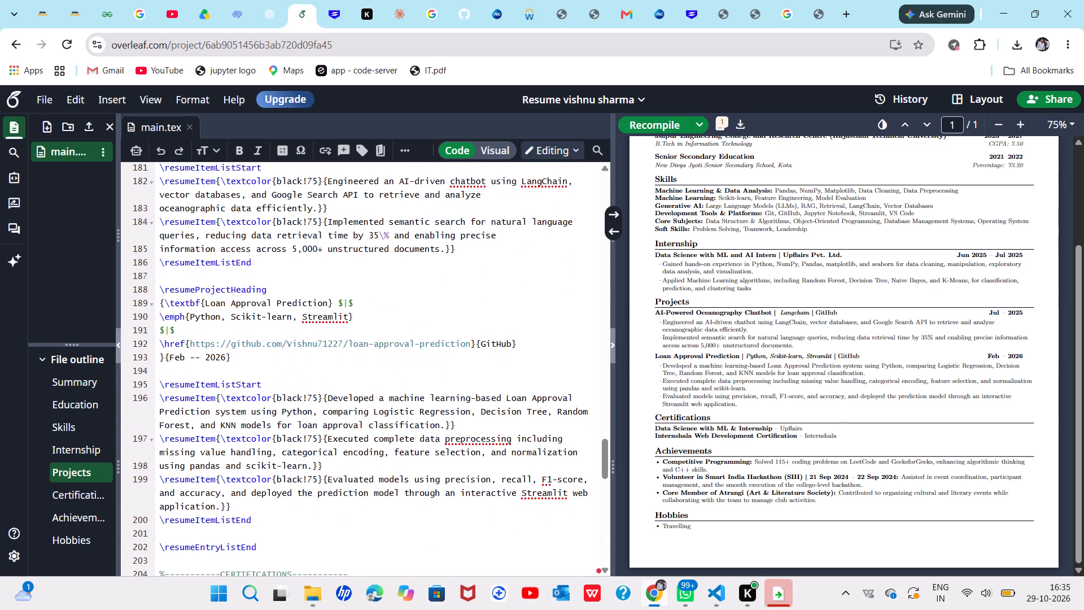
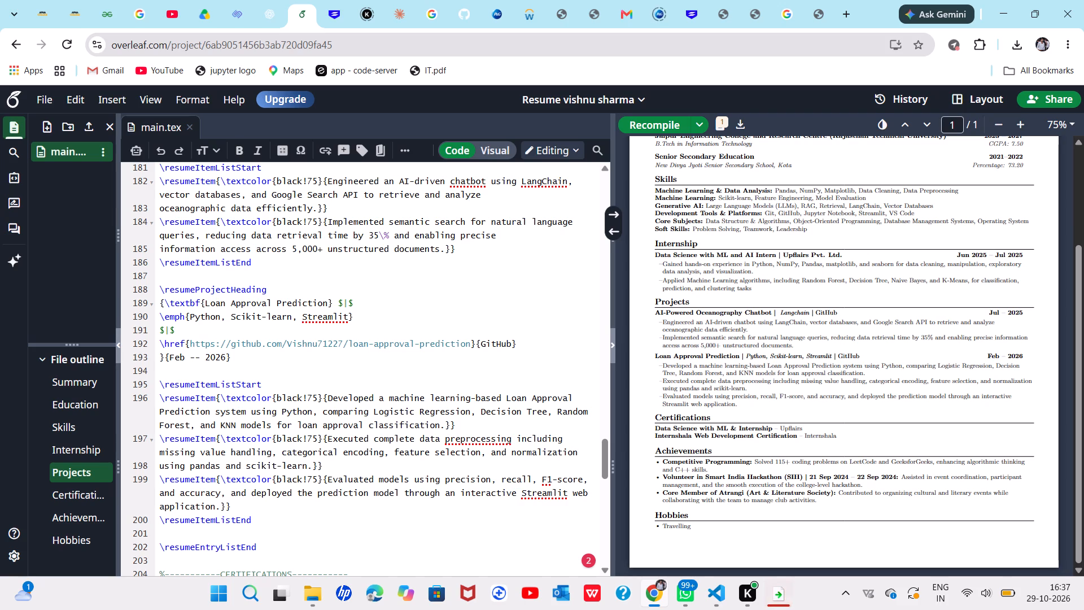
# Replace the project title "Loan Approval Prediction" in the Projects section of main.tex with the copied "Crop Recommendation System".
pyautogui.scroll(-2, 354, 374)
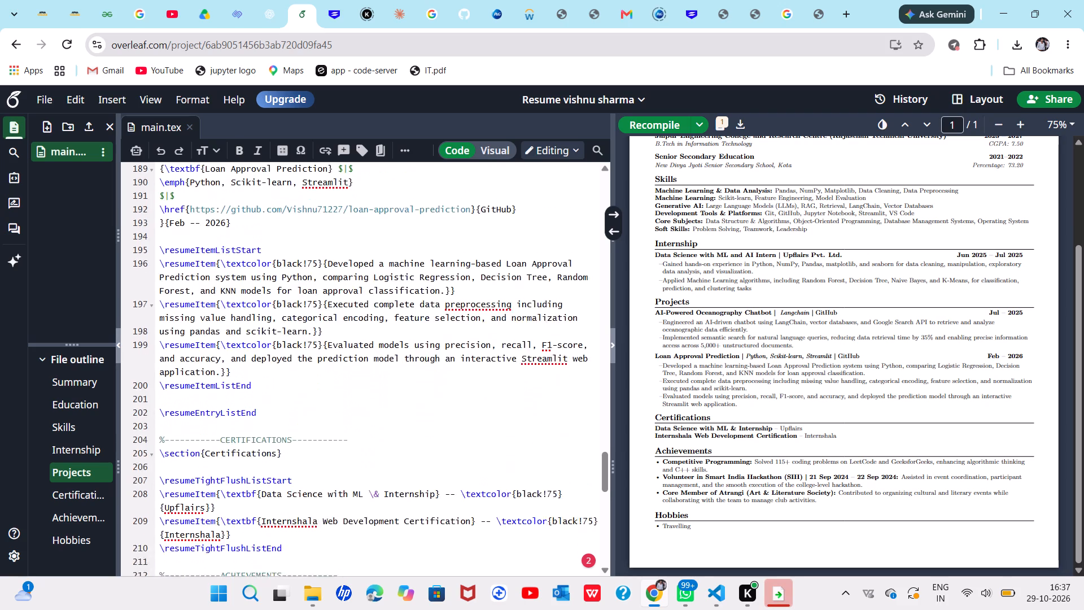
pyautogui.scroll(-2, 354, 374)
pyautogui.scroll(3, 354, 374)
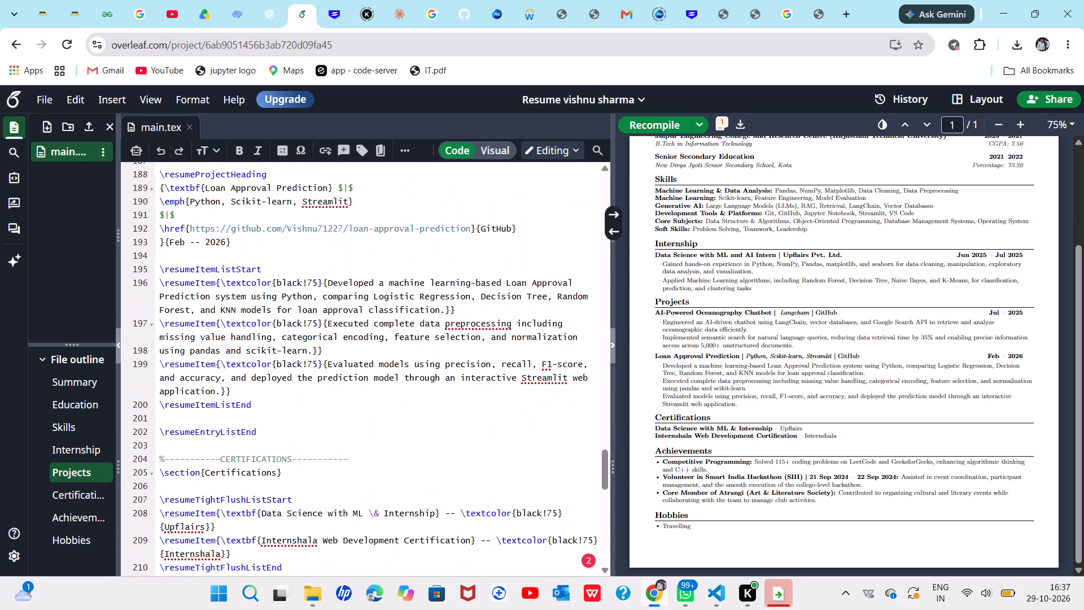
pyautogui.scroll(1, 354, 374)
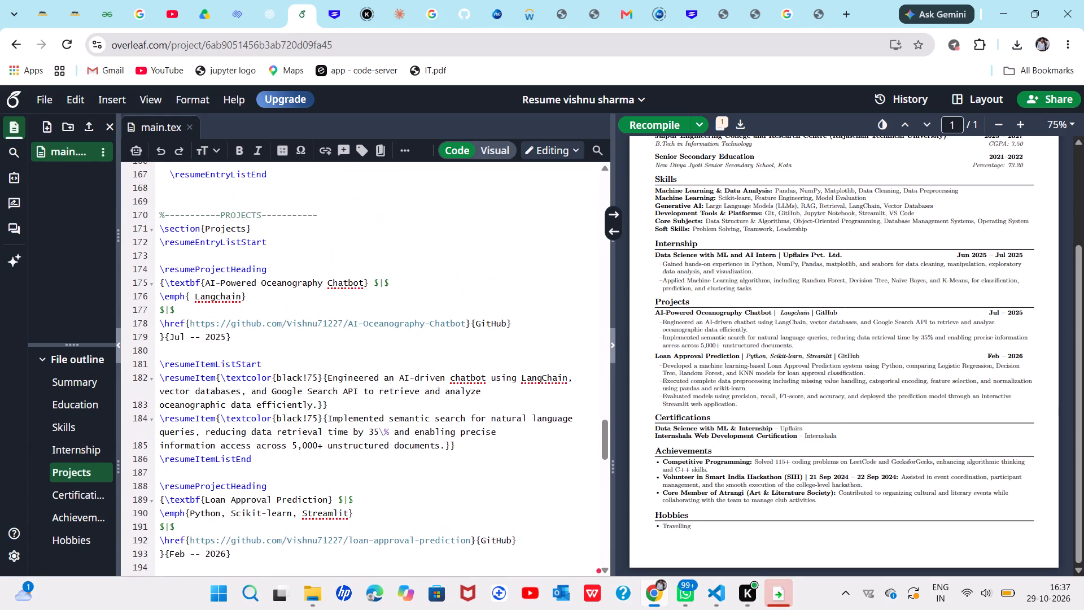
pyautogui.scroll(1, 354, 374)
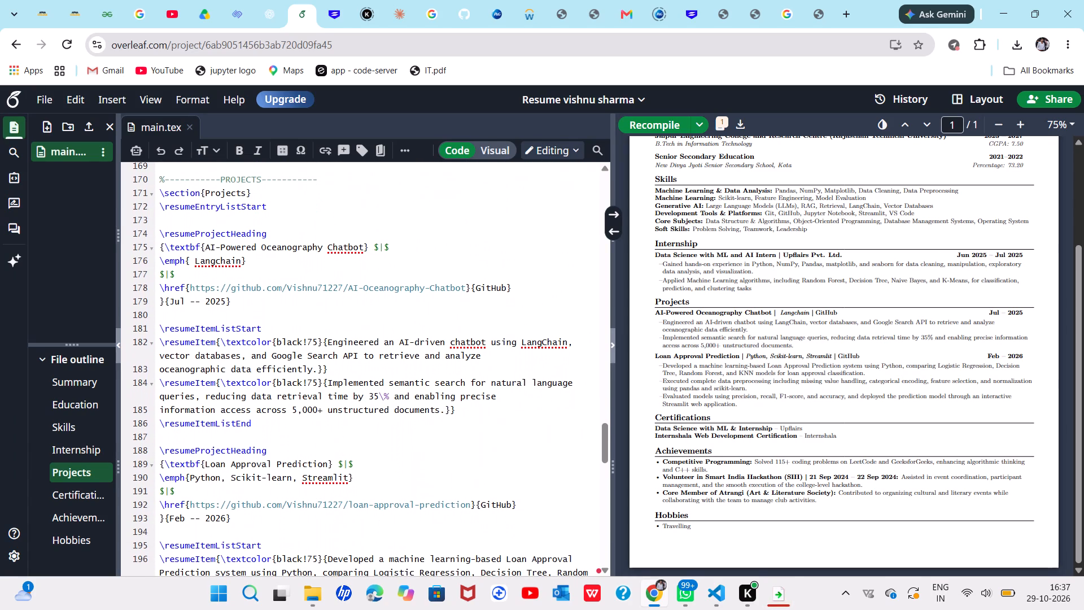
pyautogui.scroll(-1, 207, 302)
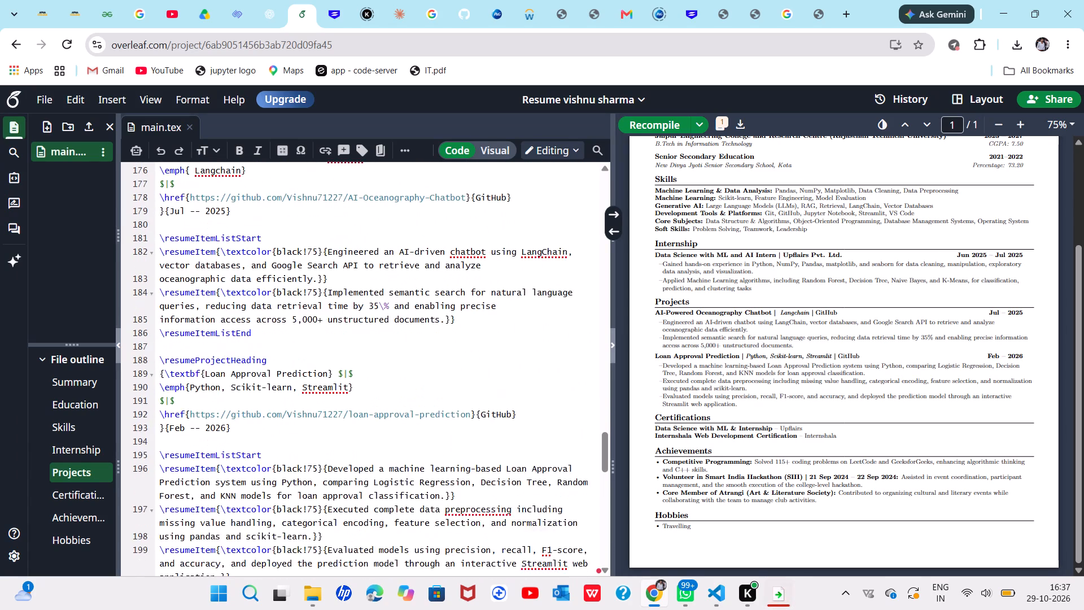
pyautogui.scroll(-1, 207, 302)
pyautogui.scroll(1, 280, 307)
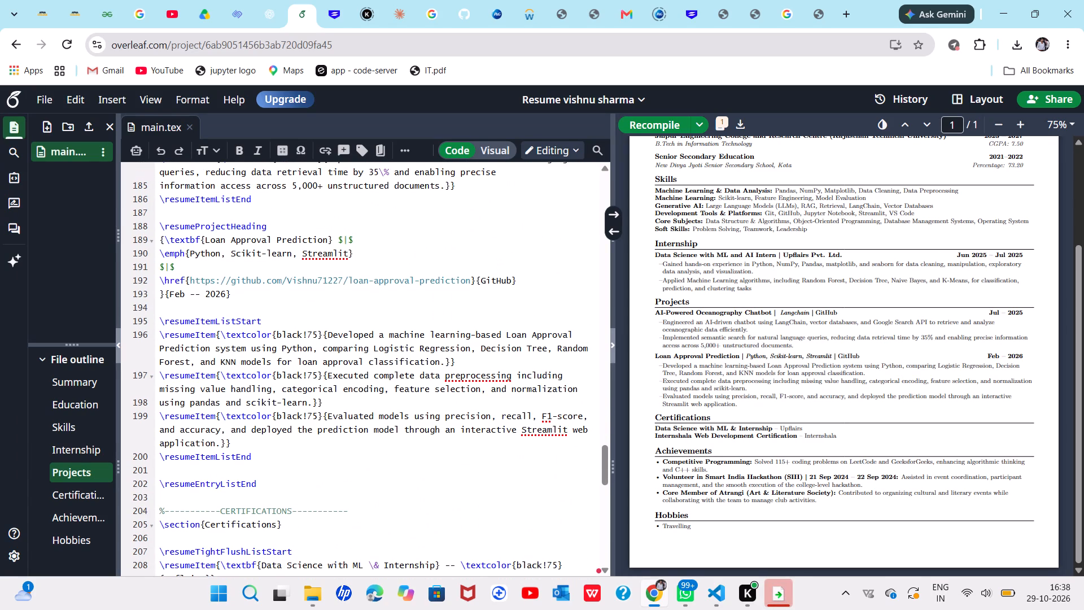
pyautogui.moveTo(206, 238); pyautogui.dragTo(326, 249)
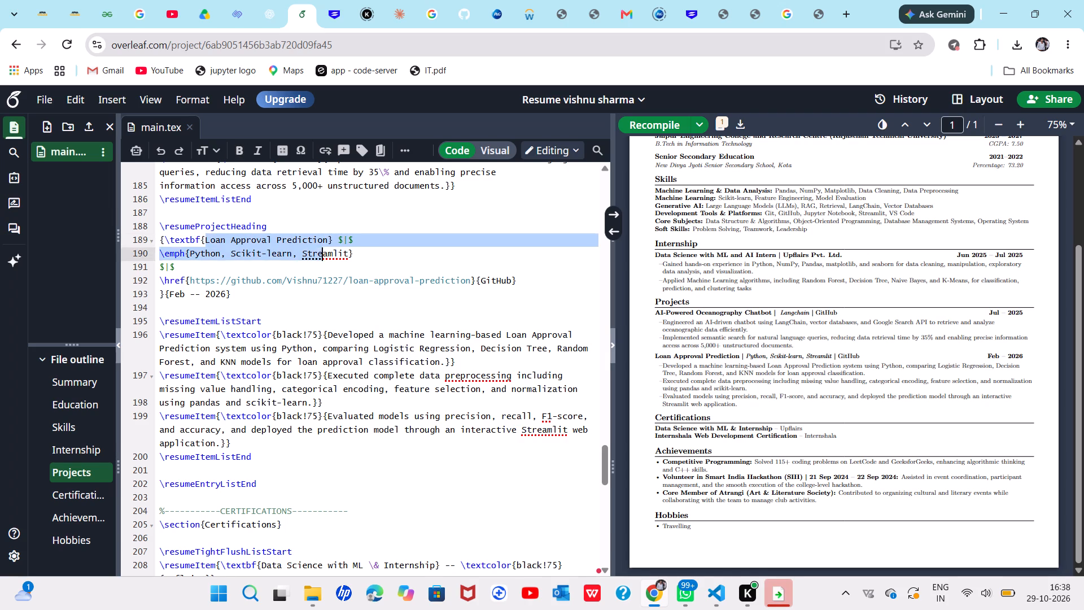
pyautogui.moveTo(326, 249); pyautogui.dragTo(326, 237)
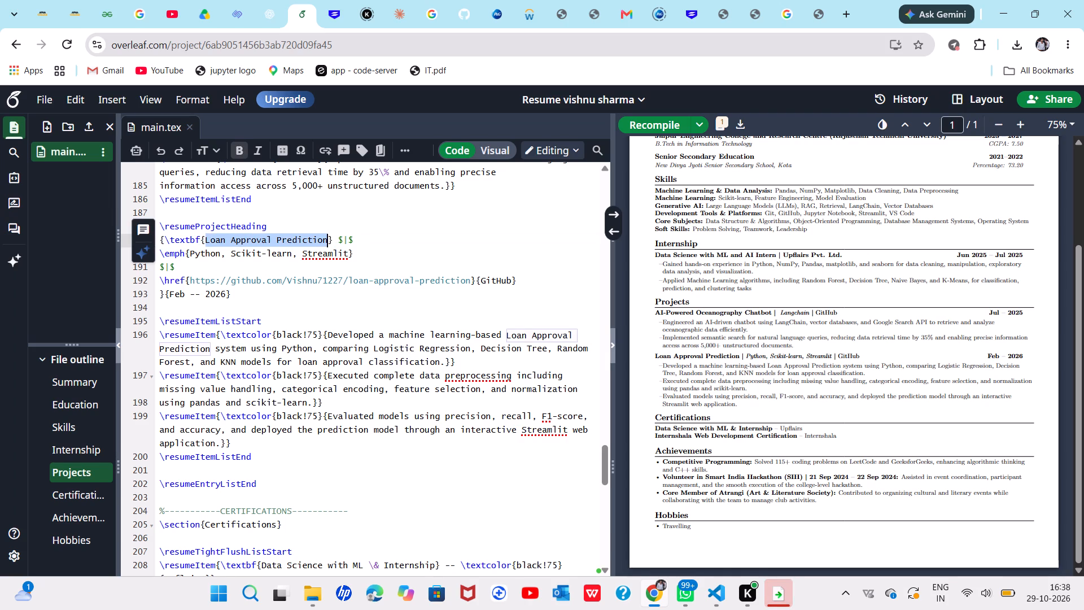
pyautogui.press('BackSpace')
pyautogui.hotkey('ctrl', 'v')
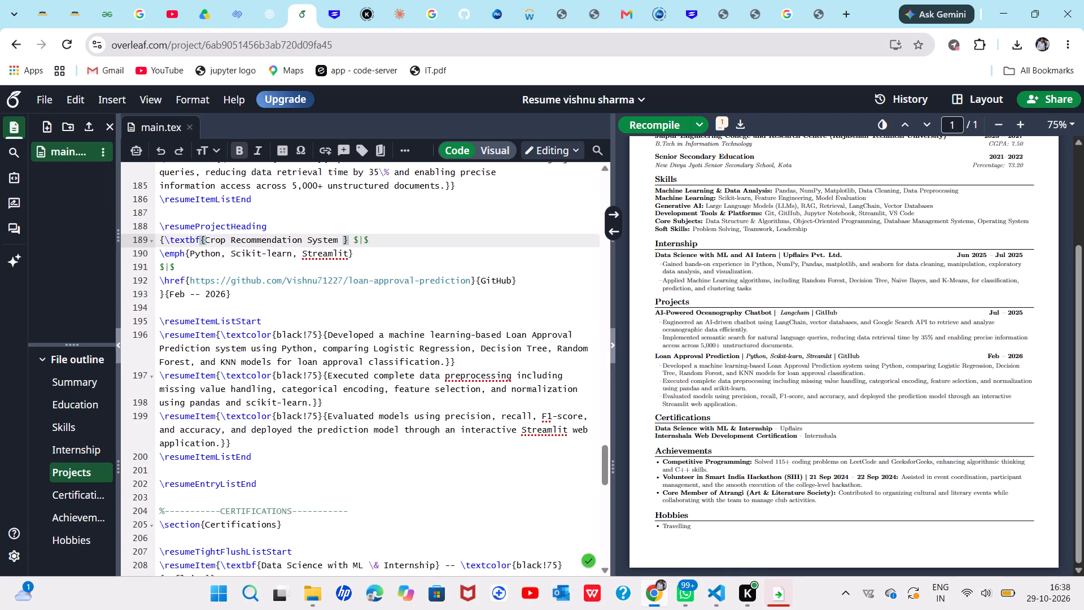
# Replace the Crop Recommendation System entry's technologies in main.tex with "Python, Scikit-learn, SHAP, Streamlit, Pandas" copied from the resume PDF numbered (13).
pyautogui.click(825, 15)
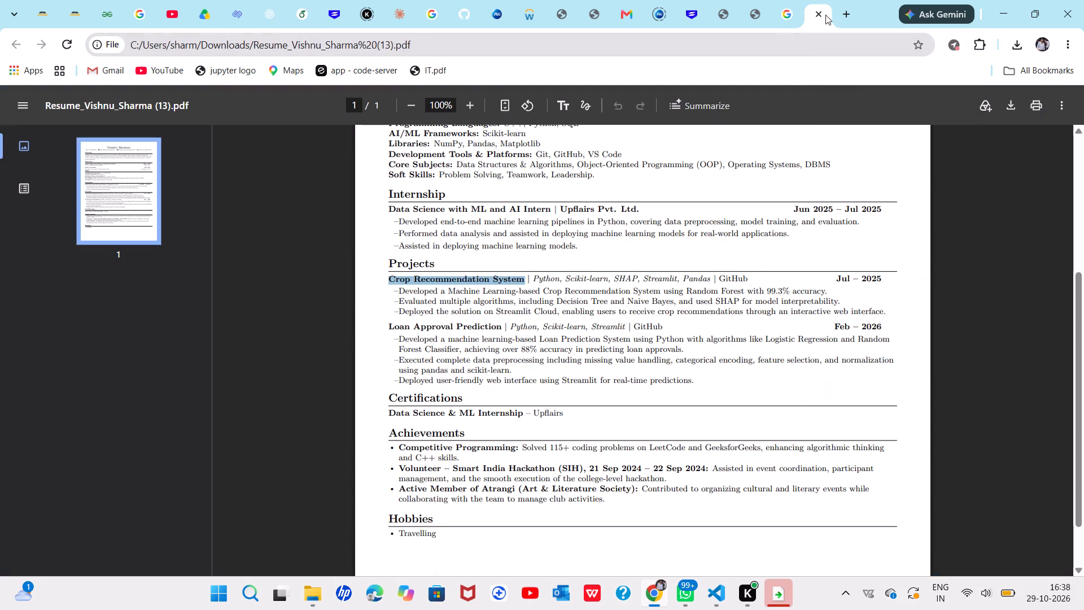
pyautogui.moveTo(534, 273); pyautogui.dragTo(711, 278)
pyautogui.hotkey('ctrl', 'c')
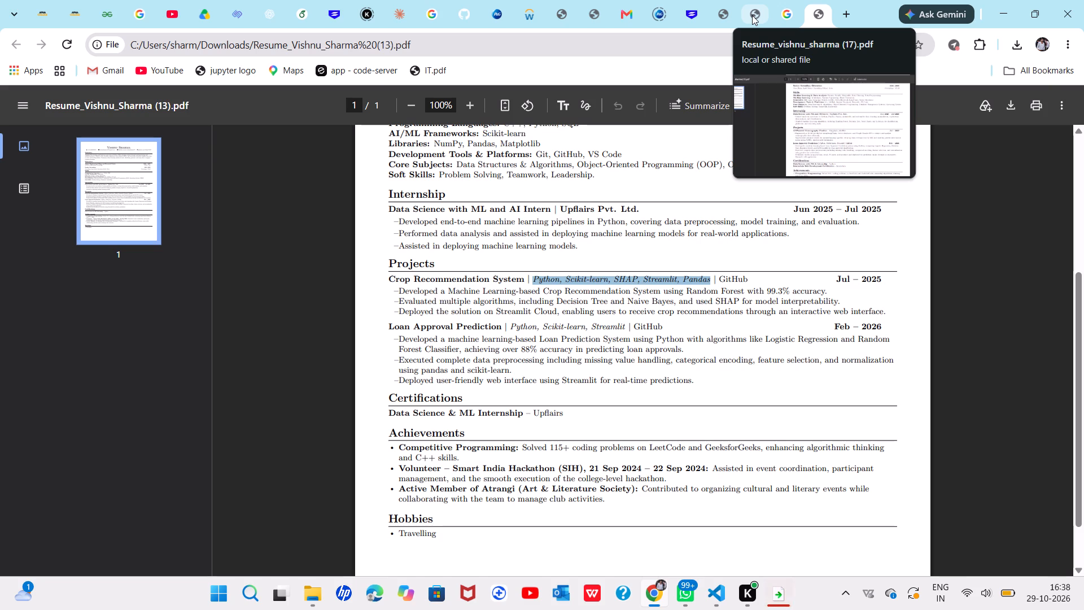
pyautogui.click(303, 13)
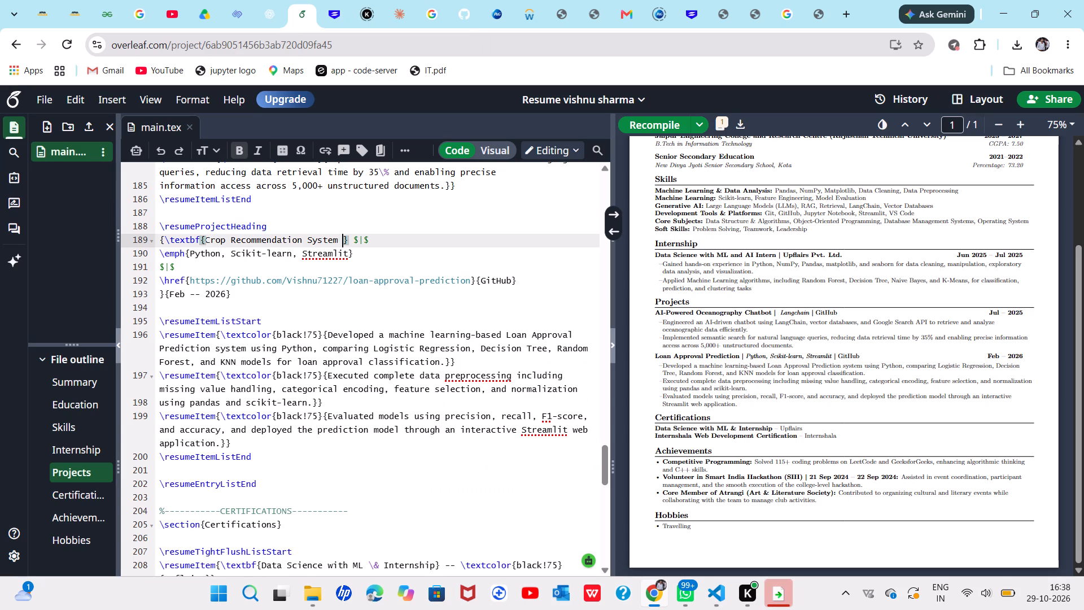
pyautogui.moveTo(348, 250); pyautogui.dragTo(191, 255)
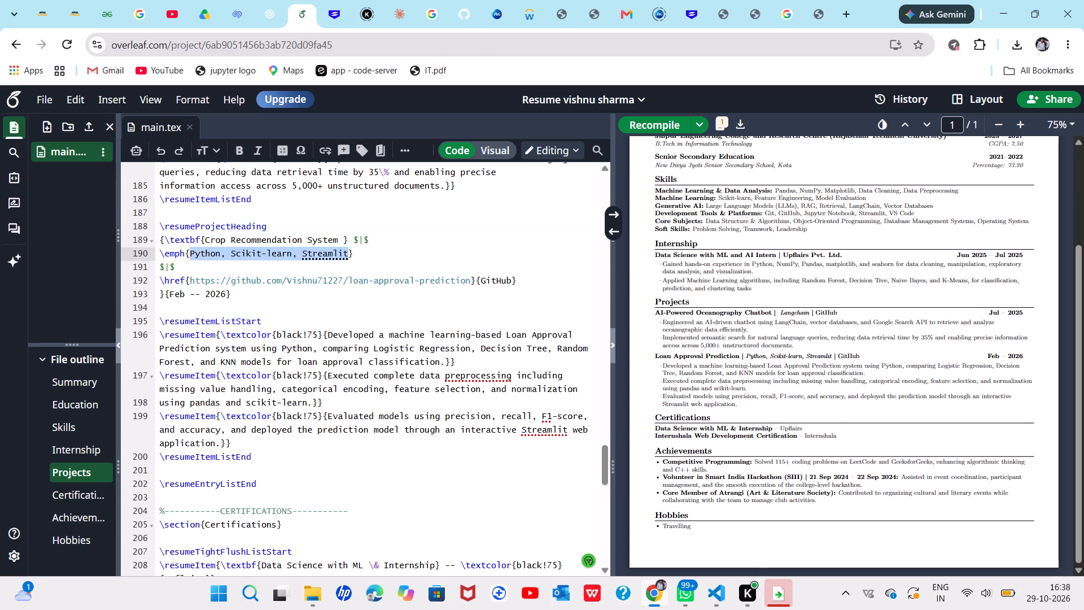
pyautogui.press('BackSpace')
pyautogui.hotkey('ctrl', 'v')
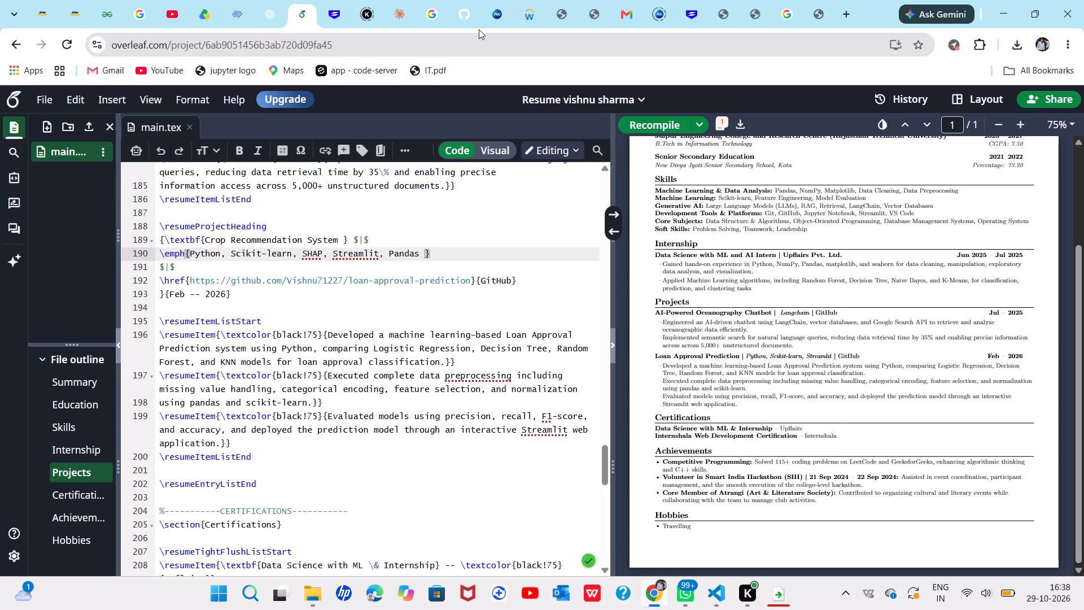
# Replace the entry's GitHub link in main.tex with the Crop-prediction-project repository address, reached through the project's GitHub link in PDF (13).
pyautogui.click(824, 7)
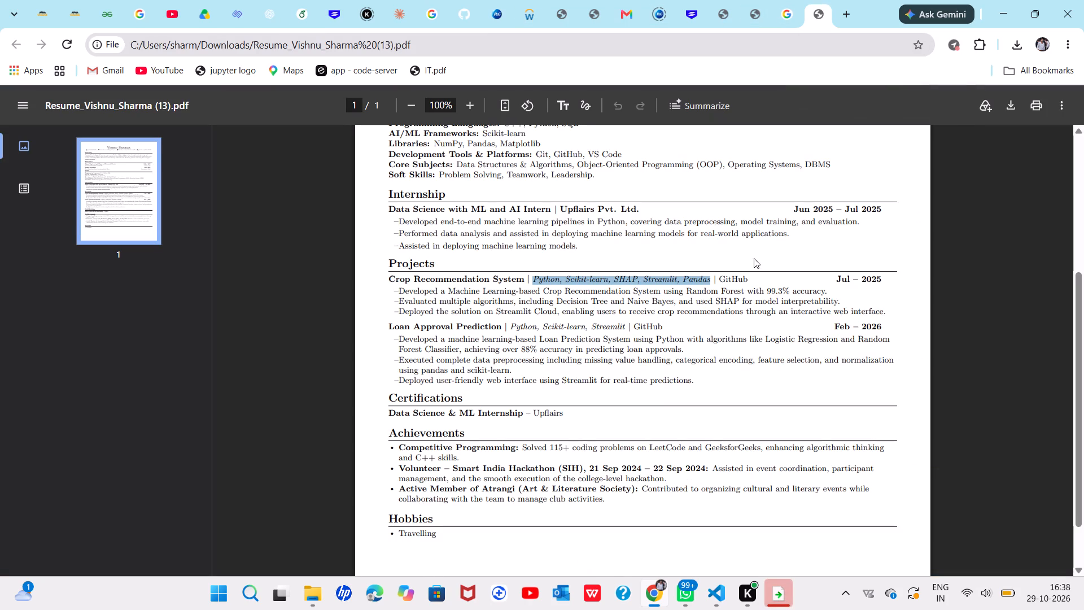
pyautogui.click(729, 278)
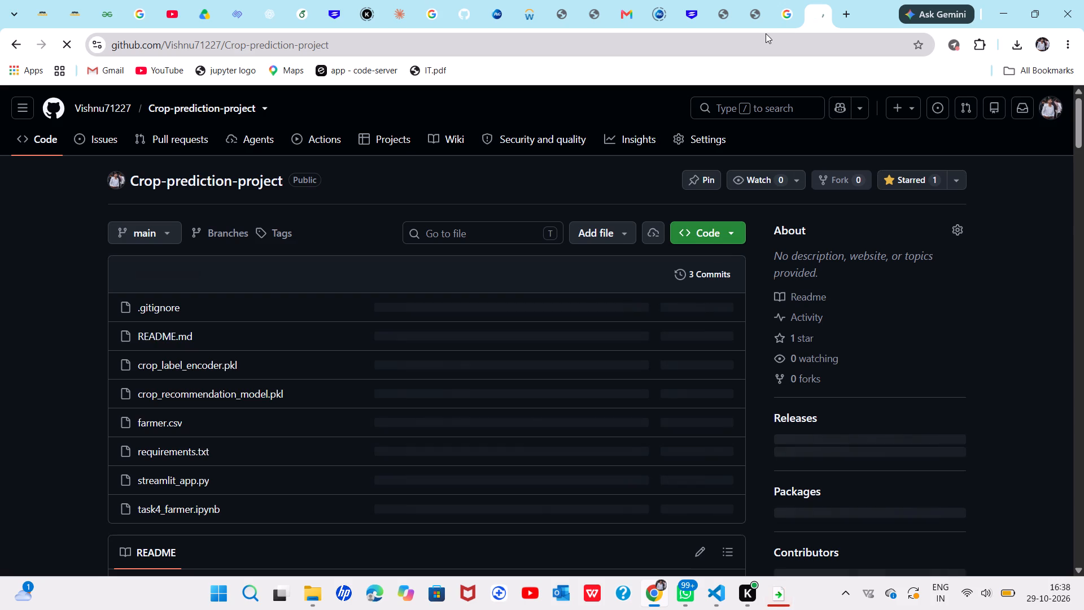
pyautogui.click(357, 40)
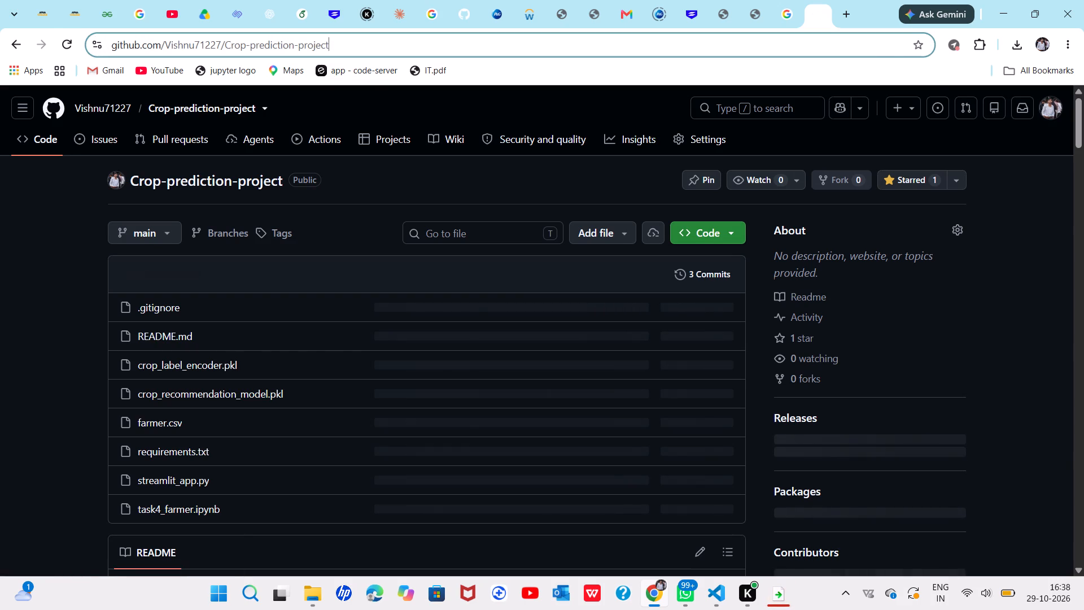
pyautogui.hotkey('ctrl', 'c')
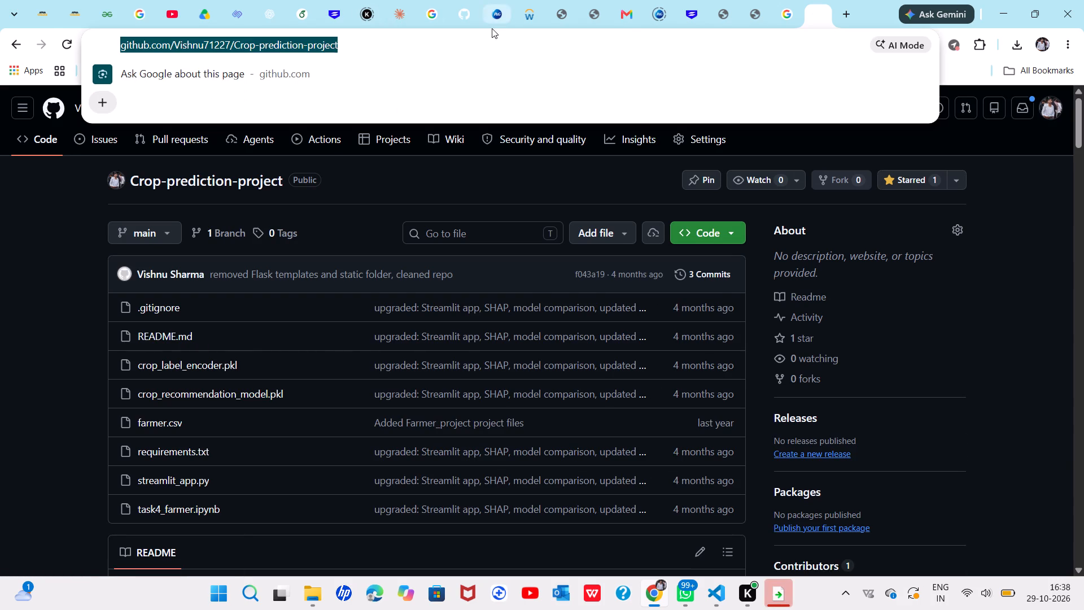
pyautogui.click(308, 12)
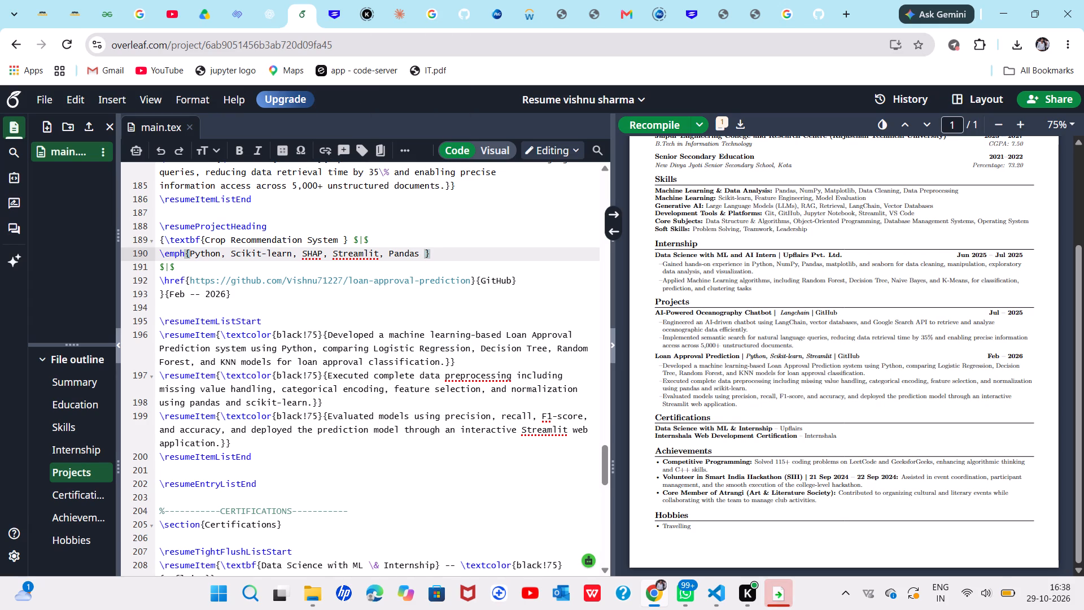
pyautogui.moveTo(191, 279); pyautogui.dragTo(492, 280)
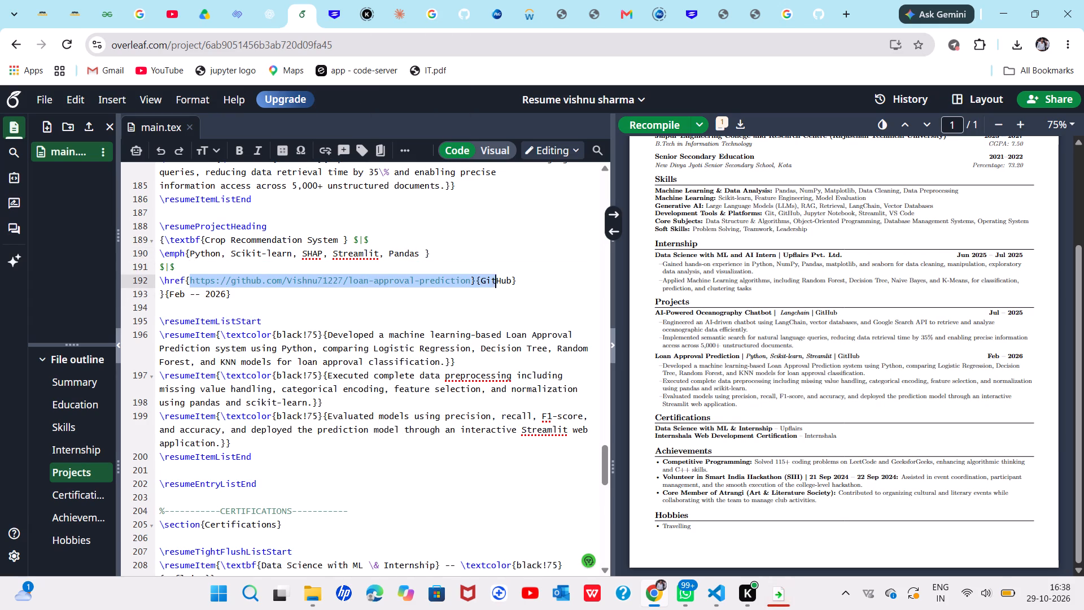
pyautogui.moveTo(492, 280); pyautogui.dragTo(471, 278)
pyautogui.press('BackSpace')
pyautogui.hotkey('ctrl', 'v')
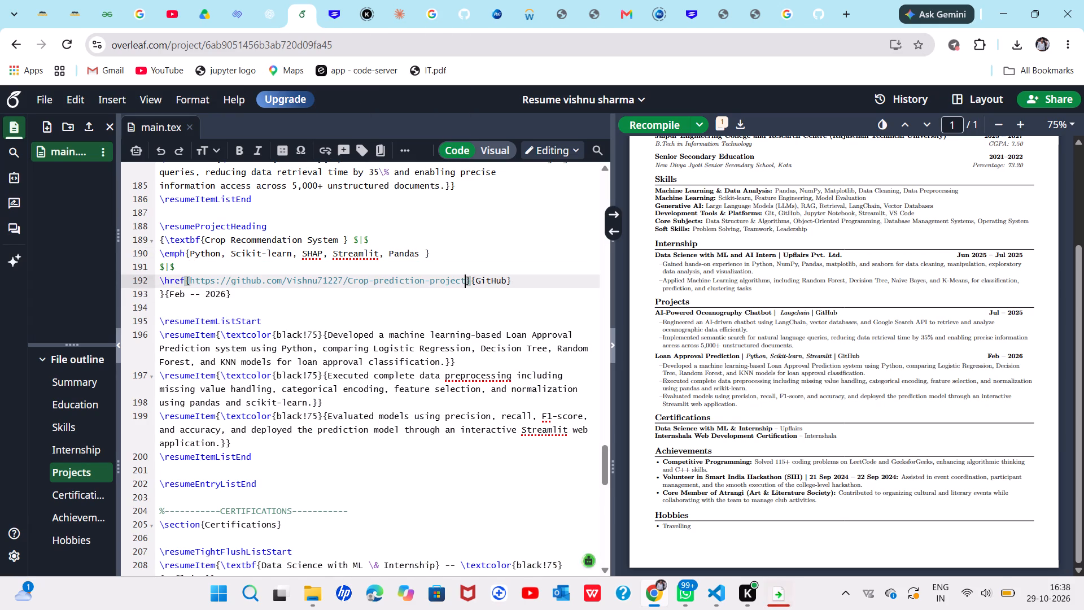
# Replace the entry's first bullet with PDF (13)'s "Developed a Machine Learning-based Crop Recommendation System using Random Forest with 99.3% accuracy".
pyautogui.click(810, 13)
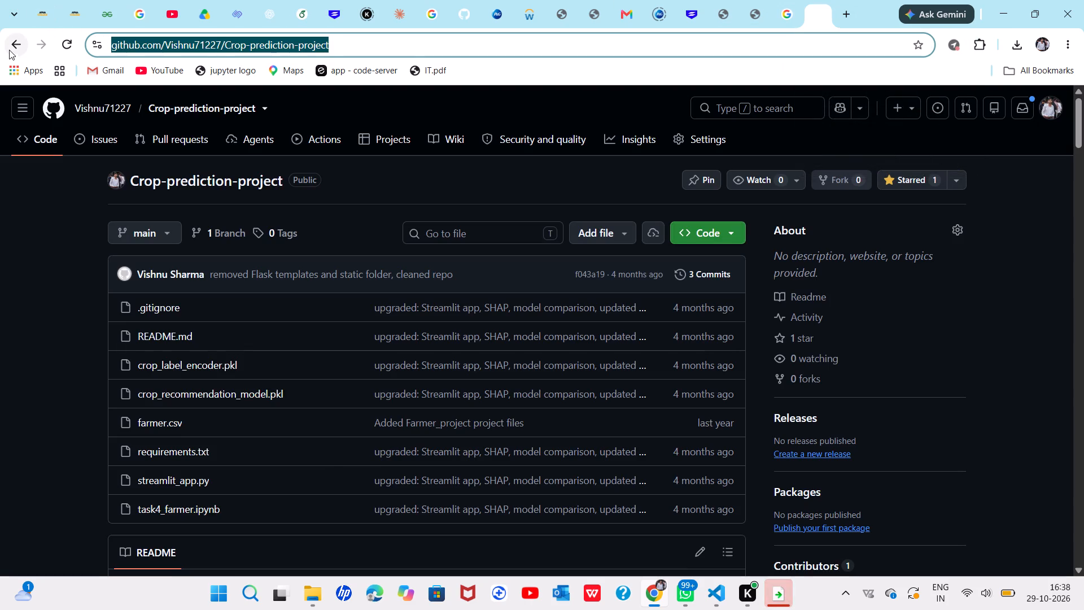
pyautogui.click(11, 45)
pyautogui.scroll(-1, 676, 368)
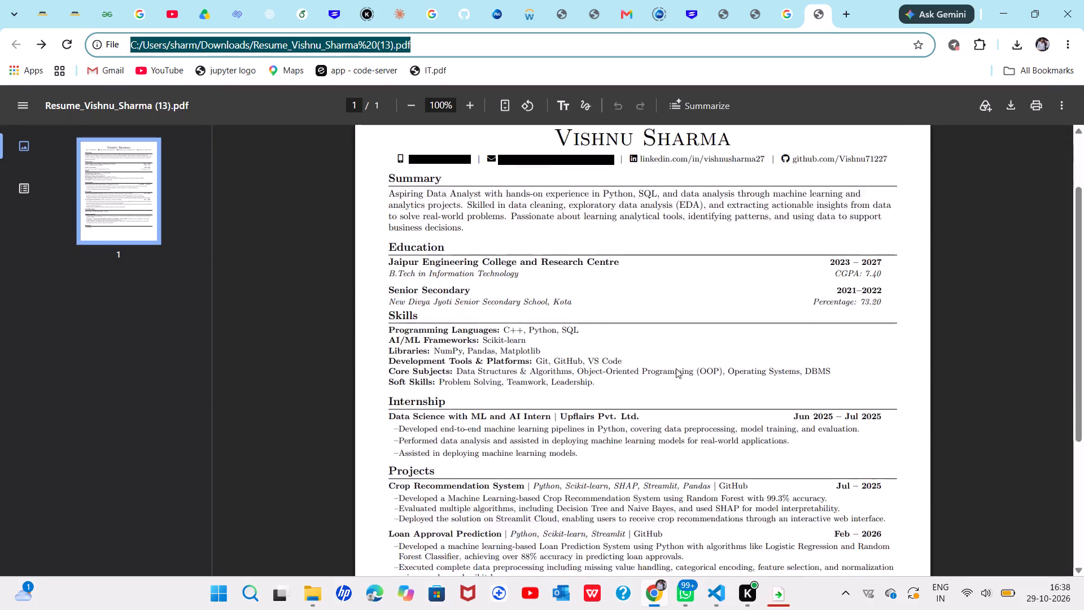
pyautogui.scroll(-1, 676, 368)
pyautogui.moveTo(397, 295); pyautogui.dragTo(777, 282)
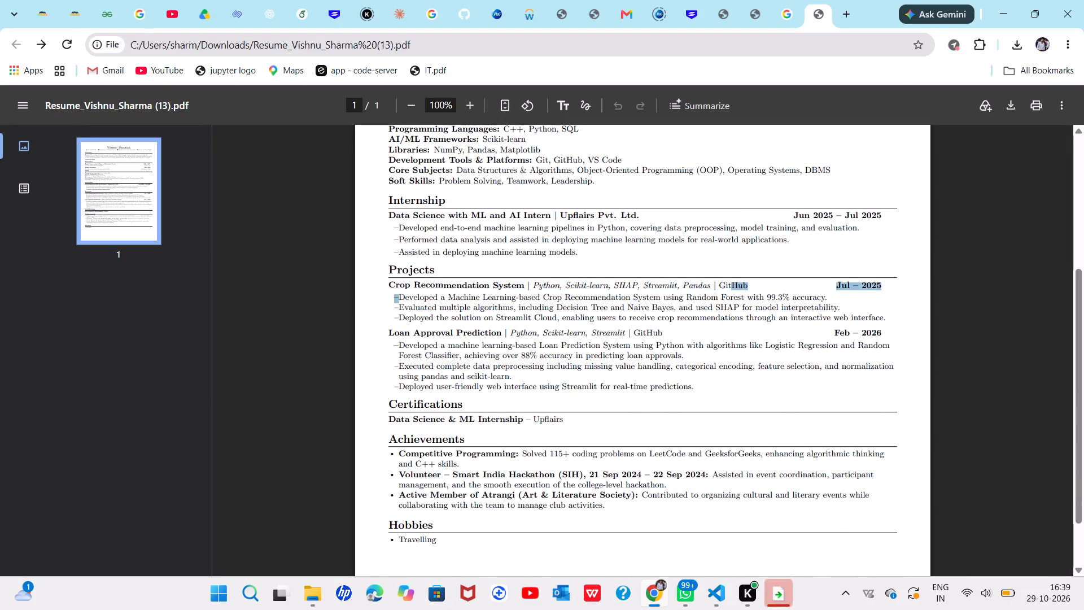
pyautogui.moveTo(777, 282); pyautogui.dragTo(823, 296)
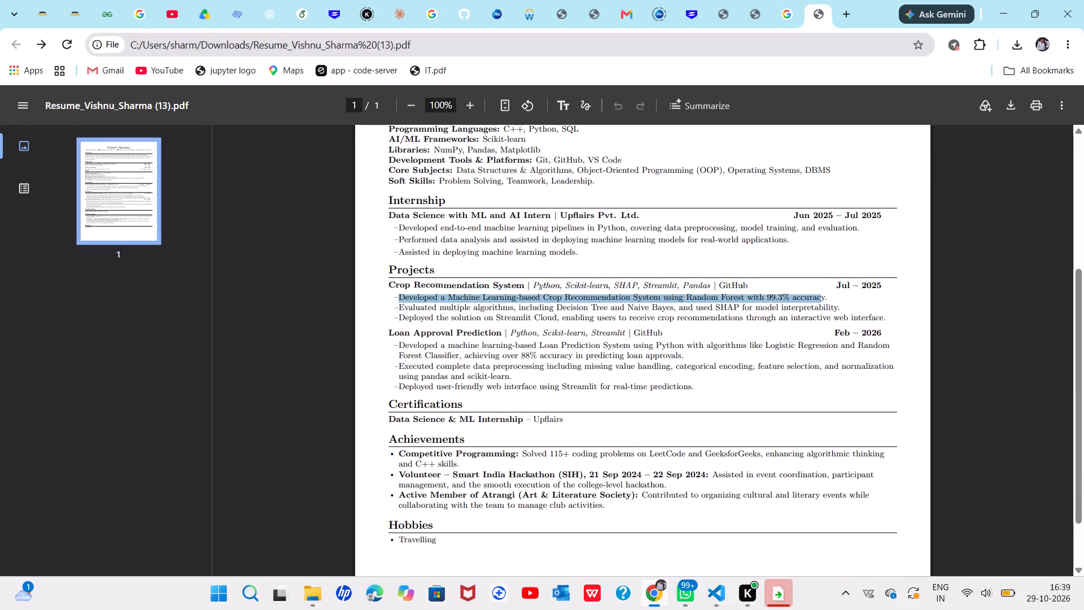
pyautogui.moveTo(823, 296); pyautogui.dragTo(825, 293)
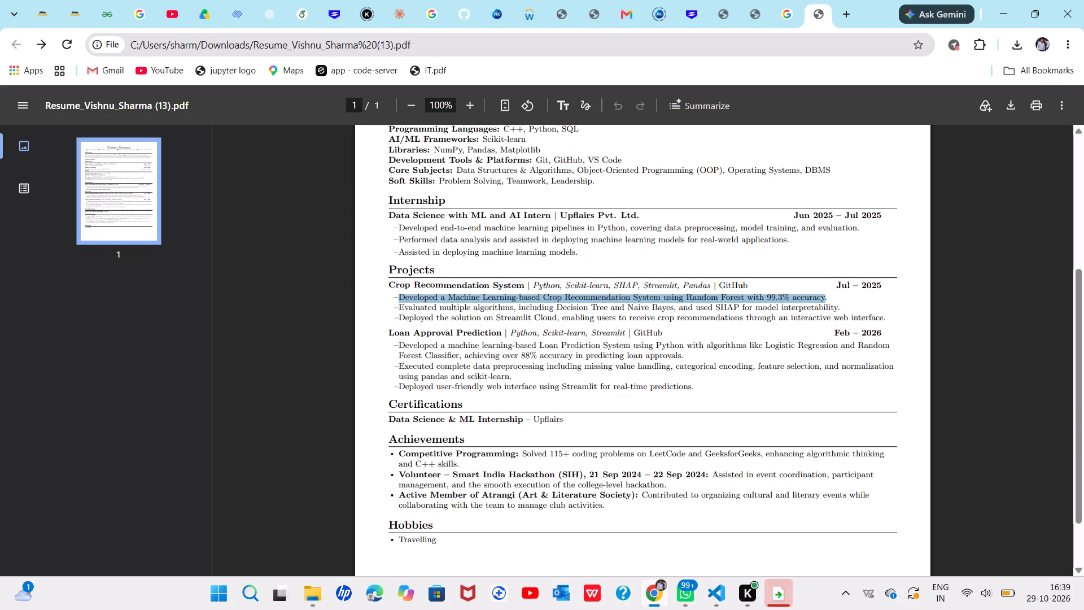
pyautogui.moveTo(825, 293); pyautogui.dragTo(831, 297)
pyautogui.hotkey('ctrl', 'c')
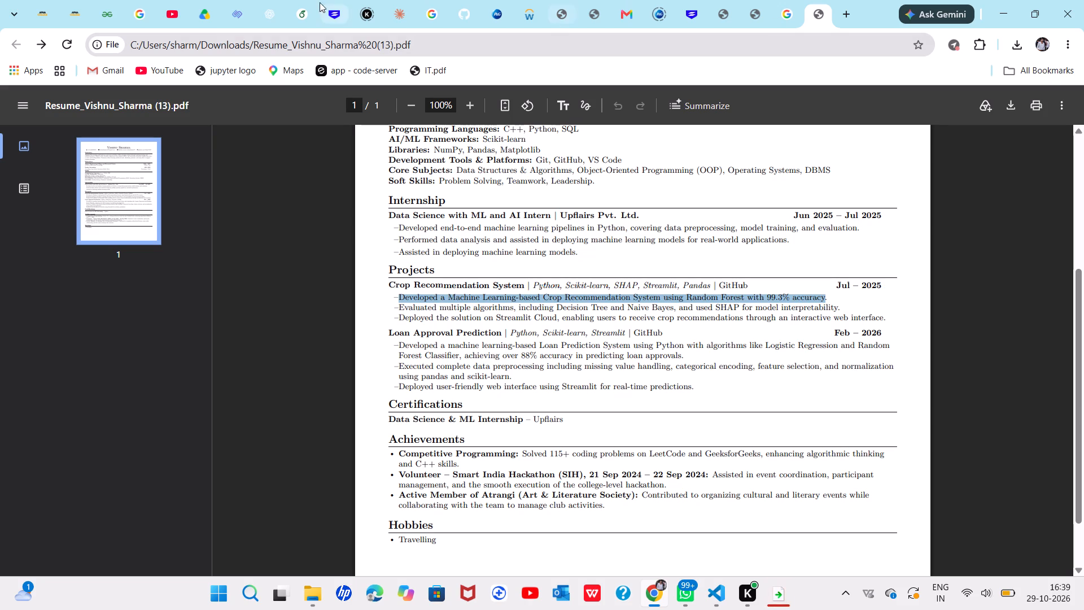
pyautogui.click(294, 17)
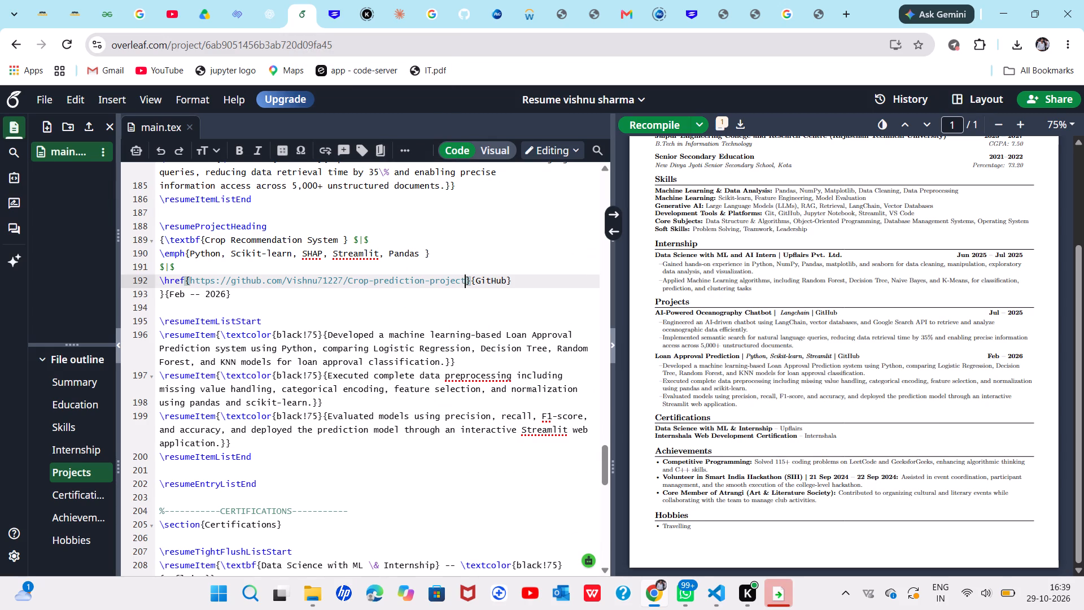
pyautogui.moveTo(326, 332); pyautogui.dragTo(419, 360)
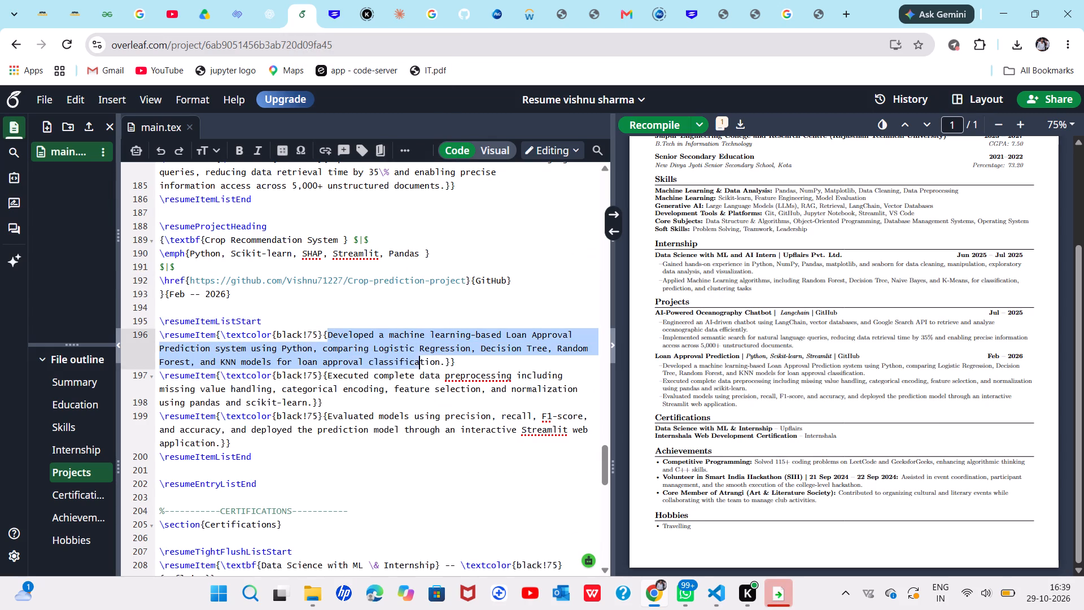
pyautogui.moveTo(419, 360); pyautogui.dragTo(444, 367)
pyautogui.press('BackSpace')
pyautogui.hotkey('ctrl', 'v')
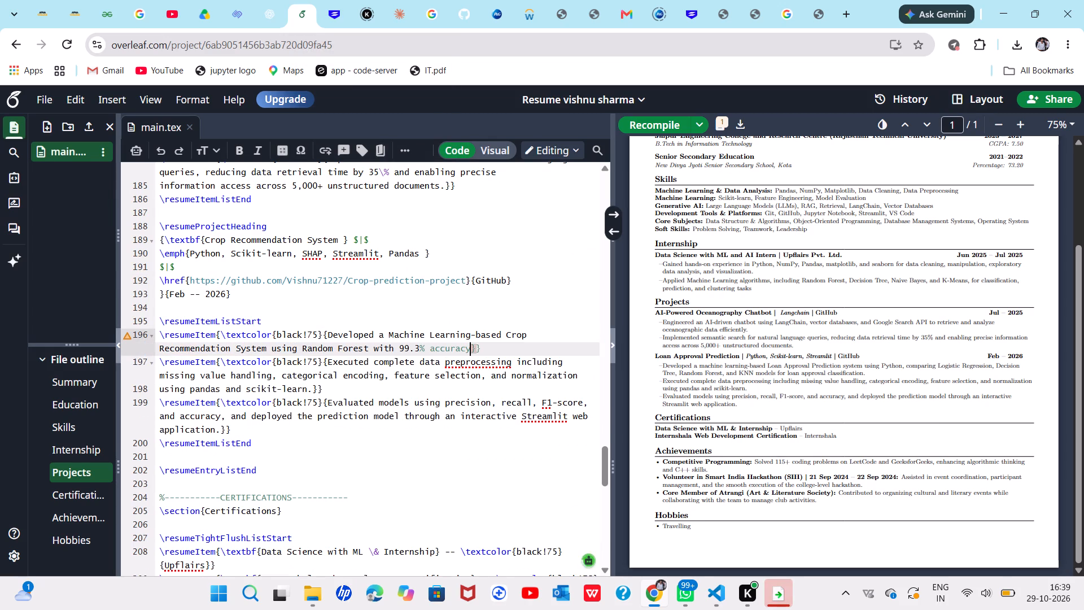
# Replace the entry's second bullet with PDF (13)'s "Evaluated multiple algorithms, including Decision Tree and Naive Bayes, and used SHAP for model interpretability.".
pyautogui.click(818, 7)
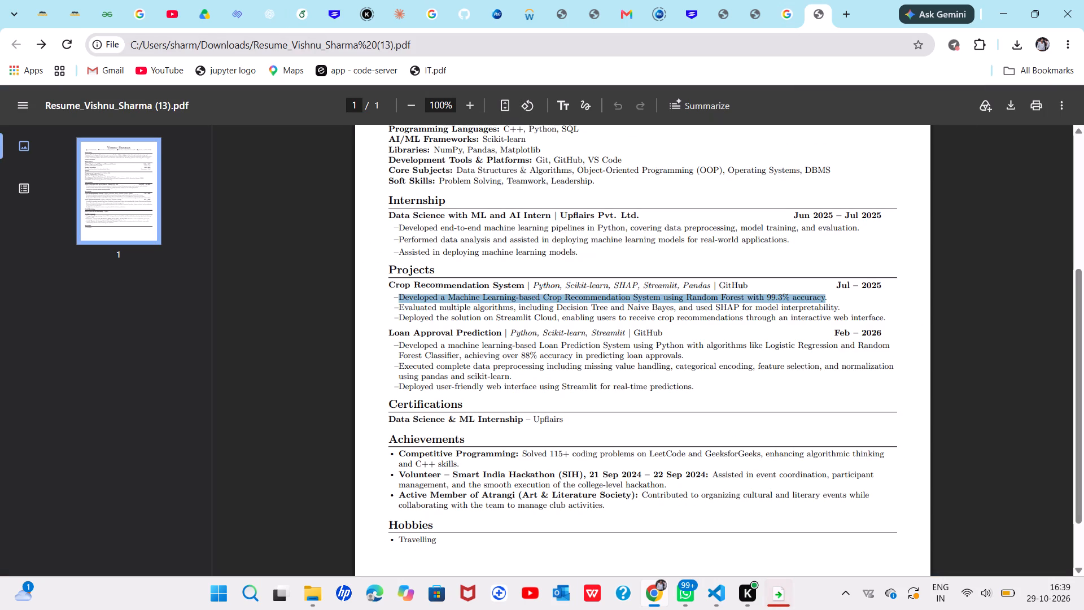
pyautogui.moveTo(400, 305); pyautogui.dragTo(607, 321)
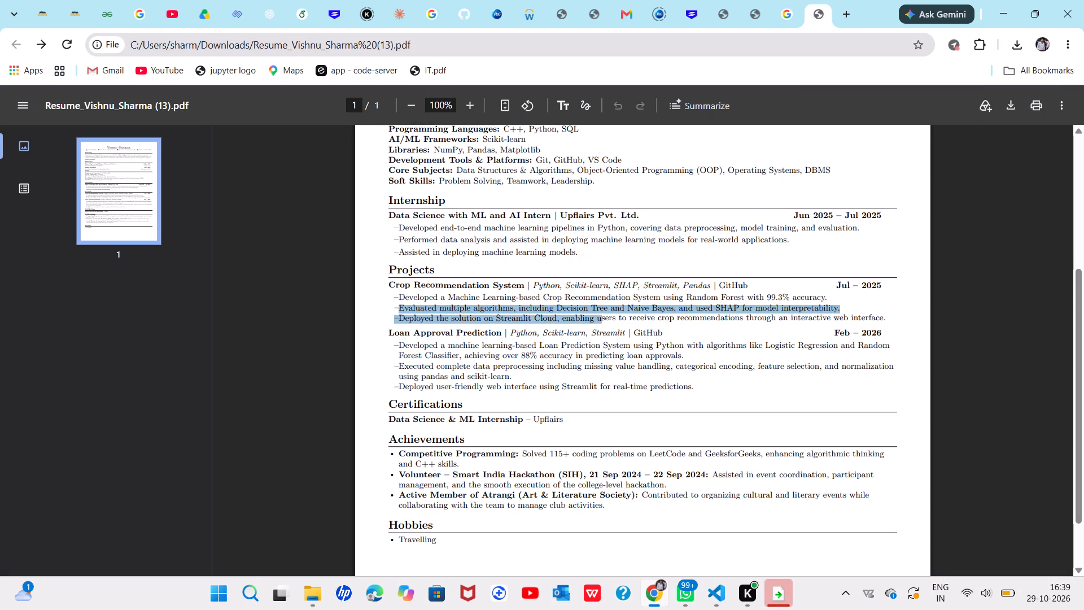
pyautogui.moveTo(607, 321); pyautogui.dragTo(864, 306)
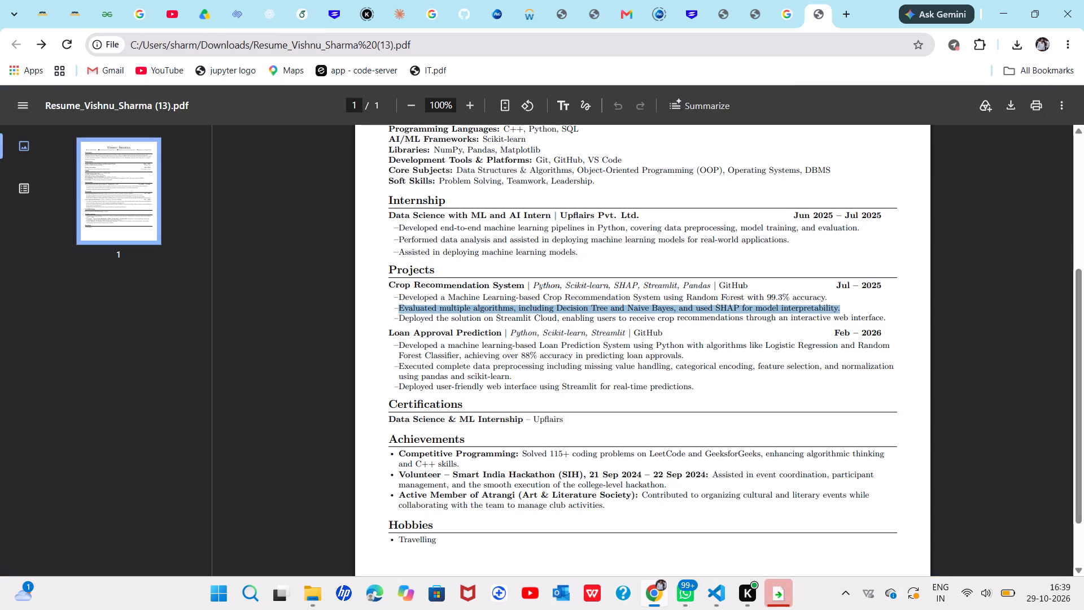
pyautogui.moveTo(864, 306); pyautogui.dragTo(841, 306)
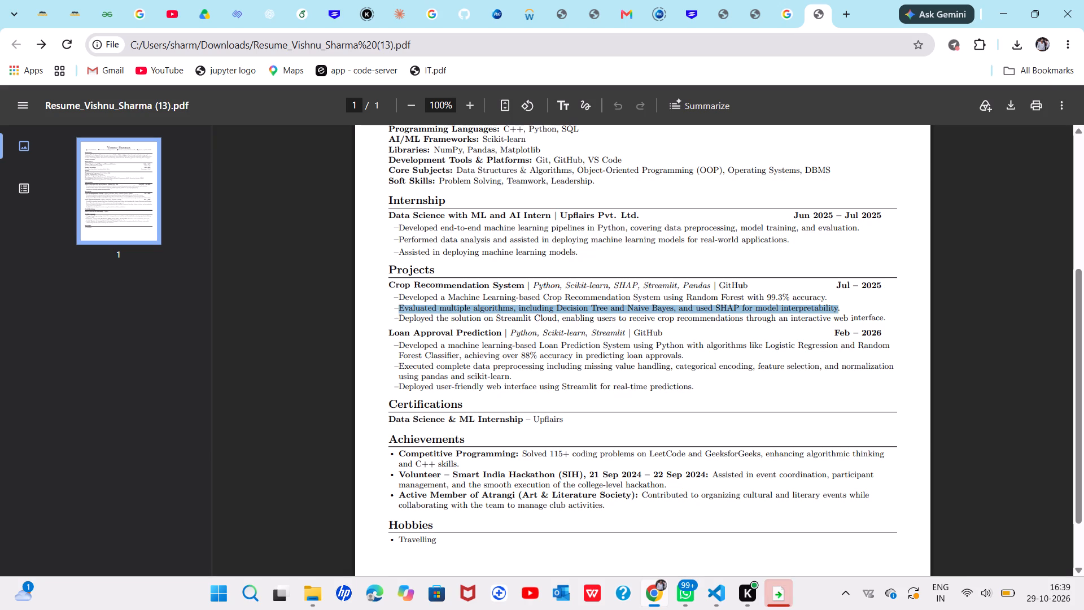
pyautogui.hotkey('ctrl', 'c')
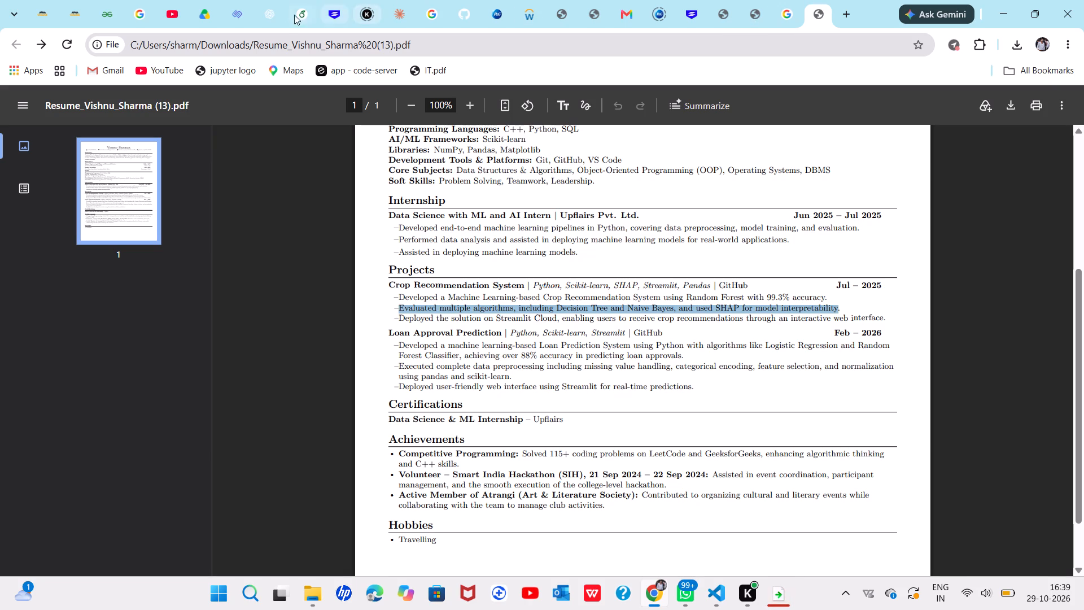
pyautogui.click(285, 15)
pyautogui.click(305, 15)
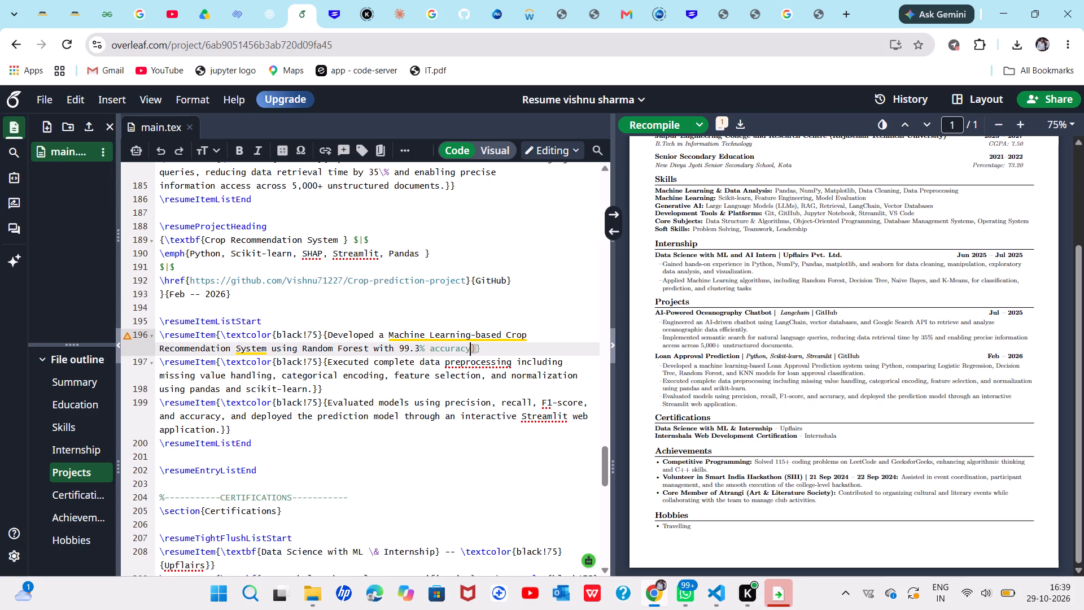
pyautogui.moveTo(327, 362); pyautogui.dragTo(313, 385)
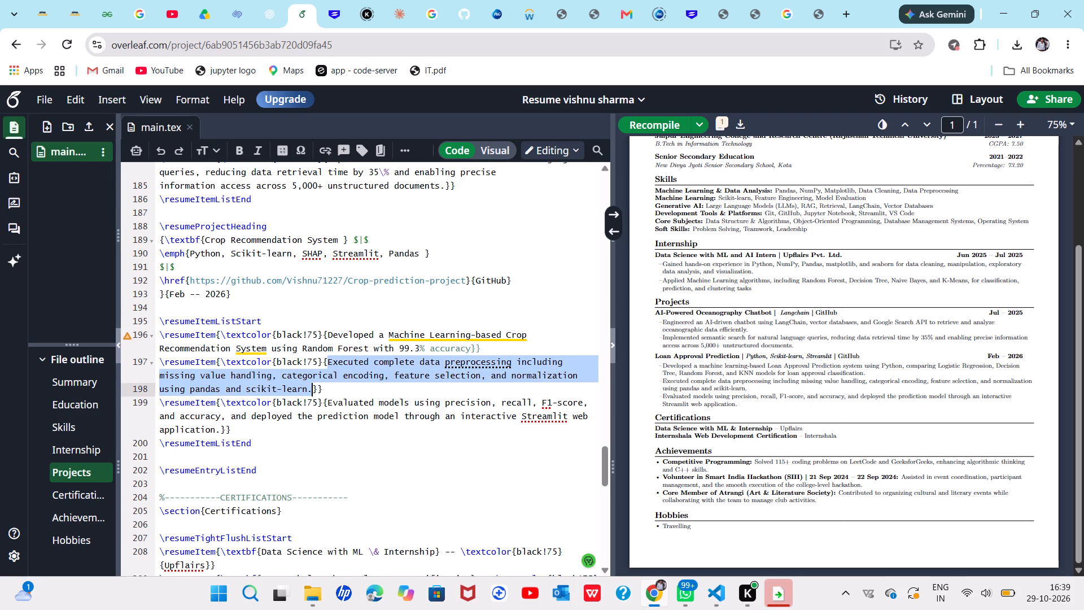
pyautogui.press('BackSpace')
pyautogui.hotkey('ctrl', 'v')
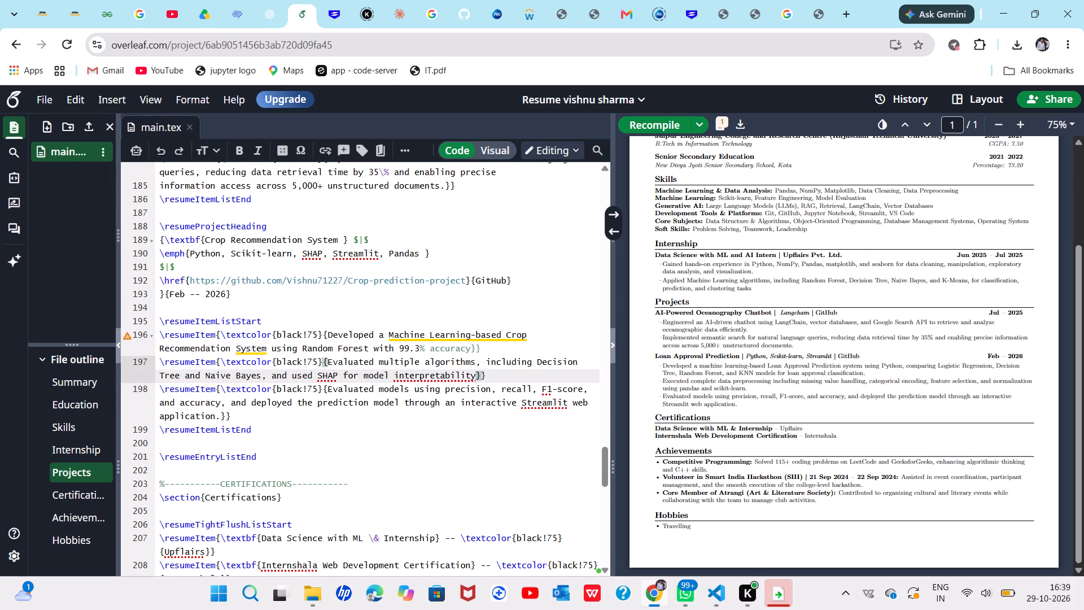
pyautogui.press('.')
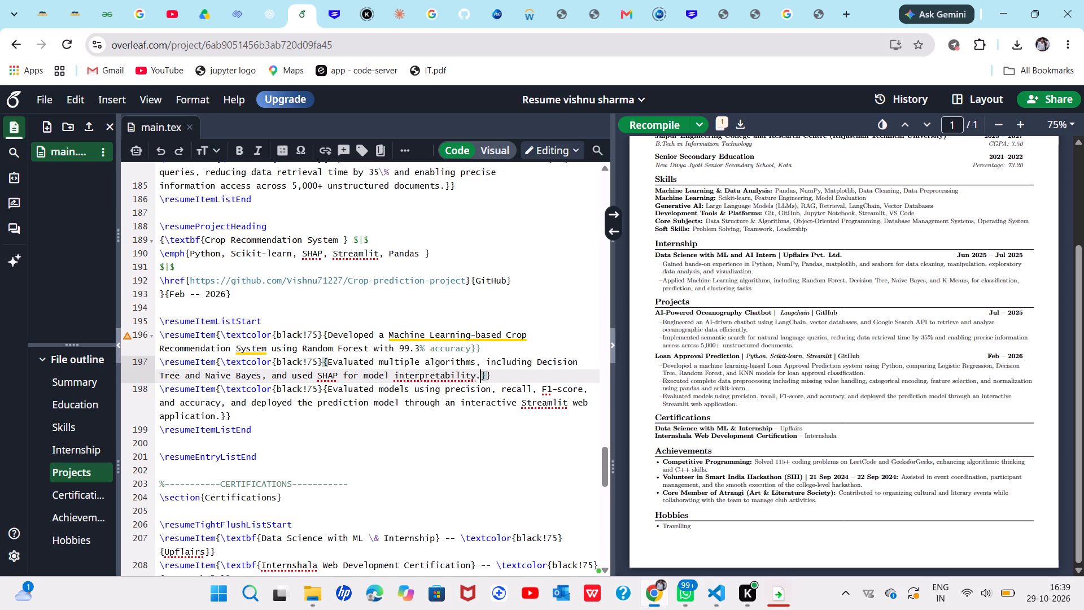
# Add a full stop after "accuracy" at the end of the Crop Recommendation System entry's first bullet.
pyautogui.click(470, 346)
pyautogui.press('.')
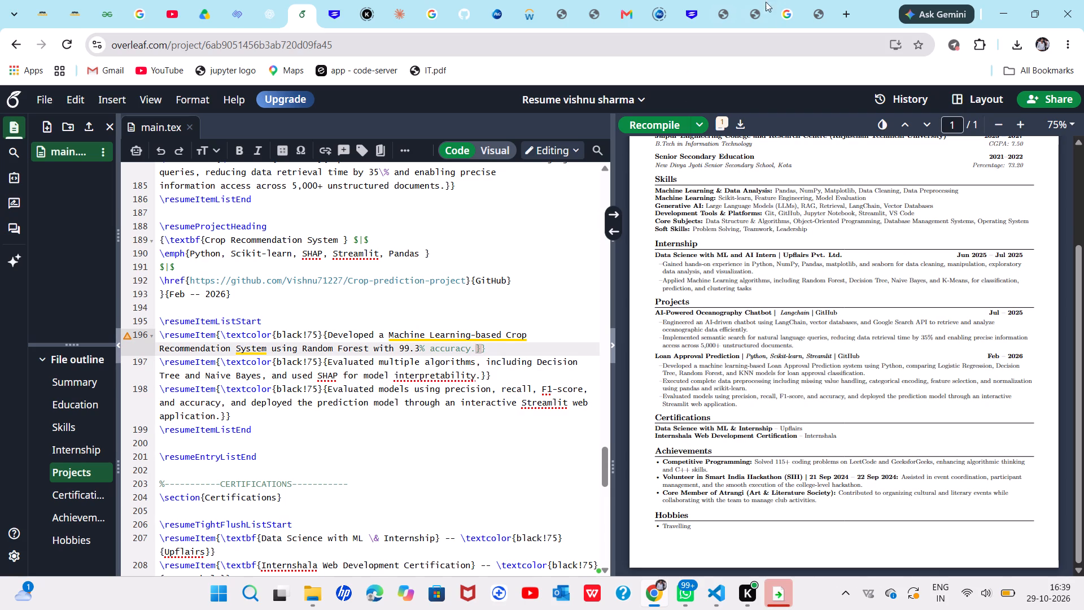
# Replace the entry's third bullet with PDF (13)'s "Deployed the solution on Streamlit Cloud, enabling users to receive crop recommendations through an interactive web interface.".
pyautogui.click(816, 16)
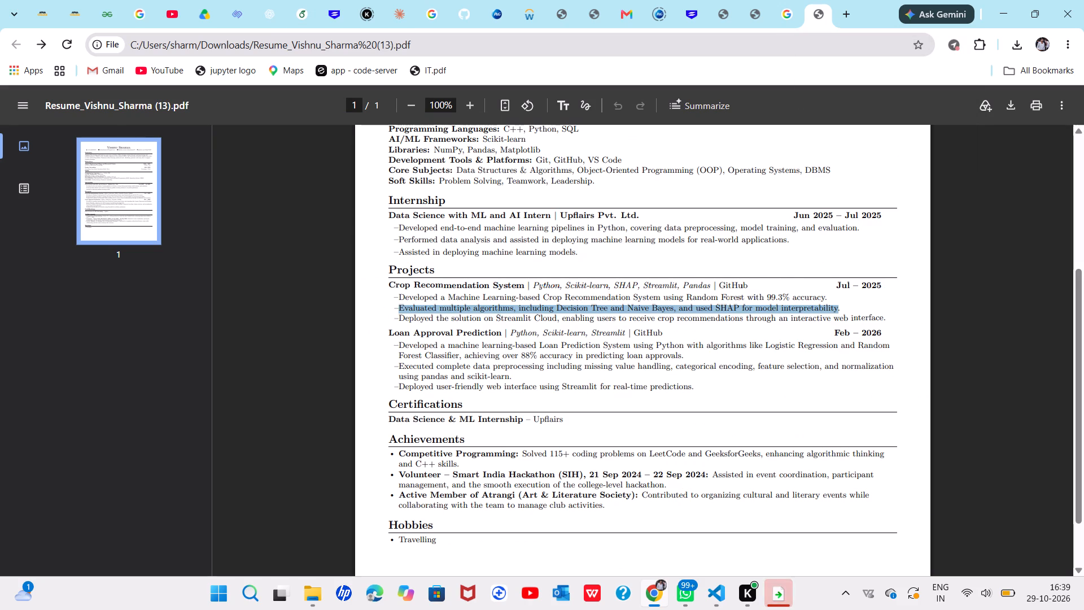
pyautogui.moveTo(399, 317); pyautogui.dragTo(831, 316)
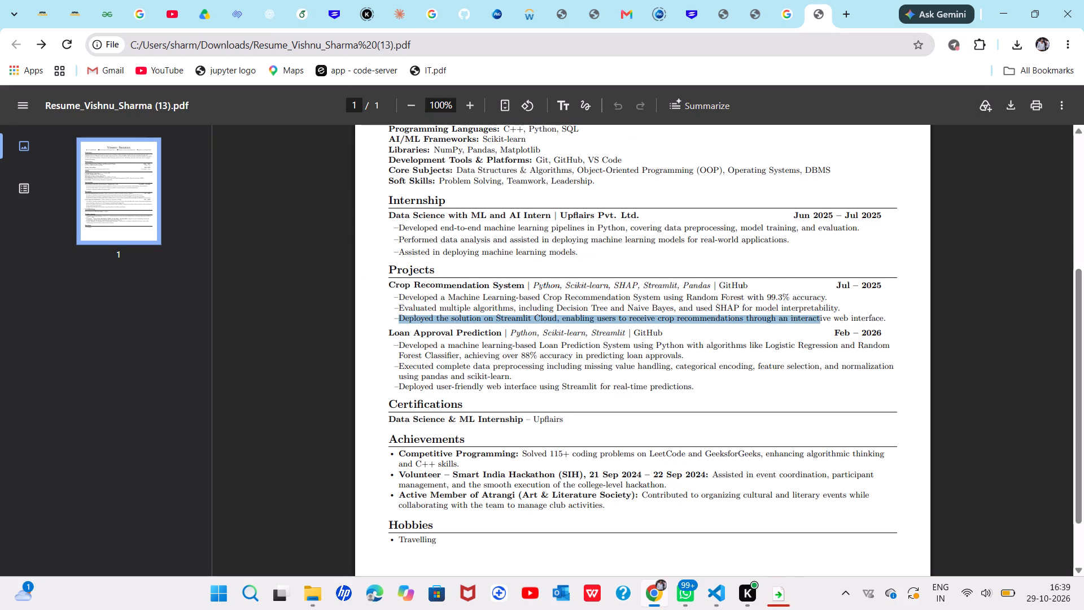
pyautogui.moveTo(831, 316); pyautogui.dragTo(877, 317)
pyautogui.moveTo(877, 317); pyautogui.dragTo(890, 319)
pyautogui.hotkey('ctrl', 'c')
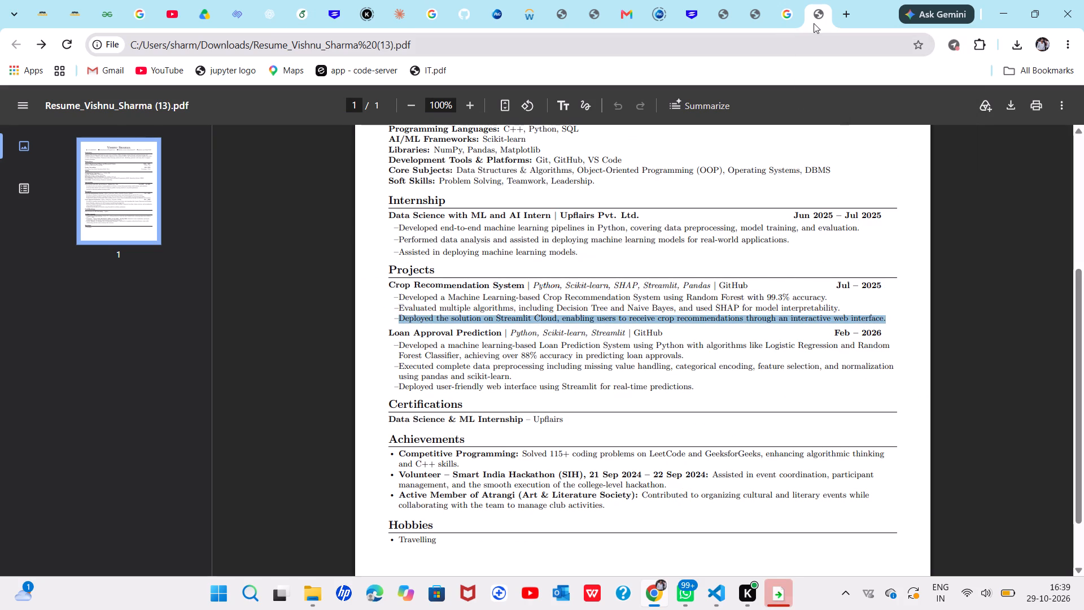
pyautogui.click(299, 12)
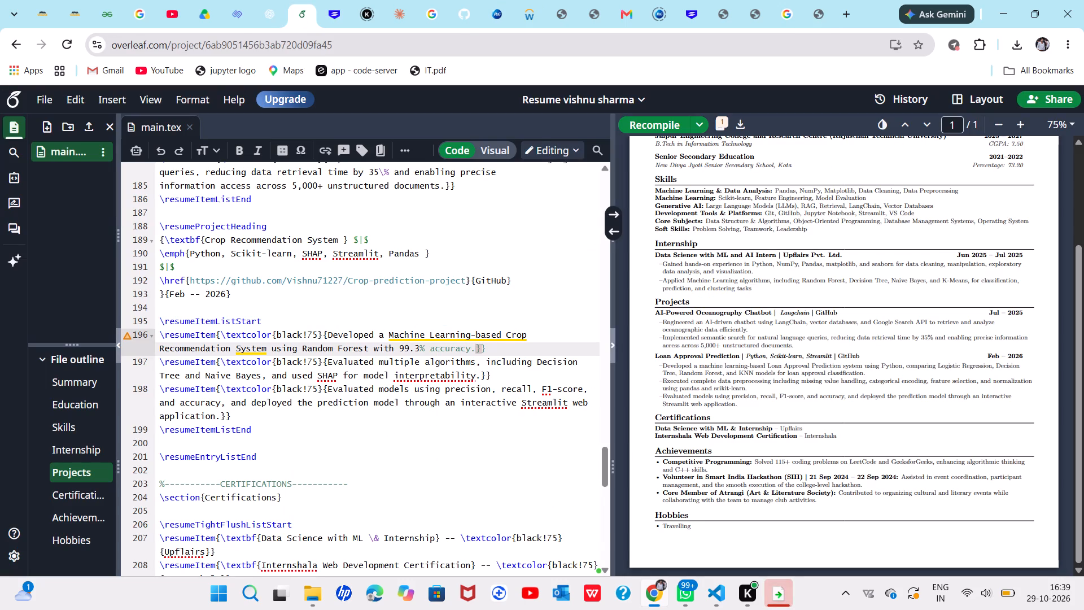
pyautogui.moveTo(327, 389); pyautogui.dragTo(215, 403)
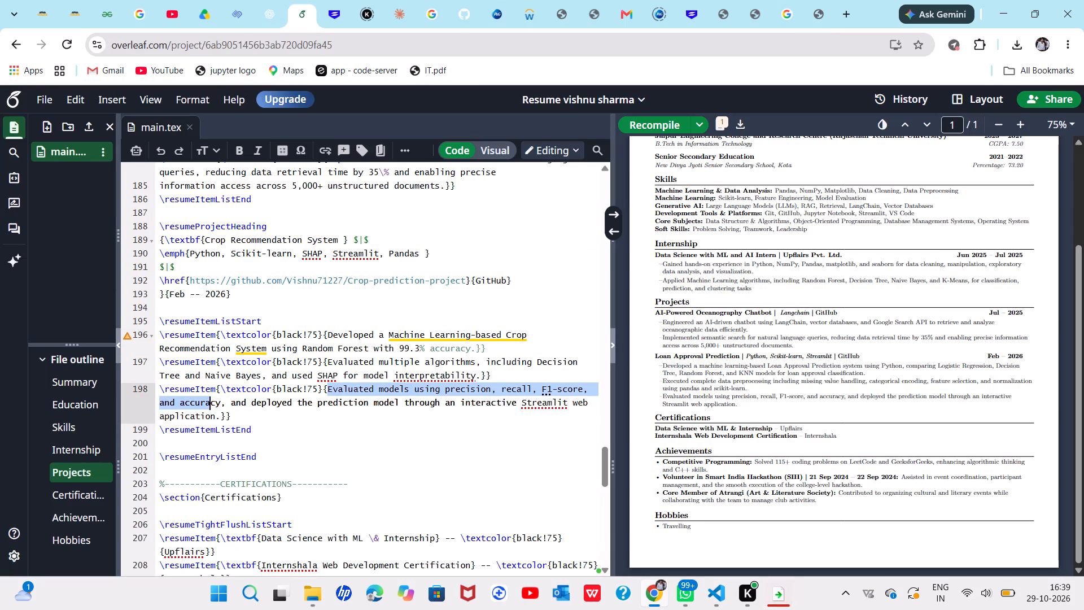
pyautogui.moveTo(215, 403); pyautogui.dragTo(220, 413)
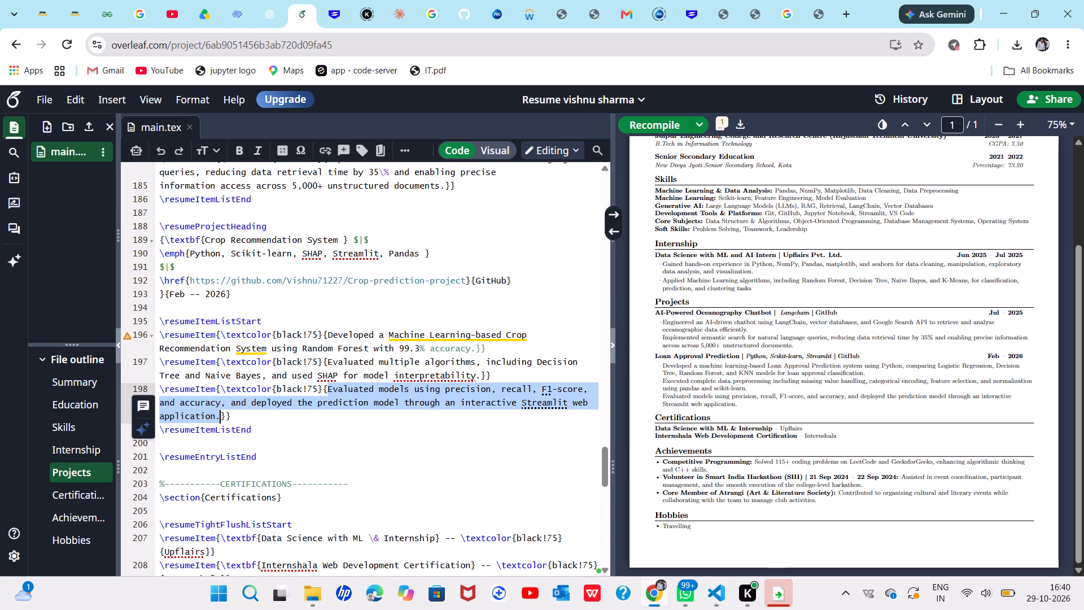
pyautogui.press('BackSpace')
pyautogui.hotkey('ctrl', 'v')
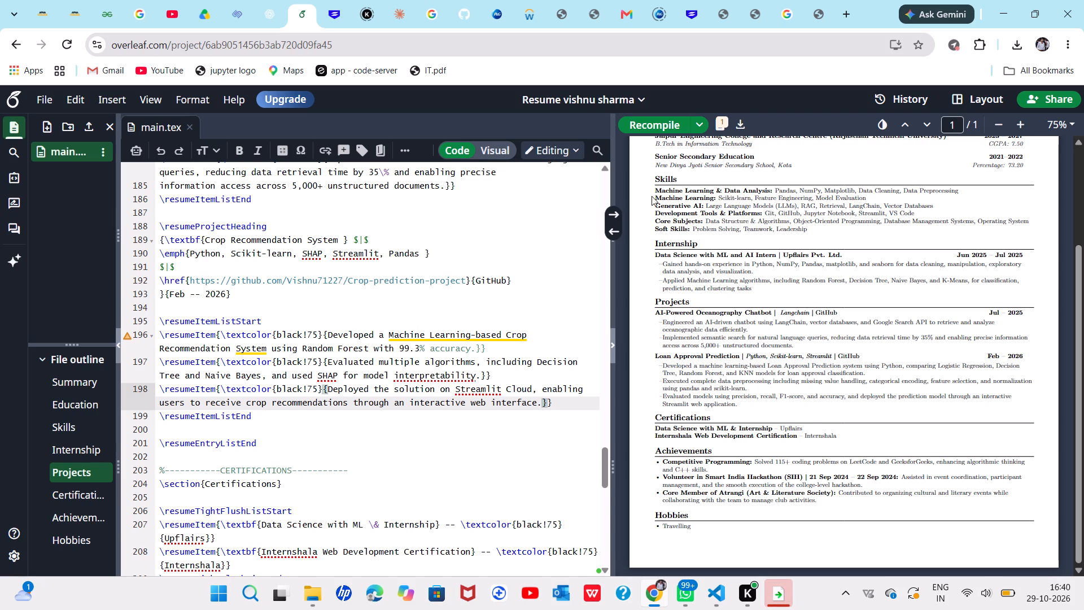
# Recompile the resume with the updated Crop Recommendation System entry.
pyautogui.click(668, 123)
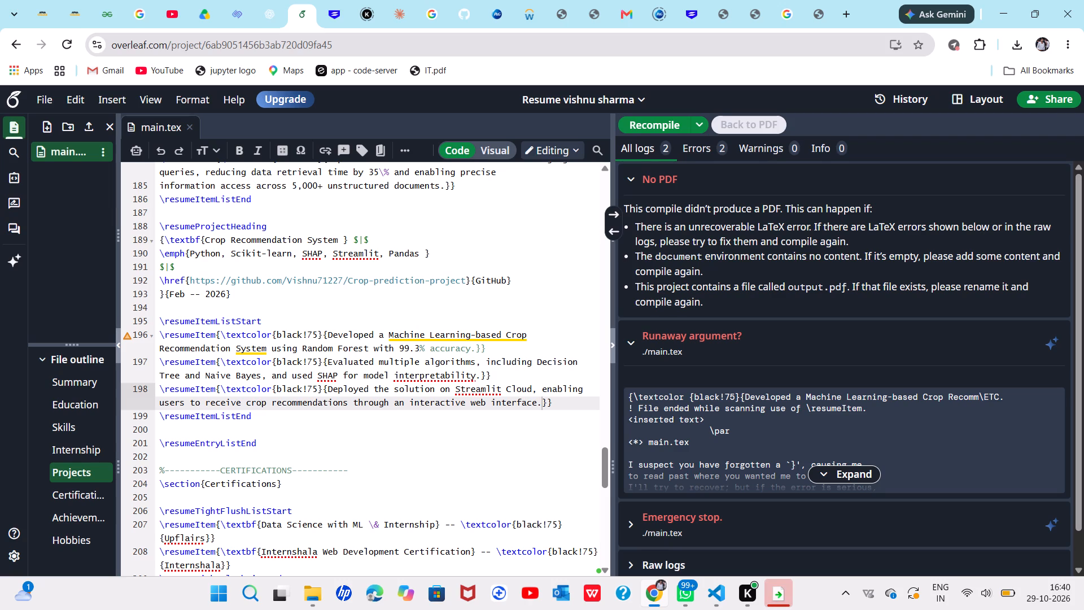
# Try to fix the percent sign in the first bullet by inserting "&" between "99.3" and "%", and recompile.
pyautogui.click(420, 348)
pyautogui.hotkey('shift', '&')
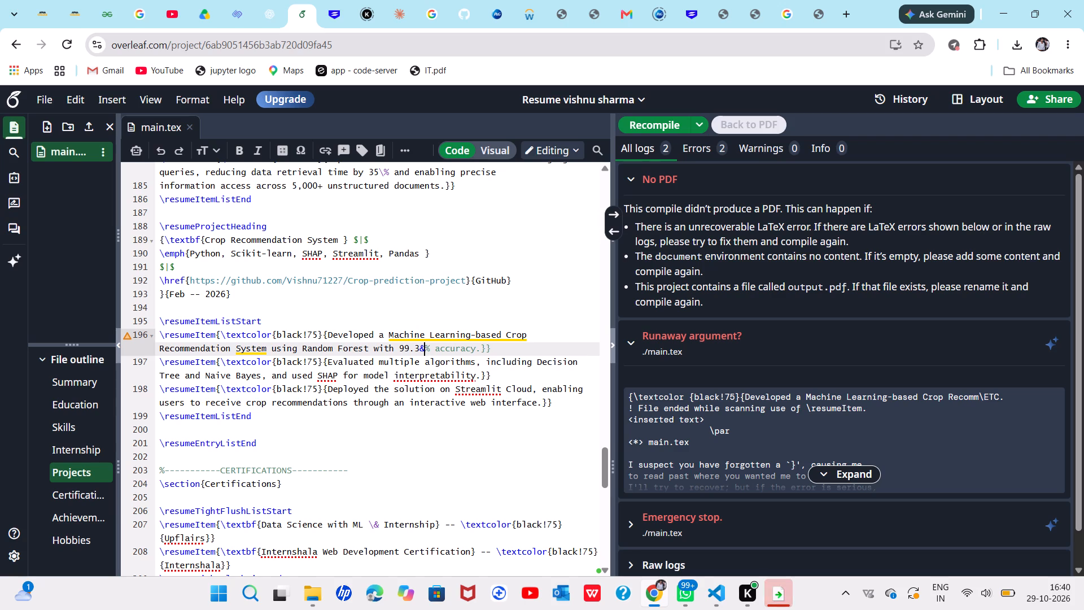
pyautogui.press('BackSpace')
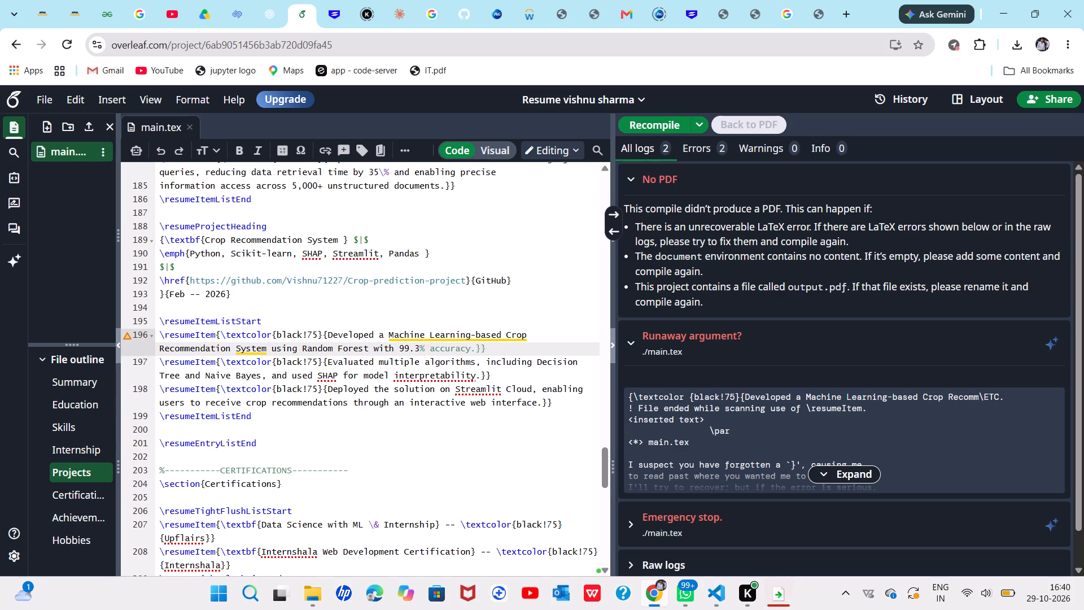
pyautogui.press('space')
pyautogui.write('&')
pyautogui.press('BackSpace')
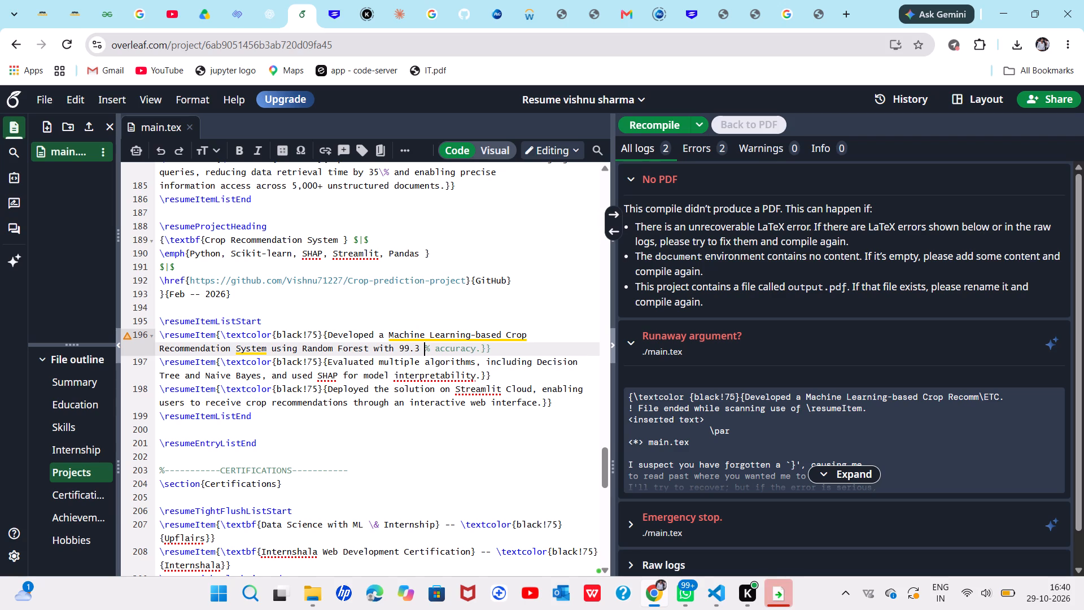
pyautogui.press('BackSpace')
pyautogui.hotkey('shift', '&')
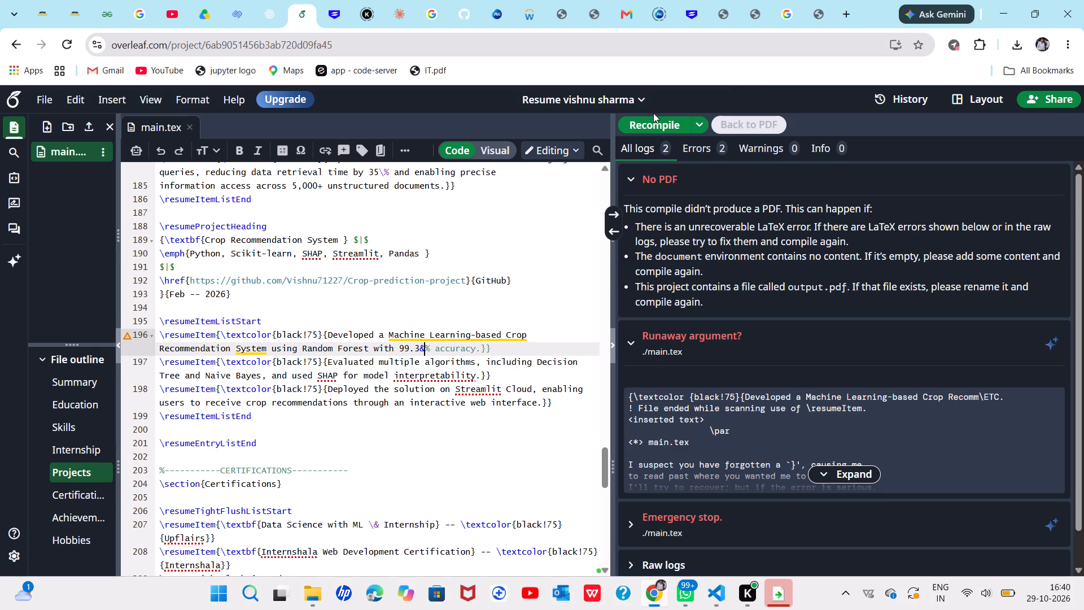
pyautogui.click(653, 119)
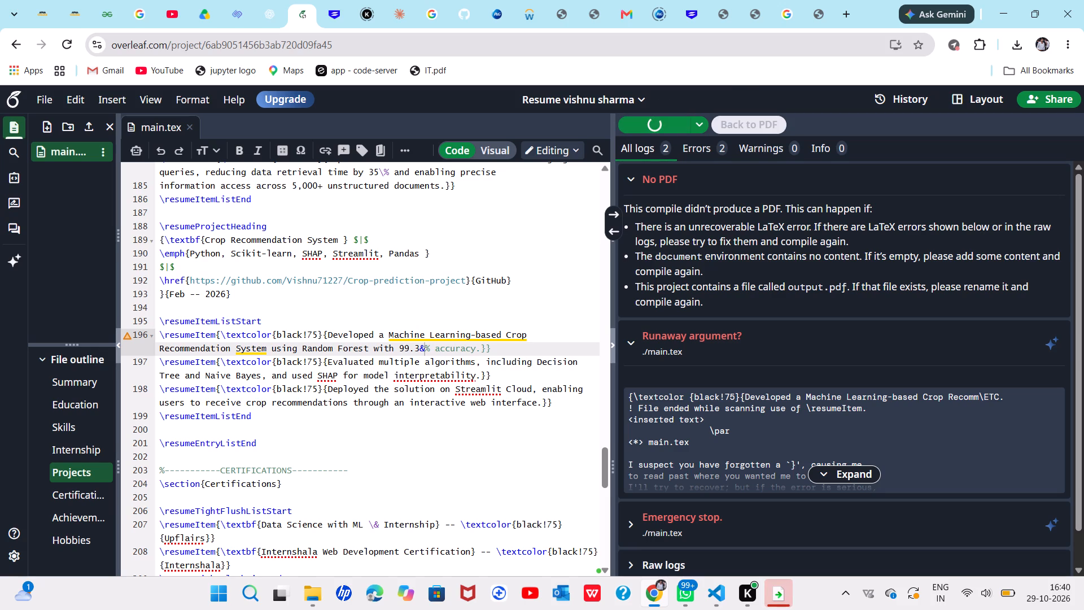
# Change "99.3&%" in the first bullet to "99.3&" and recompile the resume.
pyautogui.click(434, 348)
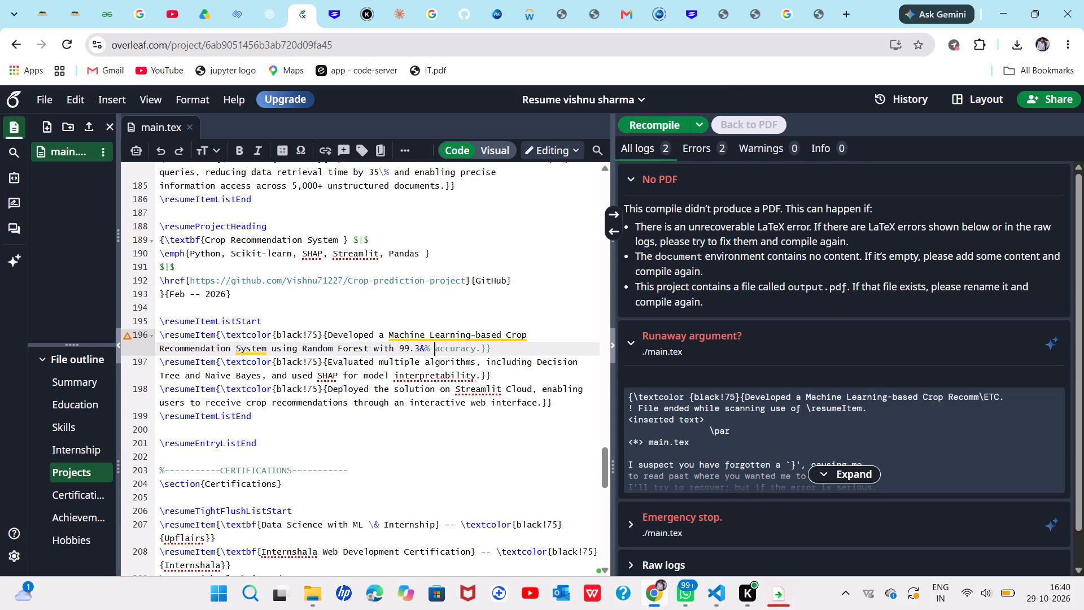
pyautogui.press('Left')
pyautogui.hotkey('shift', '&')
pyautogui.press('Left')
pyautogui.press('Left')
pyautogui.press('BackSpace')
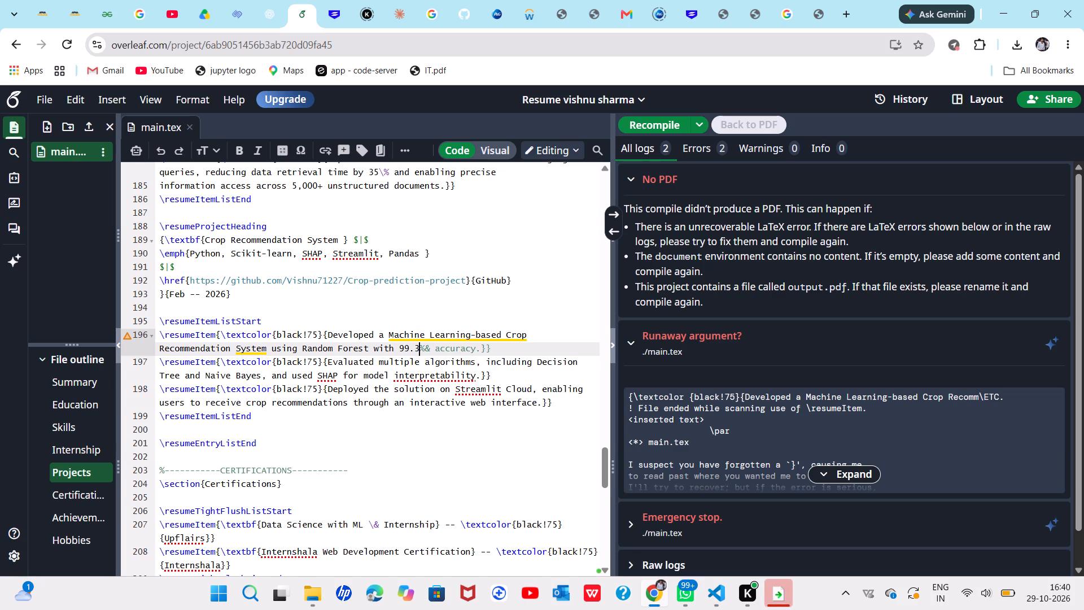
pyautogui.press('Right')
pyautogui.press('BackSpace')
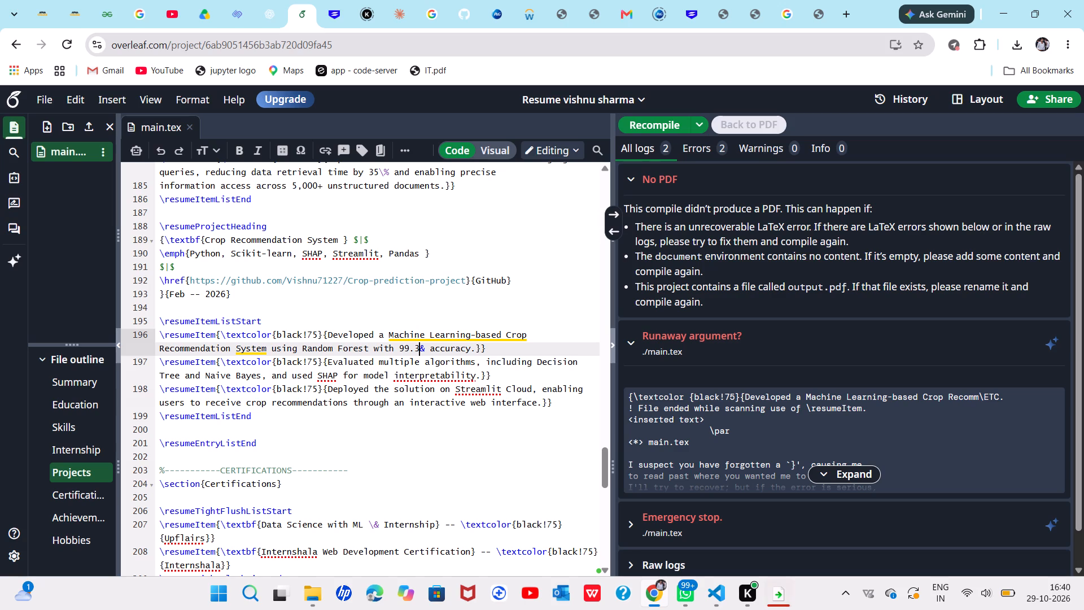
pyautogui.click(650, 127)
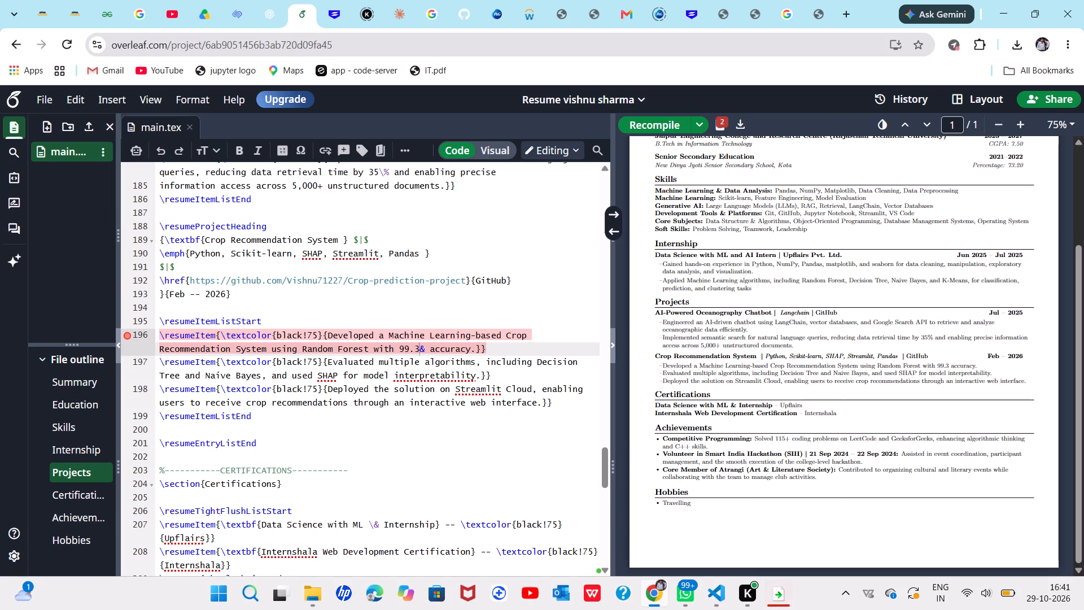
pyautogui.click(419, 346)
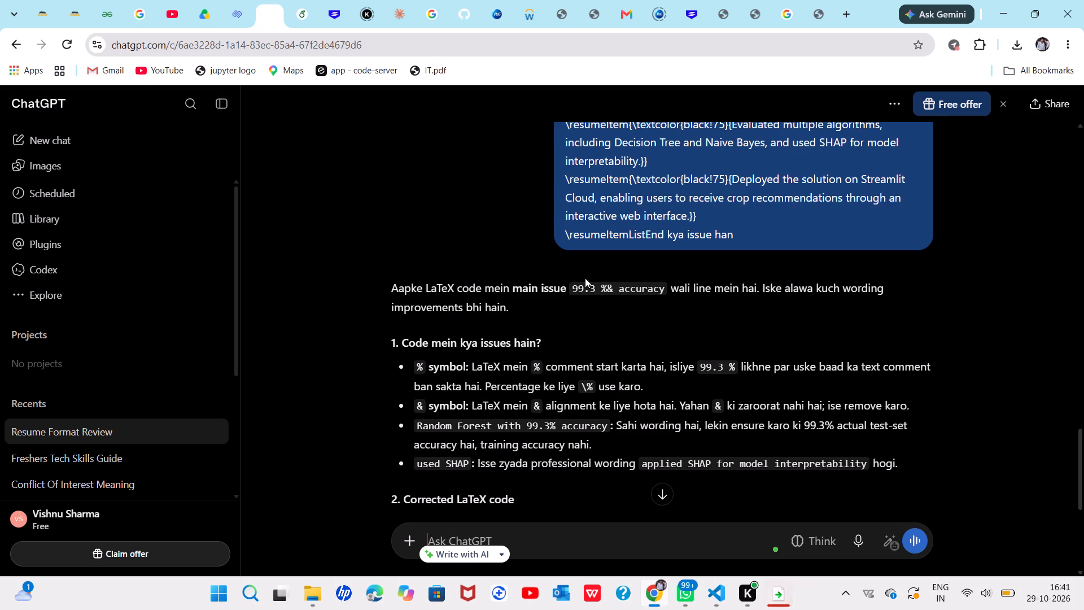
# In the Overleaf source, replace "%&" after "99.3" in the first Crop Recommendation System bullet with "\%" and recompile.
pyautogui.click(297, 19)
pyautogui.moveTo(427, 373); pyautogui.dragTo(426, 347)
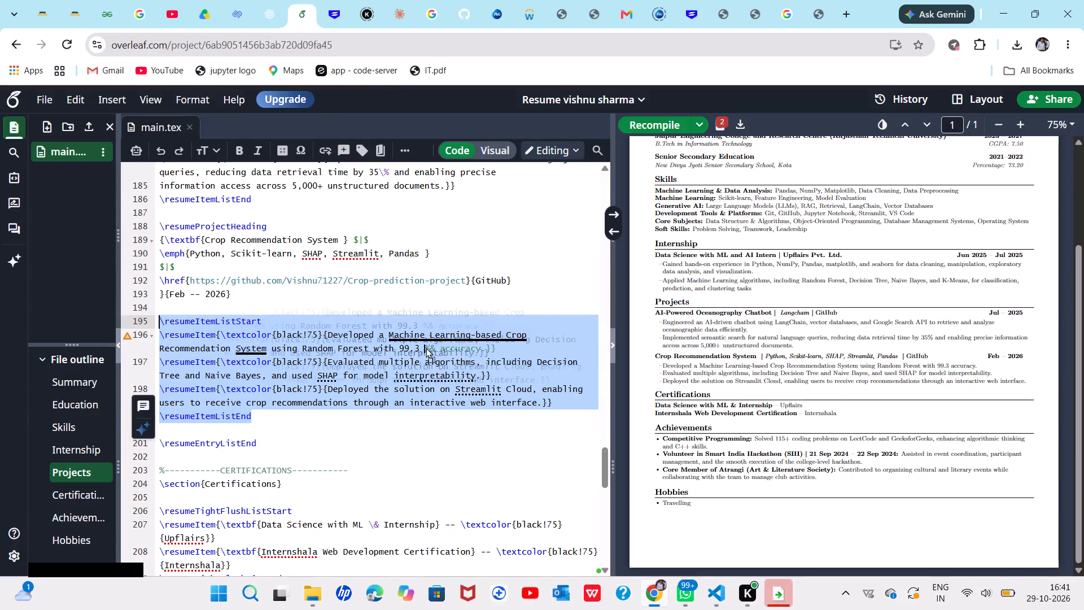
pyautogui.moveTo(426, 347); pyautogui.dragTo(423, 358)
pyautogui.click(432, 347)
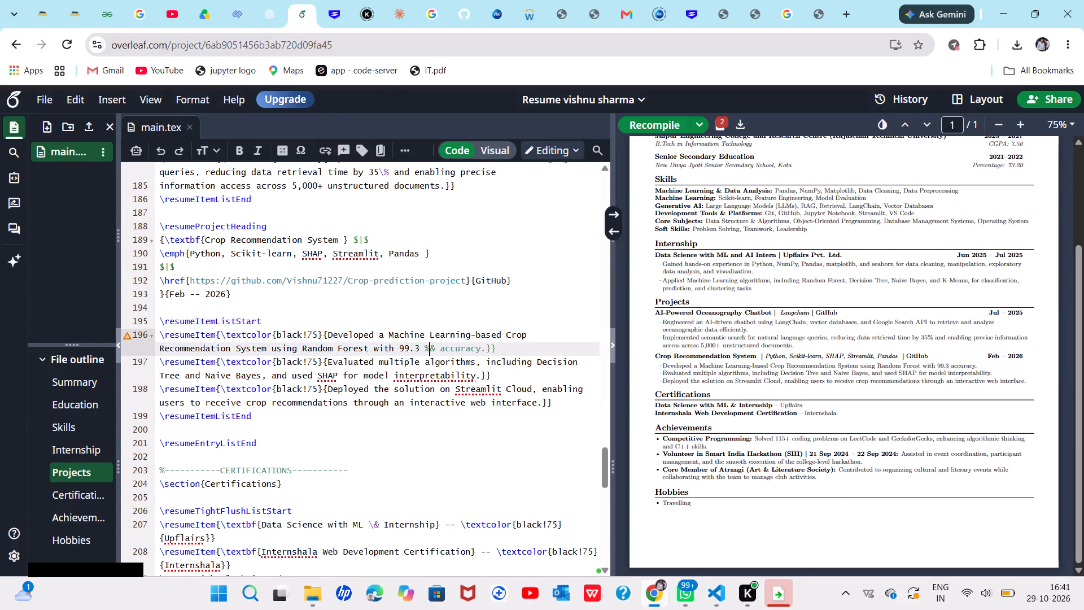
pyautogui.press('Right')
pyautogui.press('BackSpace')
pyautogui.press('Left')
pyautogui.press('\\')
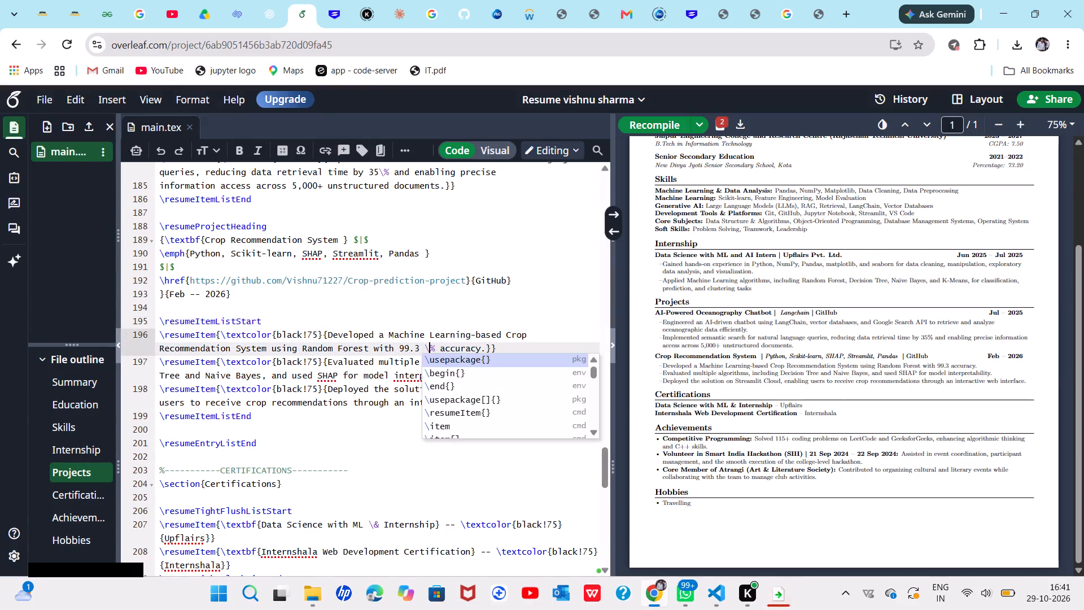
pyautogui.click(648, 125)
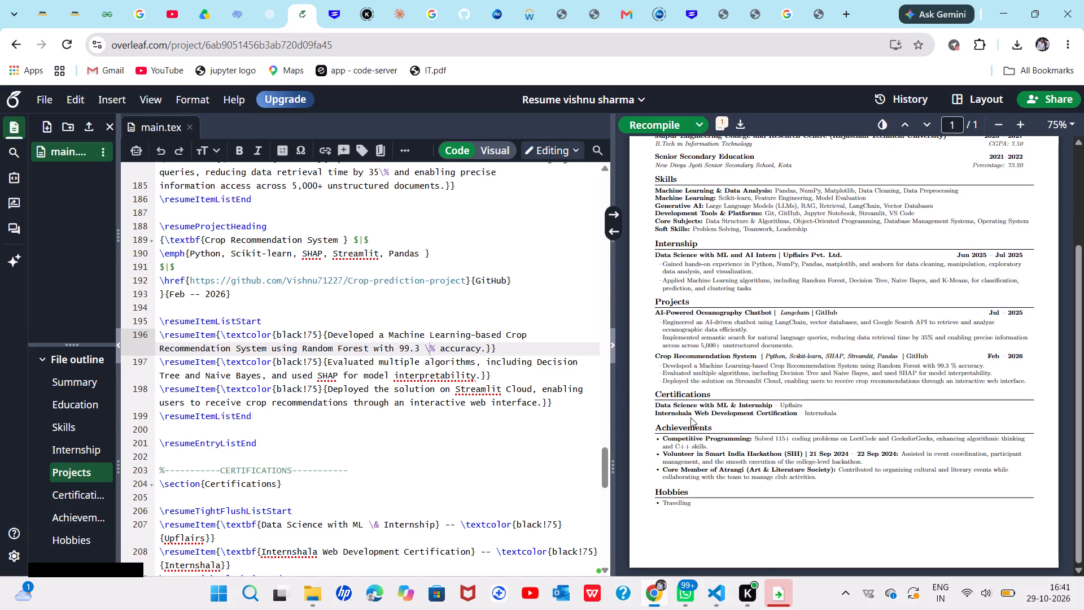
# Recompile the resume once more and check the whole page in the PDF preview.
pyautogui.scroll(2, 690, 417)
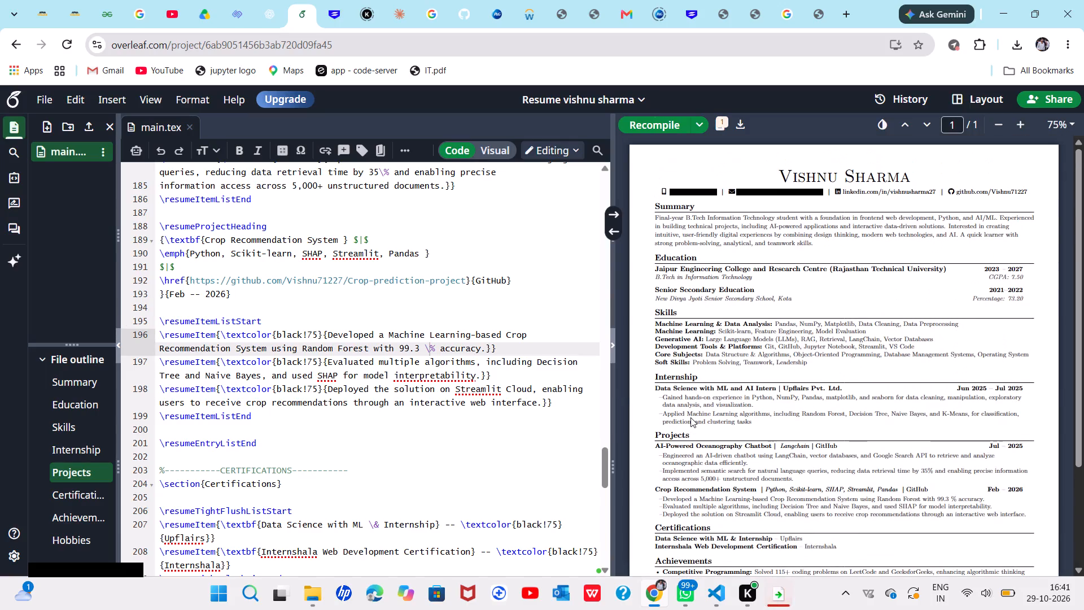
pyautogui.scroll(-3, 690, 417)
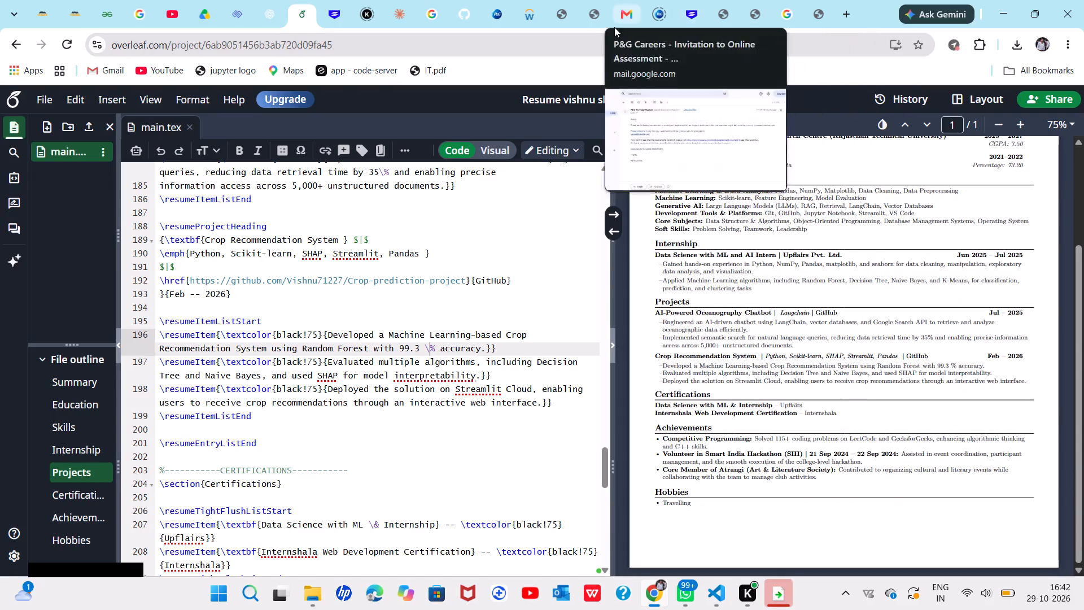
pyautogui.click(660, 128)
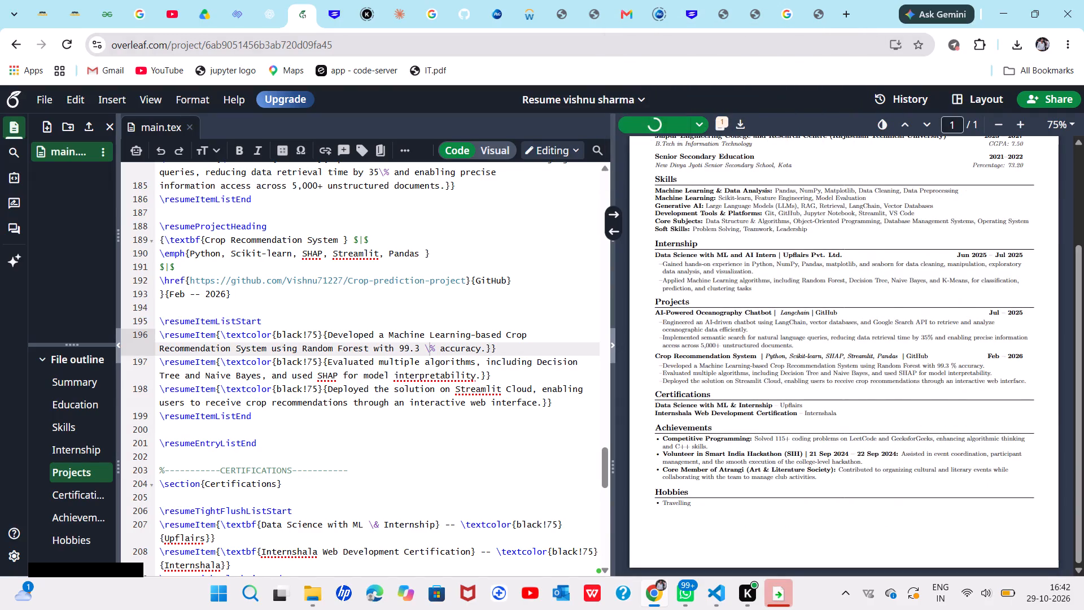
pyautogui.scroll(1, 755, 213)
pyautogui.scroll(2, 758, 347)
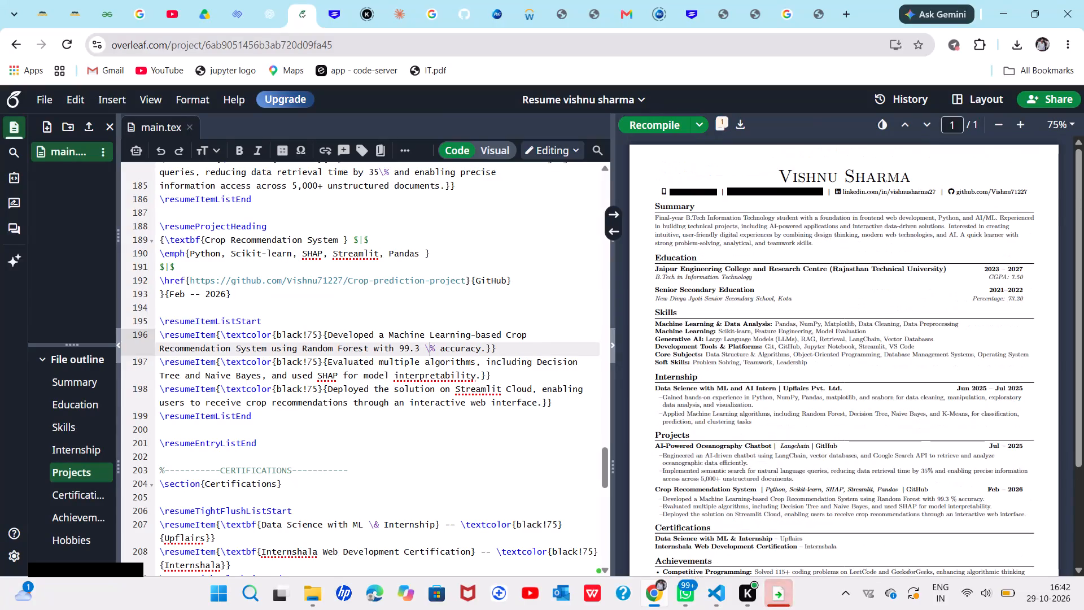
pyautogui.scroll(2, 758, 190)
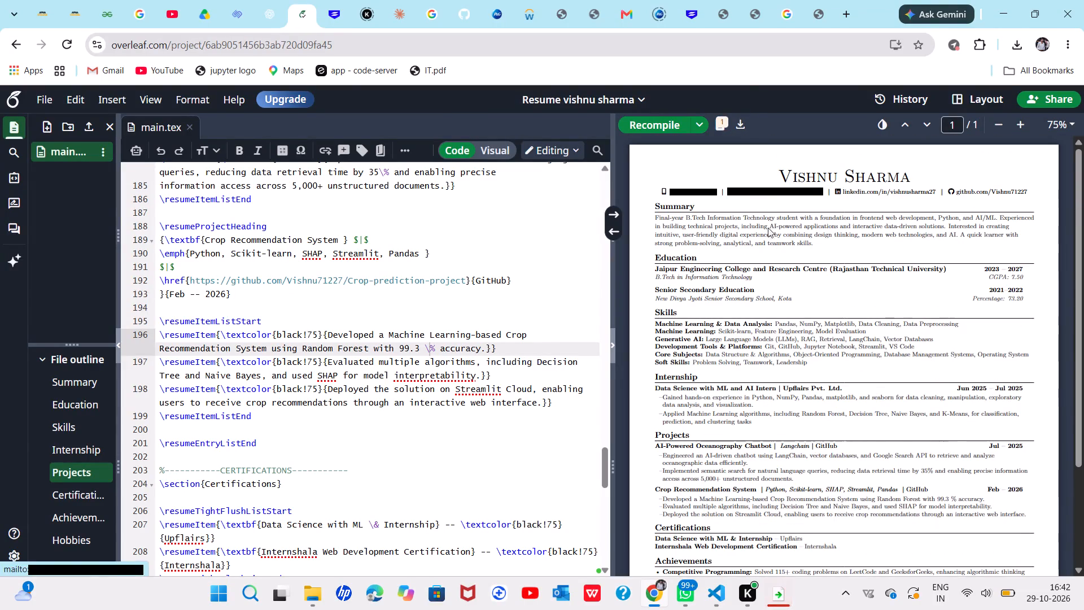
pyautogui.scroll(-3, 805, 306)
pyautogui.scroll(3, 805, 306)
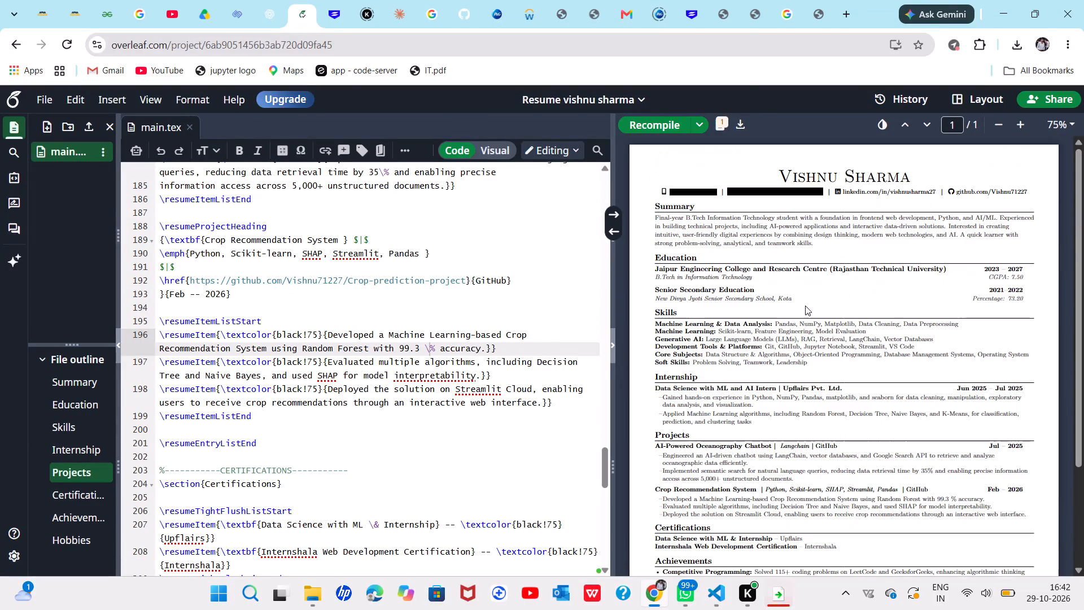
# Download the compiled resume PDF and bring up the refreshed Downloads folder in File Explorer.
pyautogui.click(741, 121)
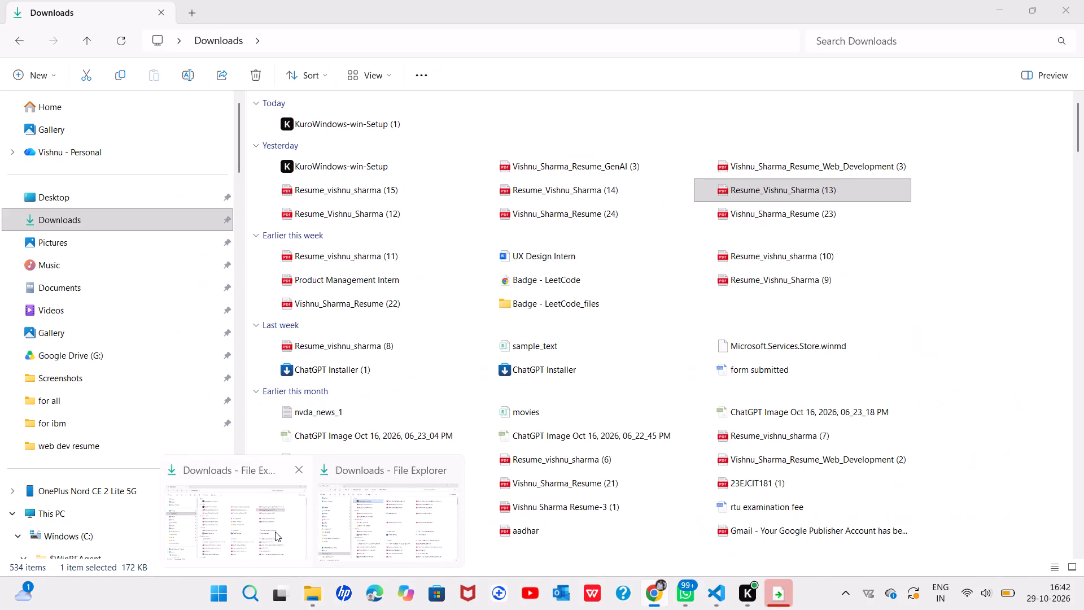
pyautogui.click(264, 517)
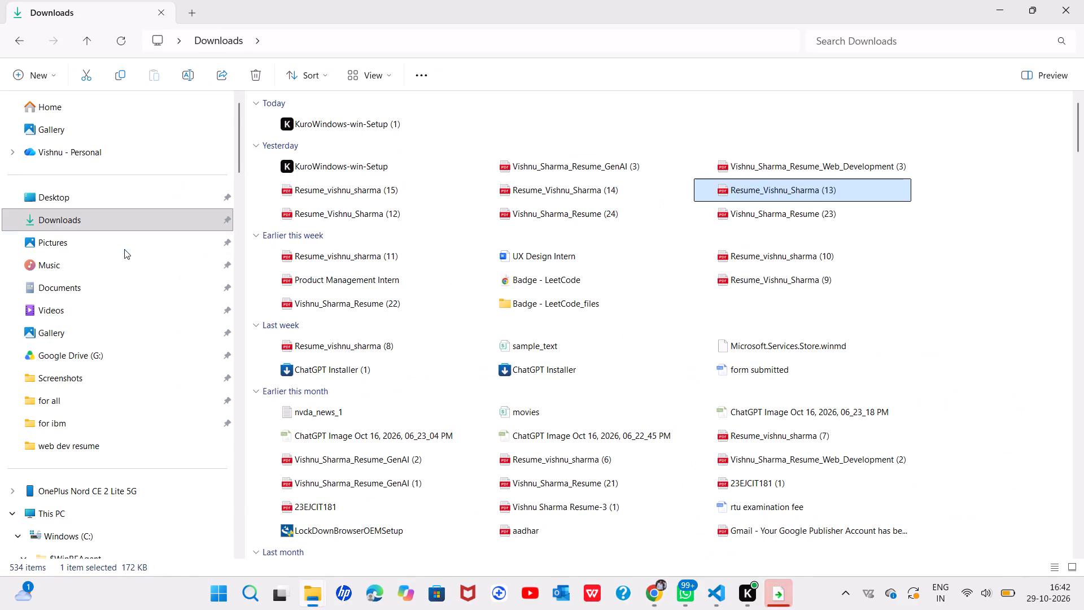
pyautogui.tripleClick(113, 218)
pyautogui.tripleClick(113, 218)
pyautogui.doubleClick(113, 218)
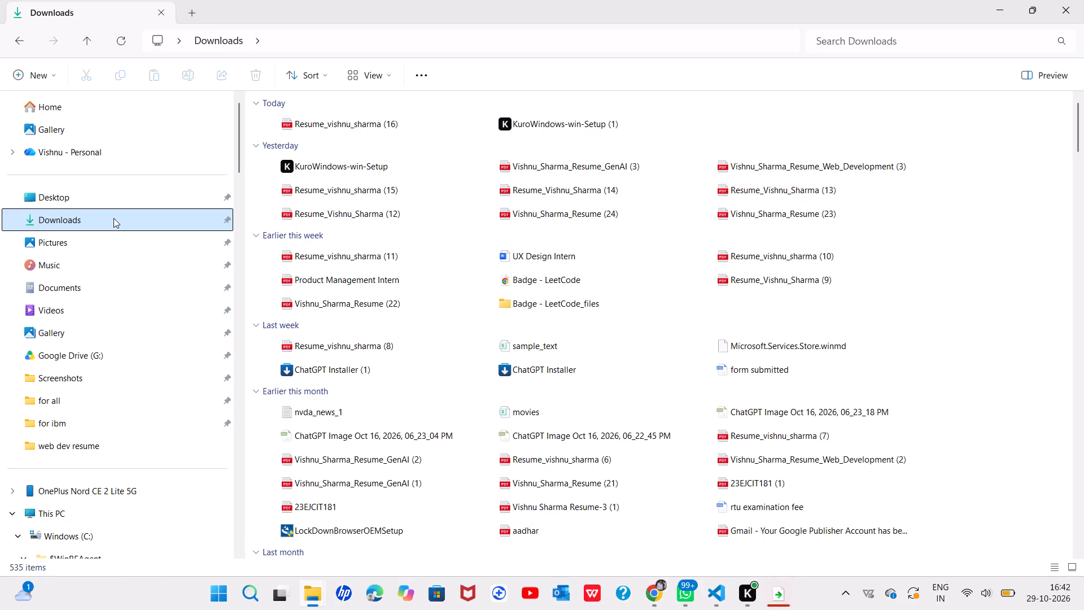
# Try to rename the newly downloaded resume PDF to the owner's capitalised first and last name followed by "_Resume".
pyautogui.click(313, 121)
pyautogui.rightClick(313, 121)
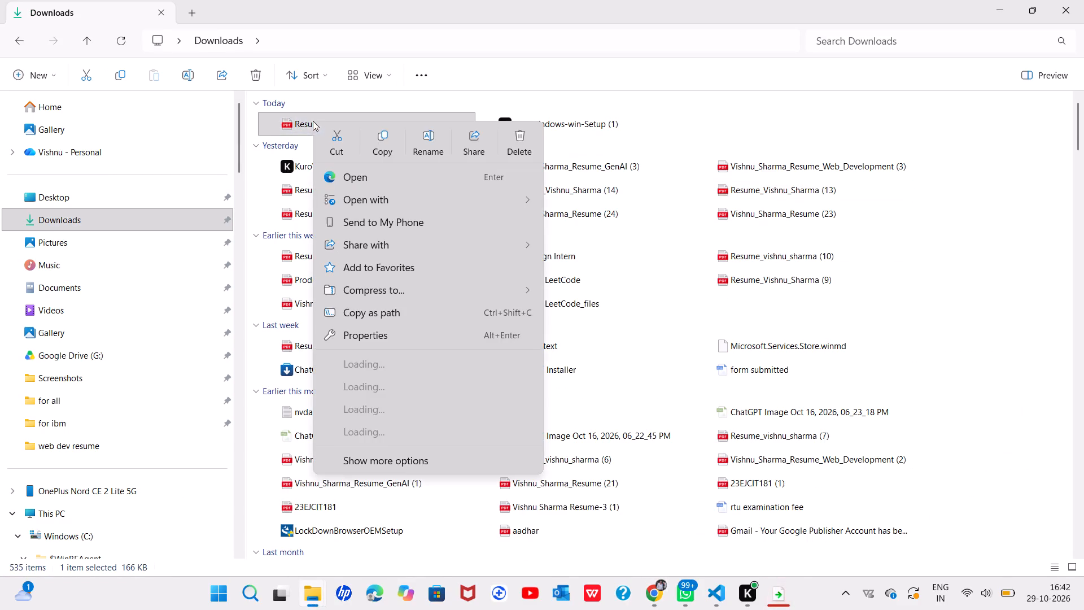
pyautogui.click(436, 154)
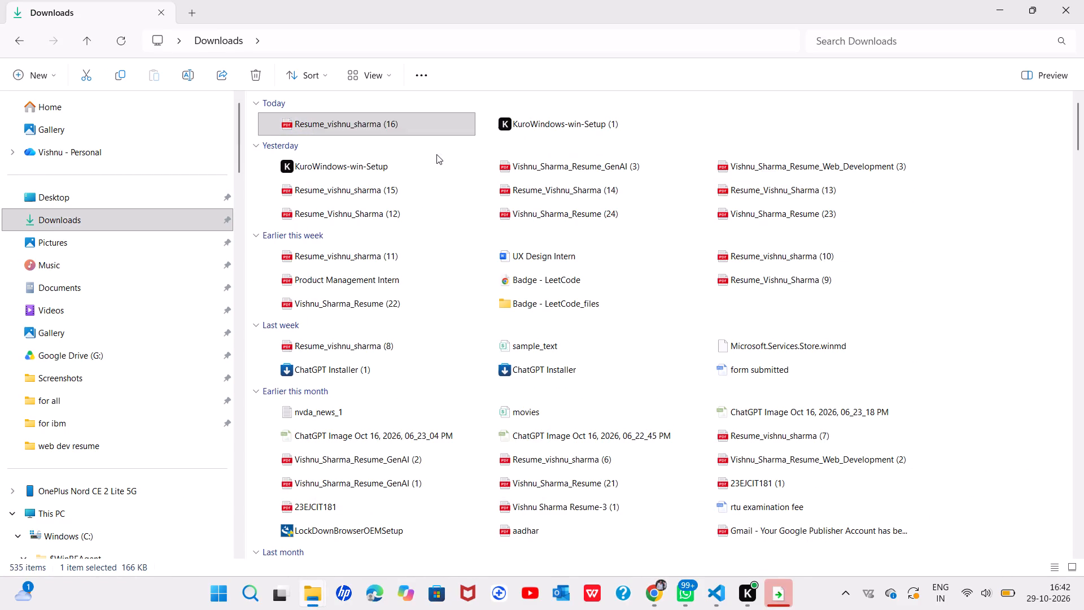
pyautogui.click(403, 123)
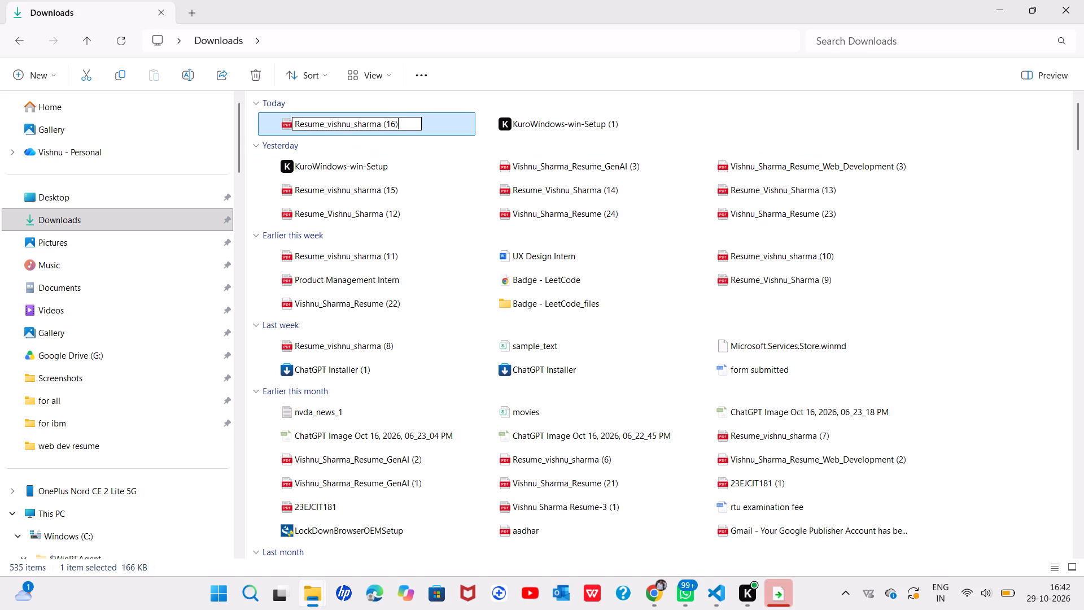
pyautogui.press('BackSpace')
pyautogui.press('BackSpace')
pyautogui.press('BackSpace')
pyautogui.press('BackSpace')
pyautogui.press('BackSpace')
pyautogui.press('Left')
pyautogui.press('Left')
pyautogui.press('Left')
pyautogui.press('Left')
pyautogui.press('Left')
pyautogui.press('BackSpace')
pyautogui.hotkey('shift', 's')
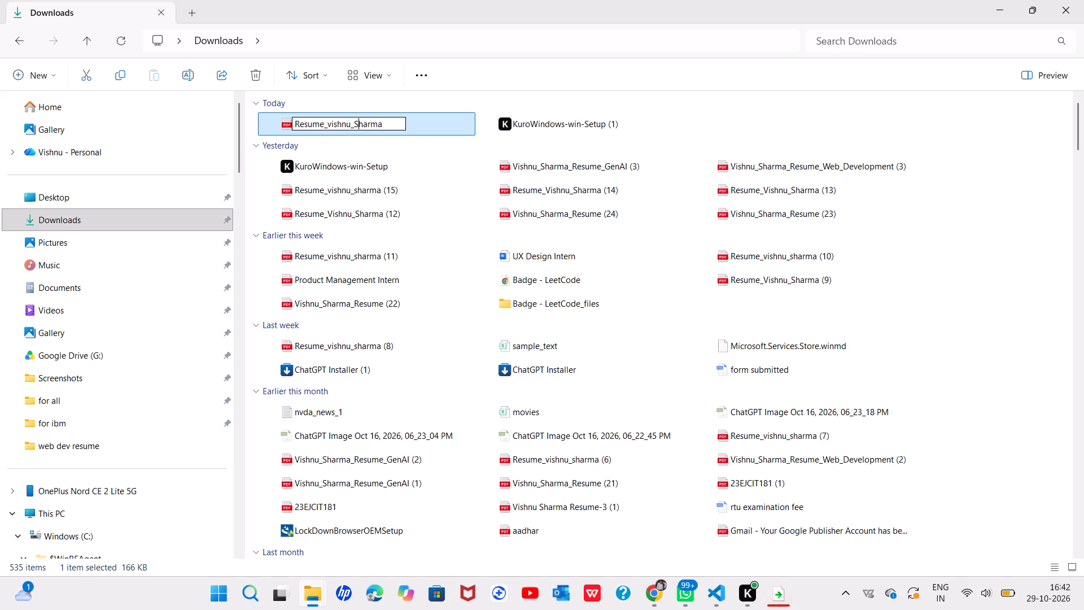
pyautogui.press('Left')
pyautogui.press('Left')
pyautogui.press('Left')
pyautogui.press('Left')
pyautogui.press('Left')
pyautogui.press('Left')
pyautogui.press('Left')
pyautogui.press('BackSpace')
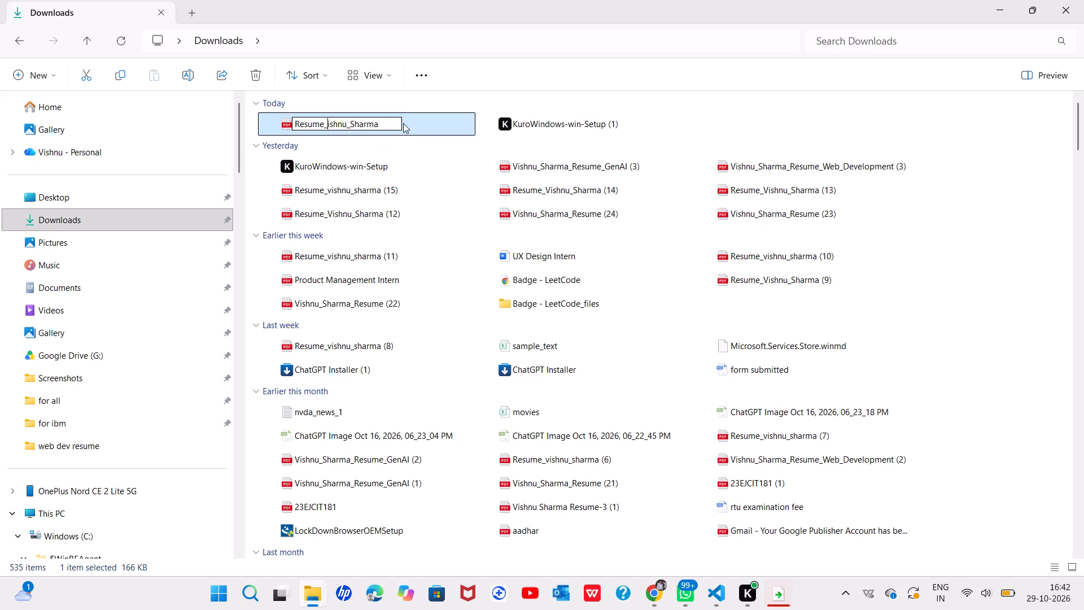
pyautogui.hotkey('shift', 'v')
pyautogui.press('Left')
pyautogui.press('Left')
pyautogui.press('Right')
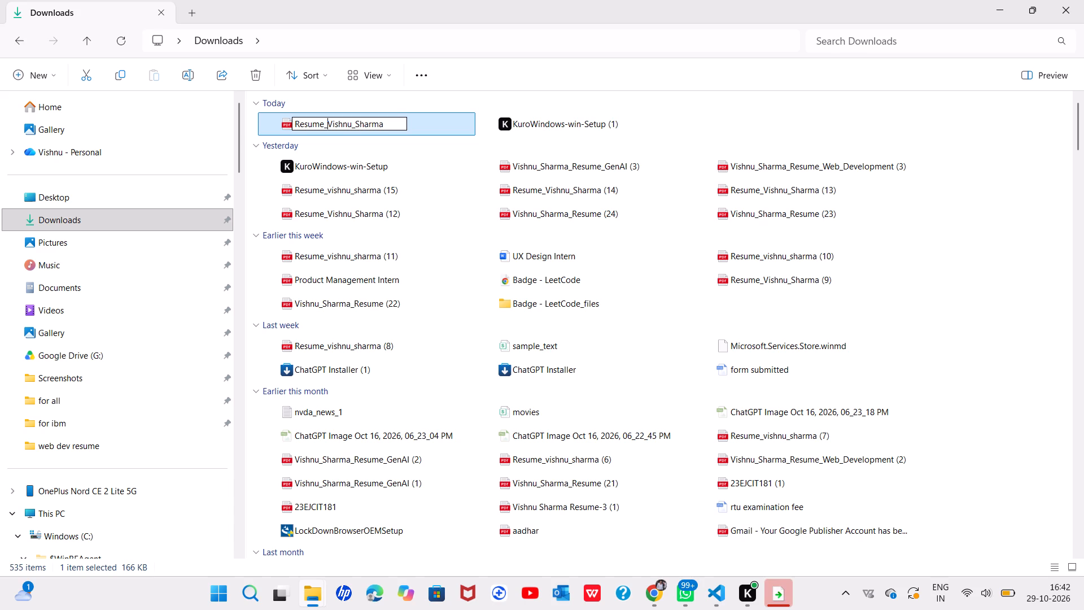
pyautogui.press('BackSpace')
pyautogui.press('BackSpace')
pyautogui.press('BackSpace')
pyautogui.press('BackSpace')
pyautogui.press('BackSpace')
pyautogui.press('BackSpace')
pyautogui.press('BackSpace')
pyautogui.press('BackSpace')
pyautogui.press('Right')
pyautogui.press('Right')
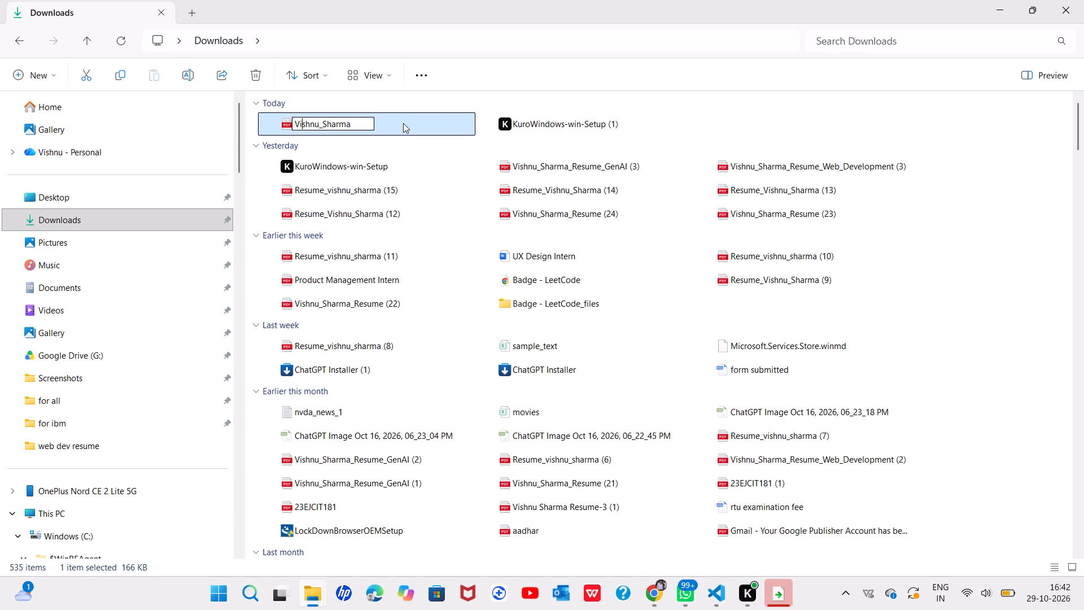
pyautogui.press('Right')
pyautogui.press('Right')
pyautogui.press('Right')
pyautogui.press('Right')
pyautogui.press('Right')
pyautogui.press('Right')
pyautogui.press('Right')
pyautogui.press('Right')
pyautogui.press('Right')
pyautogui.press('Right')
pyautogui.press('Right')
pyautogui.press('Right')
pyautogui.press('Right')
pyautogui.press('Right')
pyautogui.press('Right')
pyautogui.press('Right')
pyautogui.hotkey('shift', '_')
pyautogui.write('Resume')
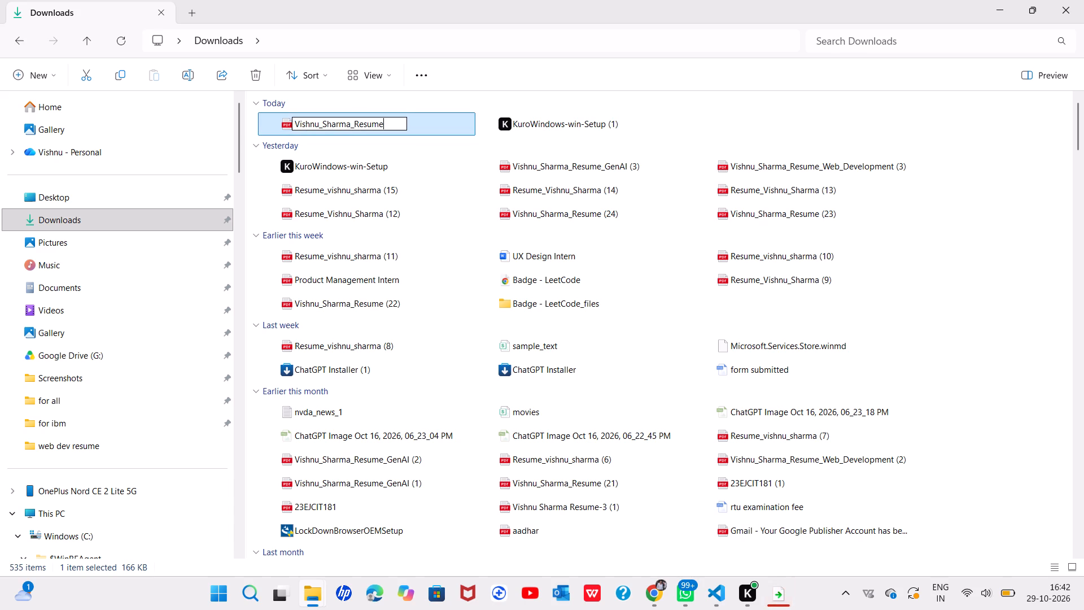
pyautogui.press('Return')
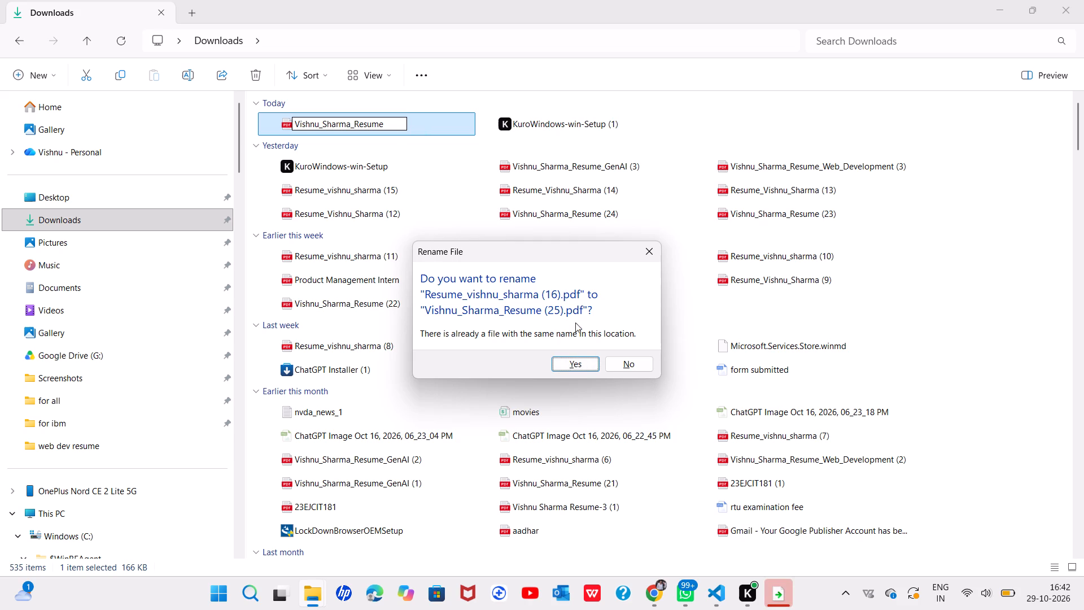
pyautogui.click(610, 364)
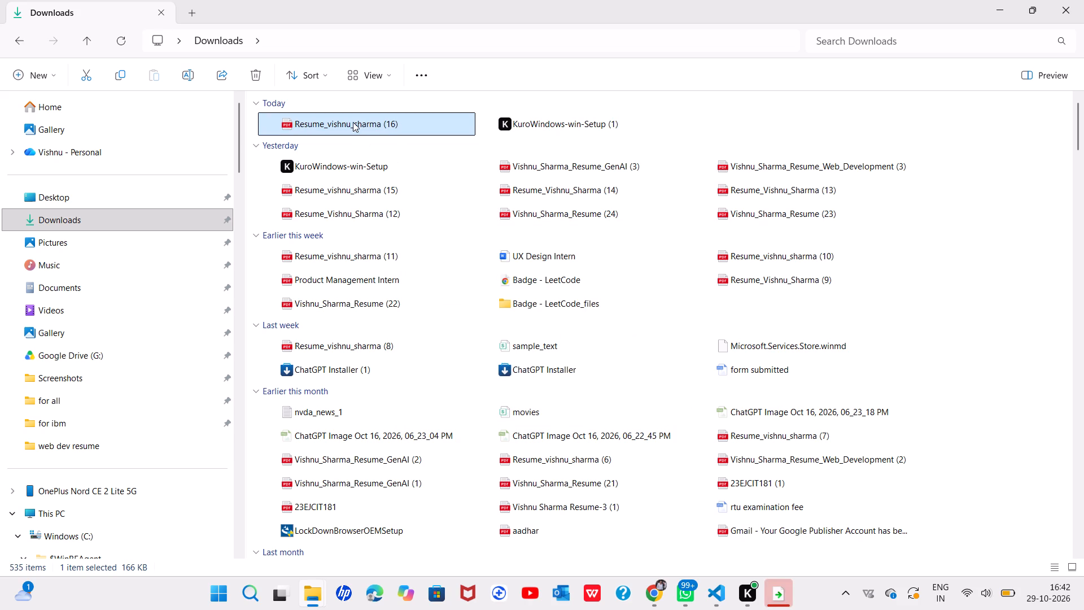
# Copy the newly downloaded resume PDF, the one numbered (16), in Downloads.
pyautogui.rightClick(353, 122)
pyautogui.click(426, 154)
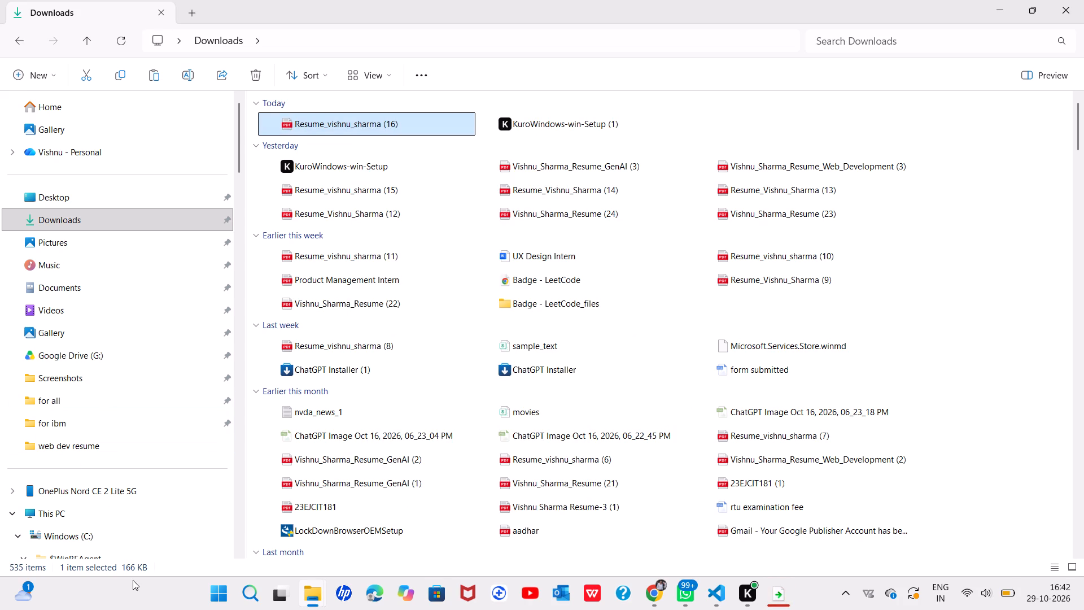
# Look through the Windows (C:) folders for a suitable destination and check the contents of "crop and customer churn project wla resume".
pyautogui.scroll(-3, 133, 580)
pyautogui.scroll(-4, 89, 478)
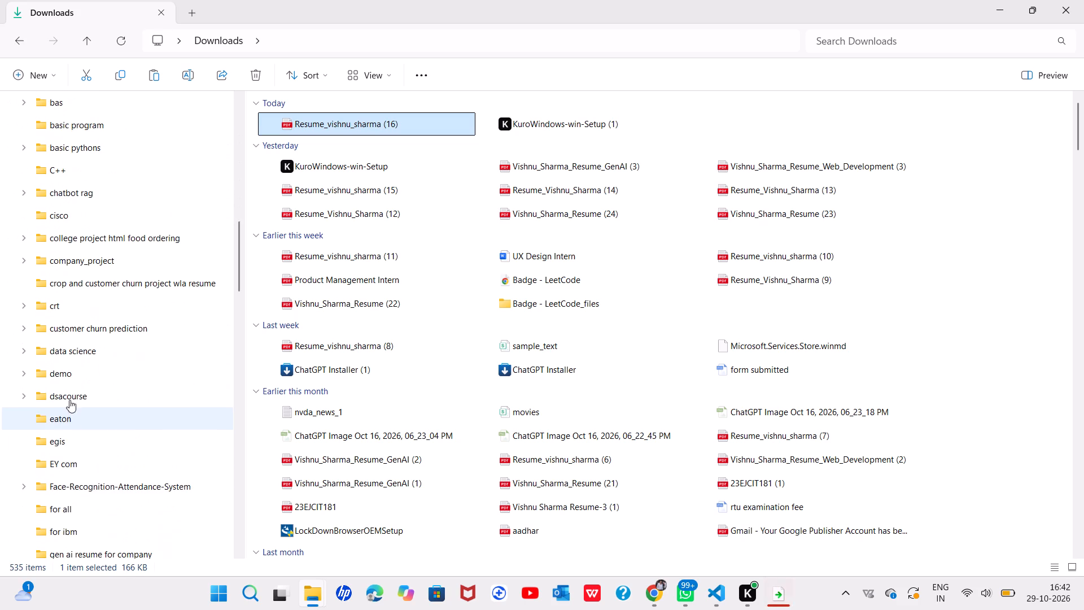
pyautogui.scroll(-2, 111, 404)
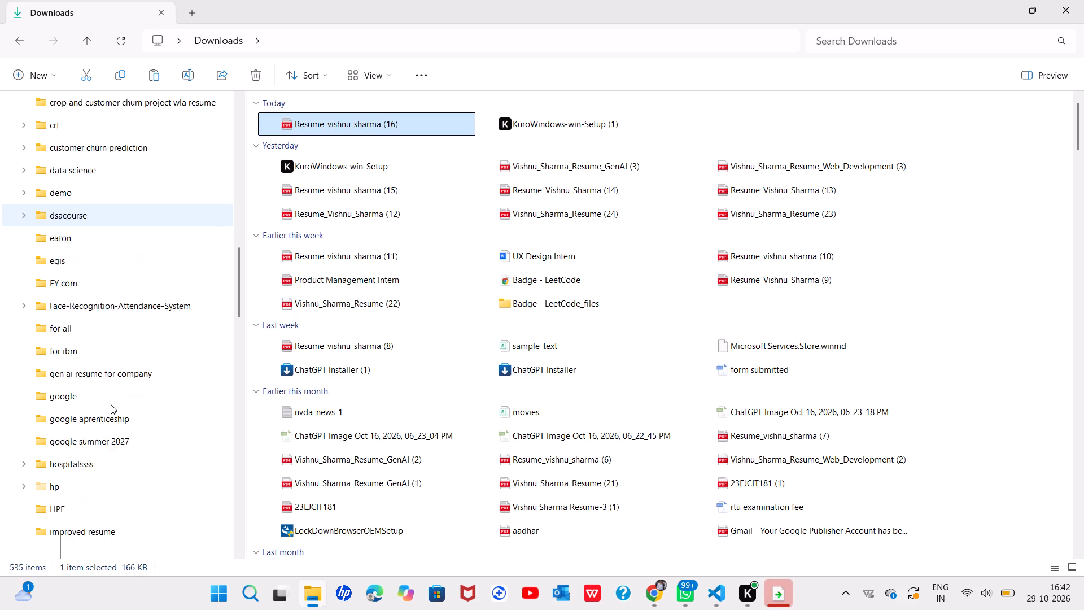
pyautogui.scroll(-2, 111, 404)
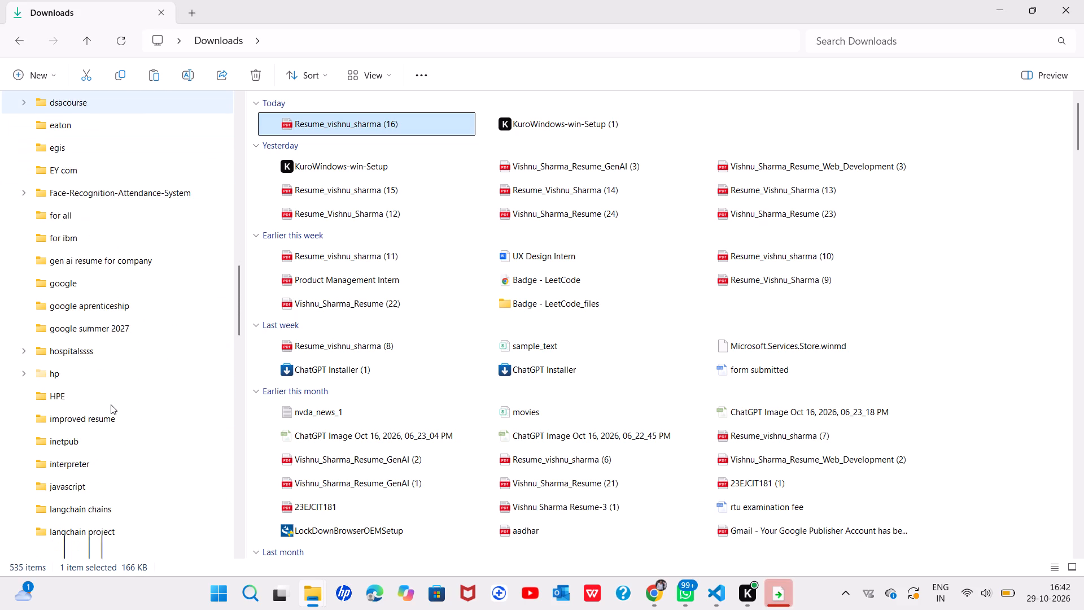
pyautogui.scroll(-2, 111, 404)
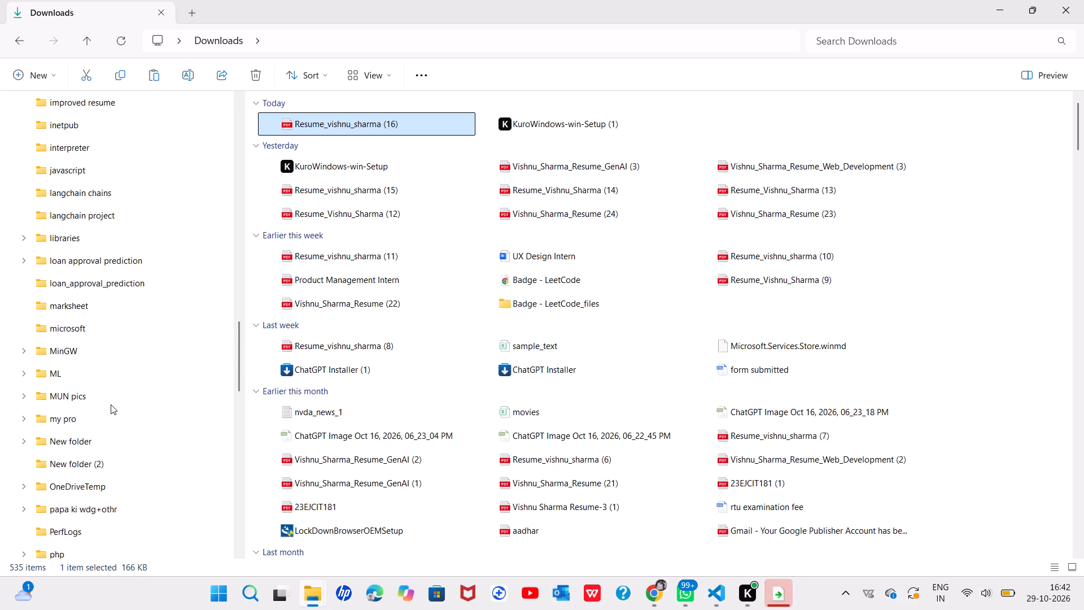
pyautogui.scroll(-3, 111, 404)
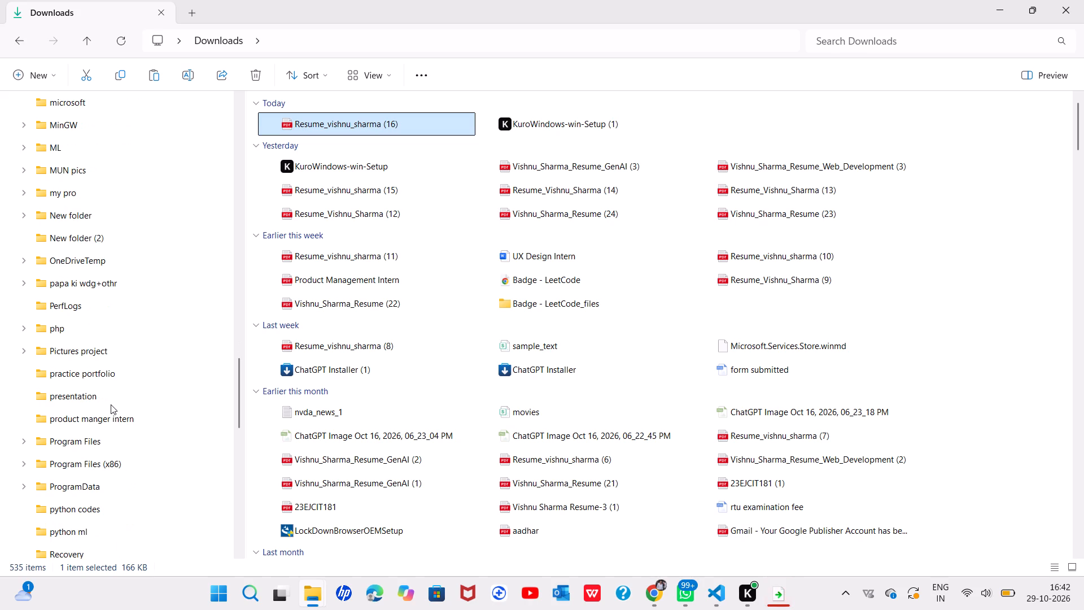
pyautogui.scroll(-3, 111, 404)
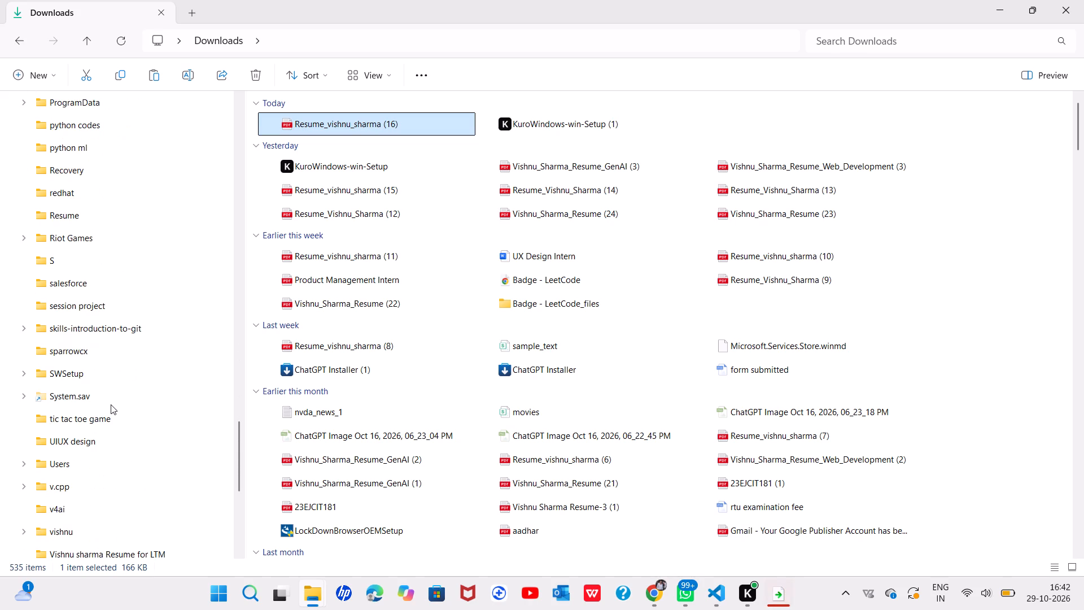
pyautogui.scroll(-2, 102, 416)
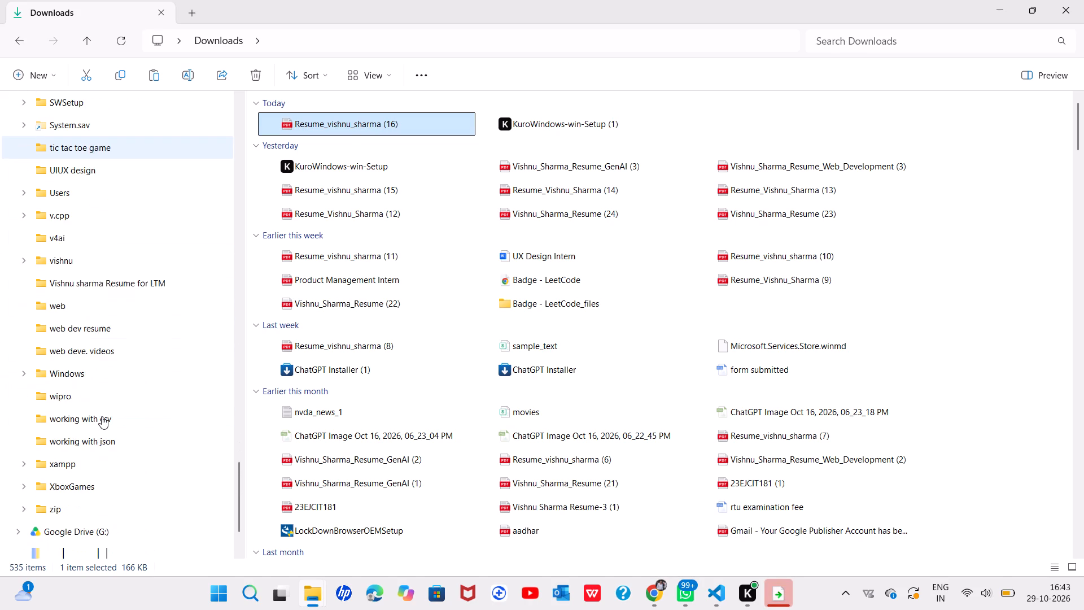
pyautogui.scroll(-1, 102, 416)
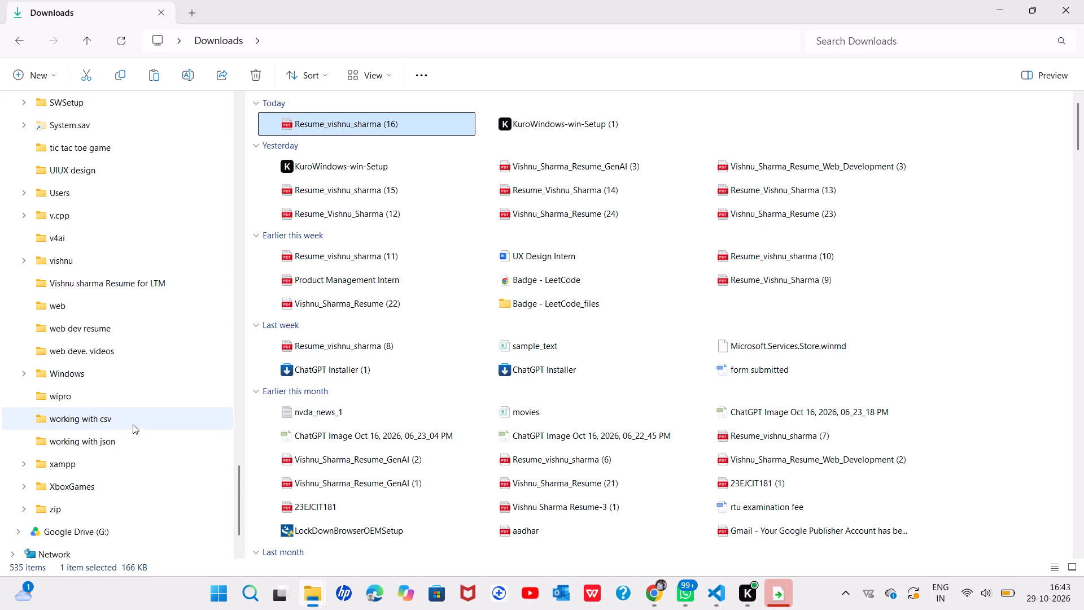
pyautogui.scroll(-3, 139, 443)
pyautogui.scroll(4, 110, 382)
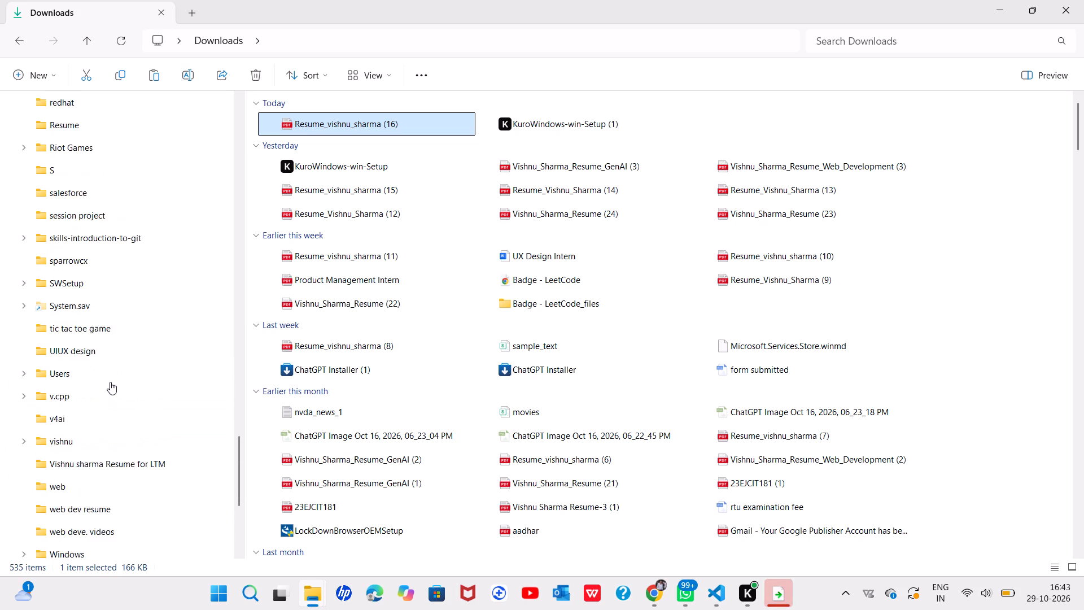
pyautogui.scroll(2, 110, 382)
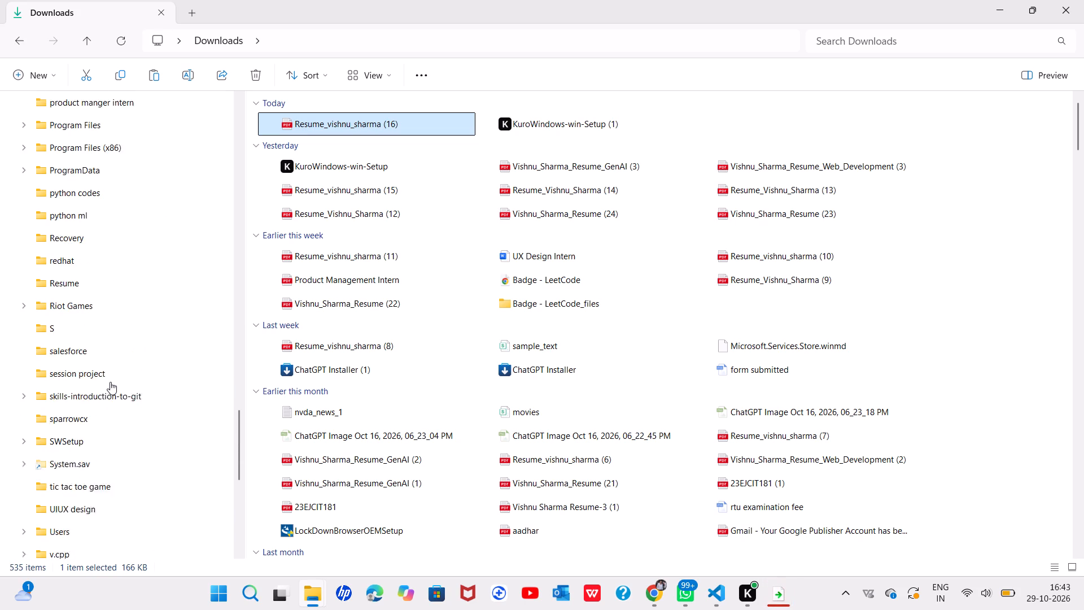
pyautogui.scroll(6, 110, 382)
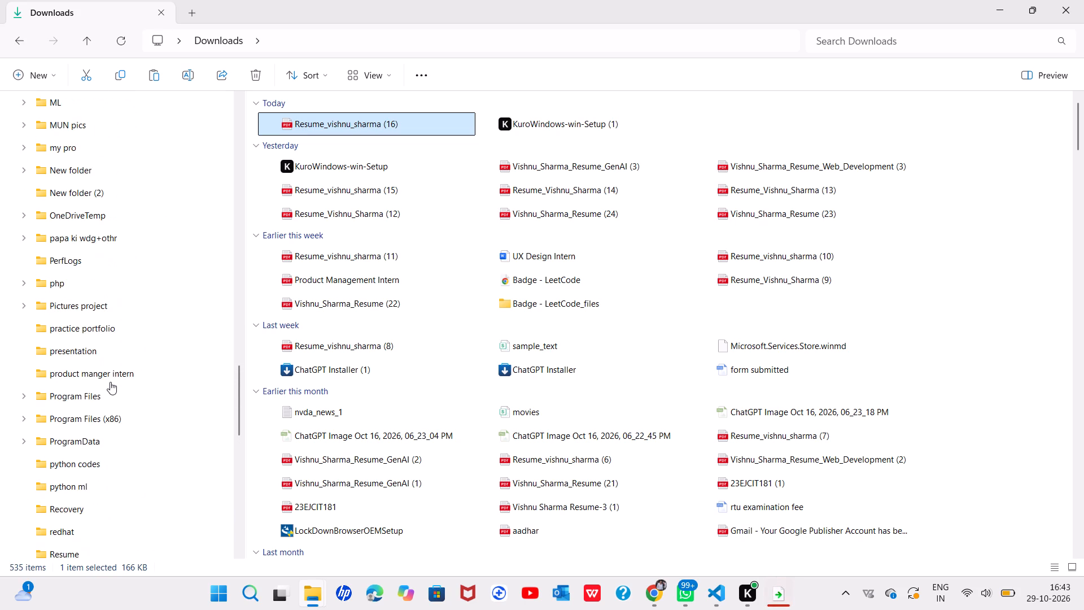
pyautogui.scroll(2, 67, 212)
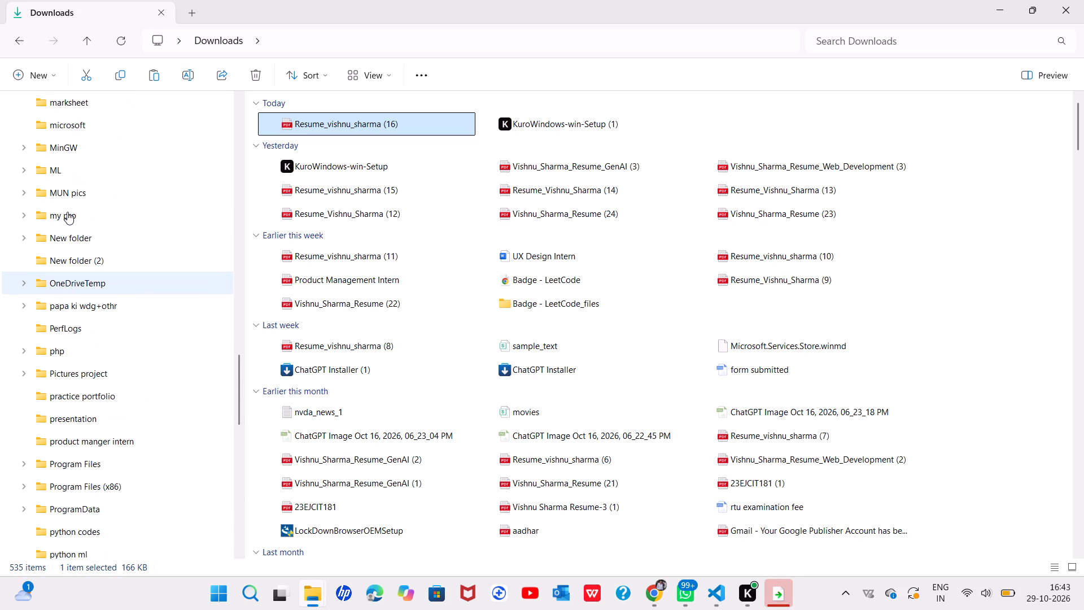
pyautogui.scroll(5, 67, 212)
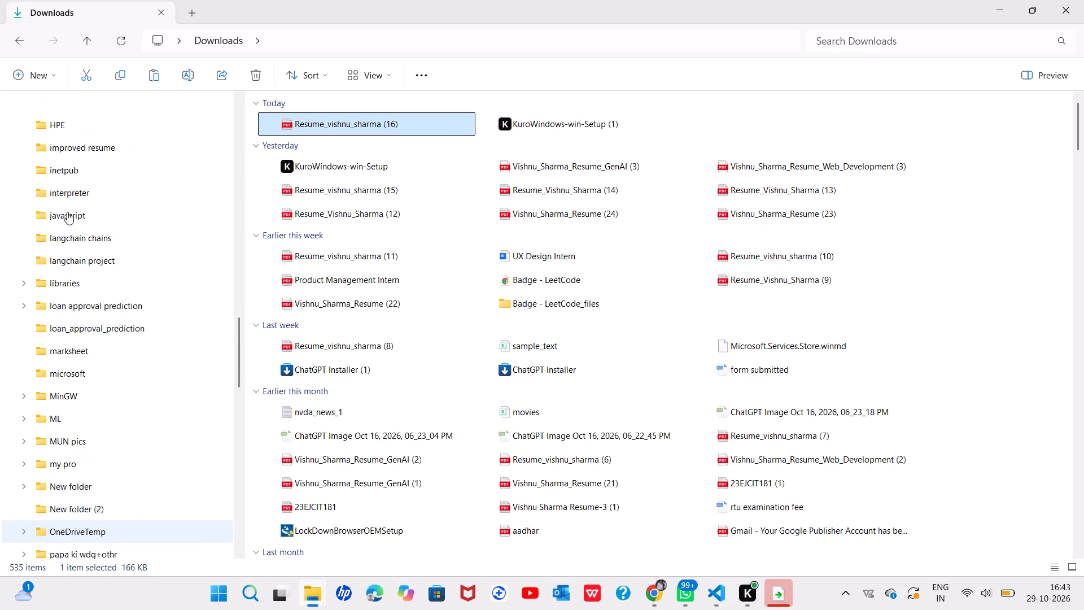
pyautogui.scroll(6, 67, 212)
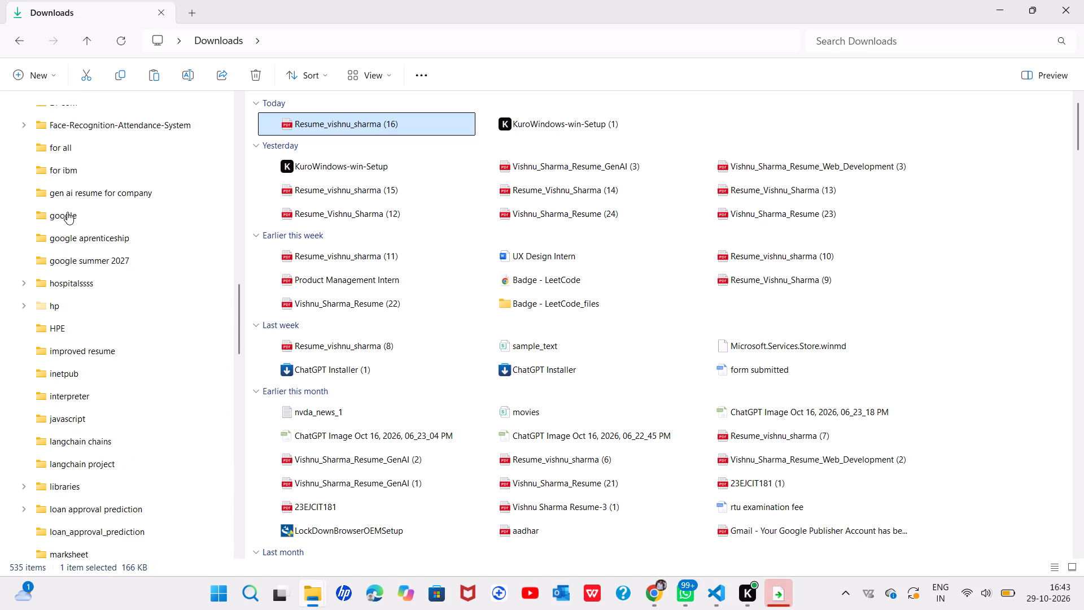
pyautogui.scroll(3, 67, 212)
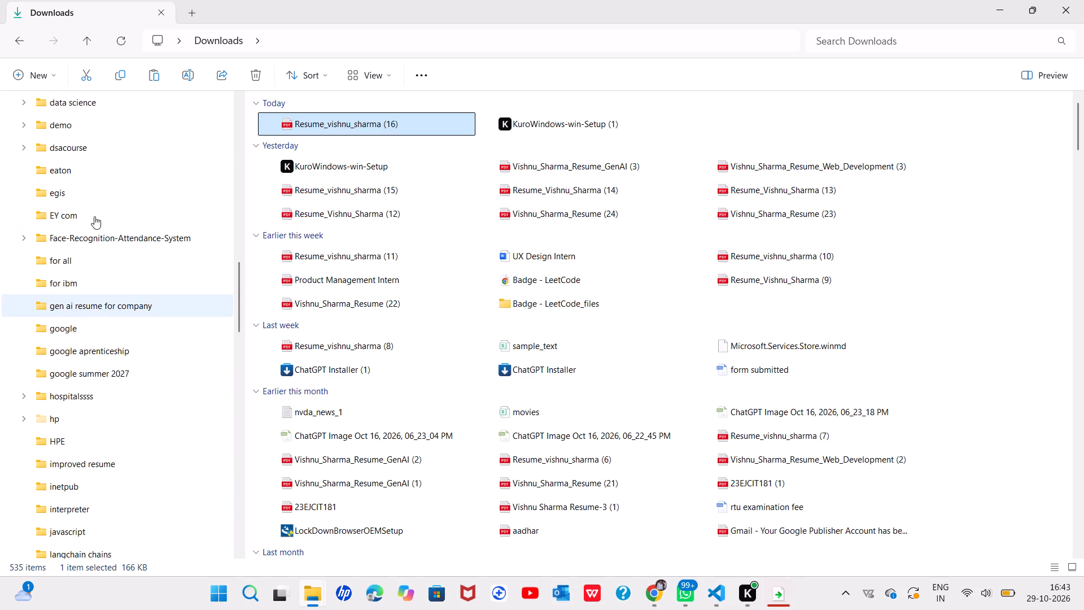
pyautogui.scroll(4, 94, 216)
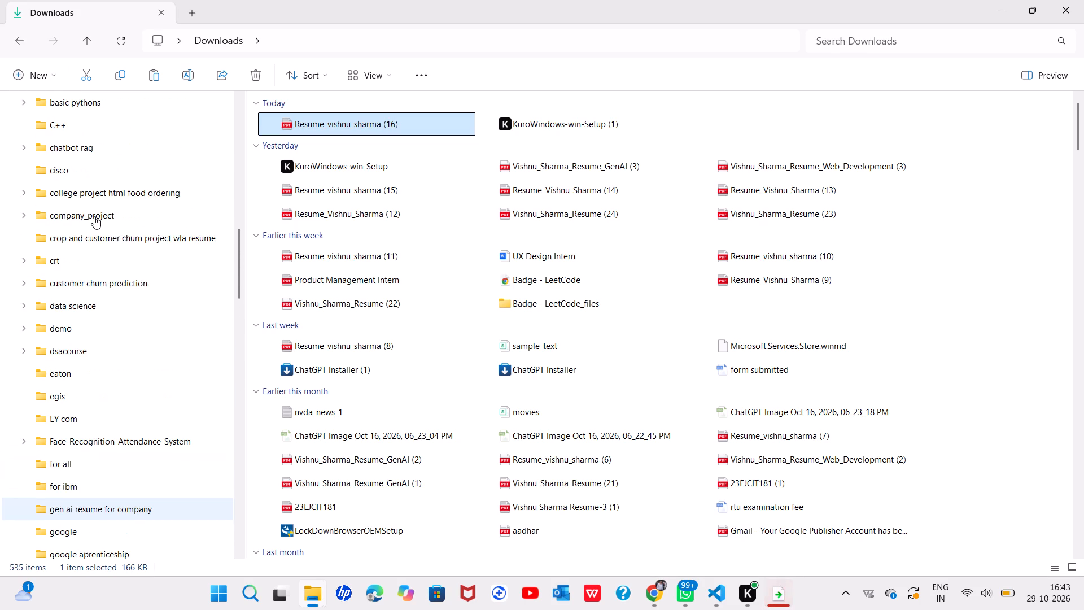
pyautogui.doubleClick(125, 242)
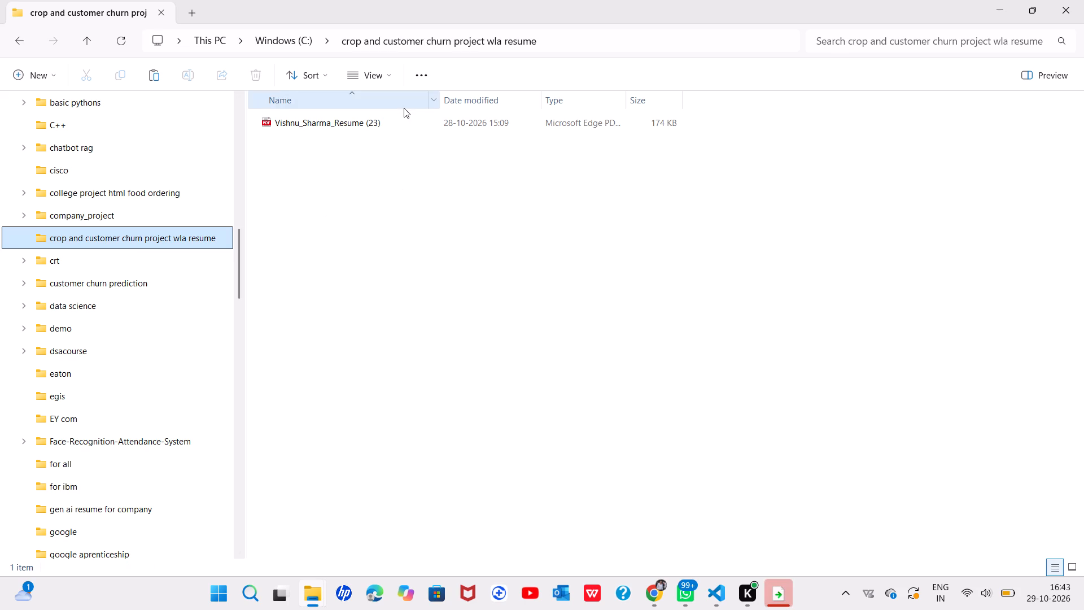
pyautogui.click(368, 123)
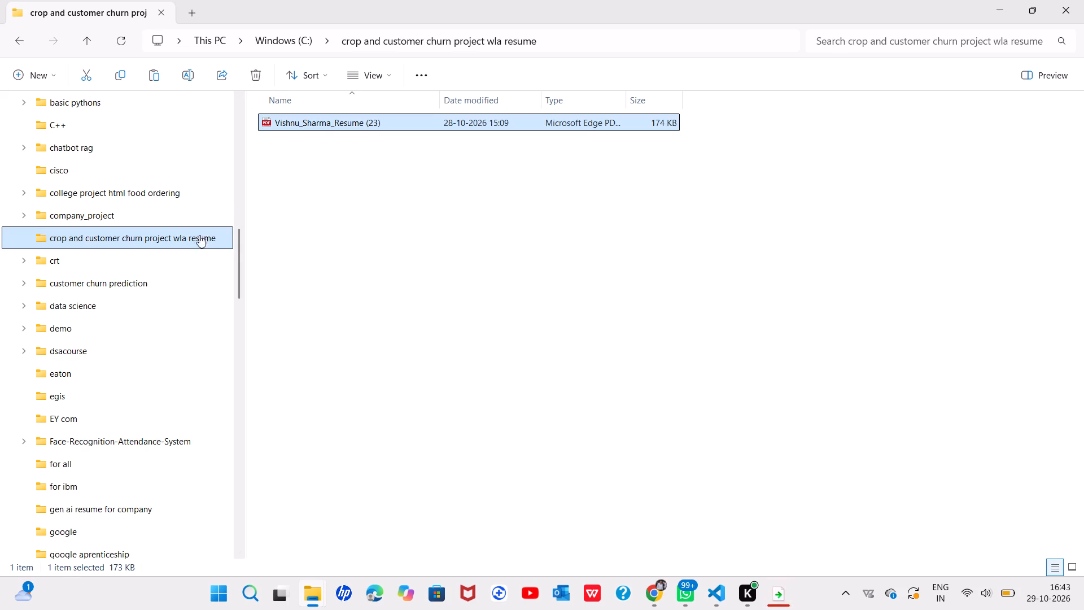
# Create a new folder directly on Windows (C:) named "ceop wala projectresume".
pyautogui.scroll(2, 129, 241)
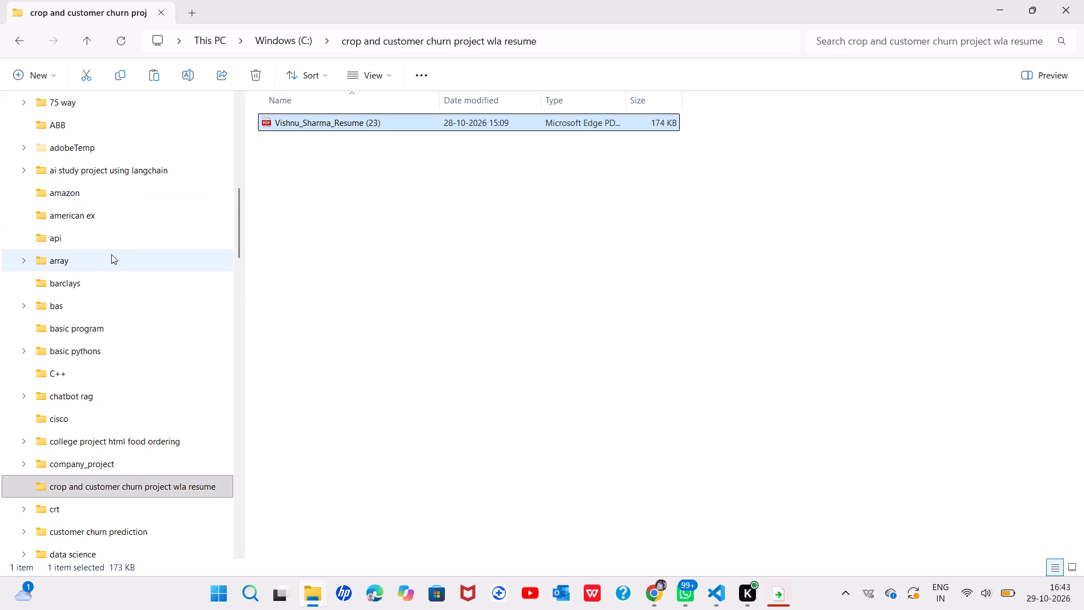
pyautogui.scroll(4, 111, 254)
pyautogui.doubleClick(114, 543)
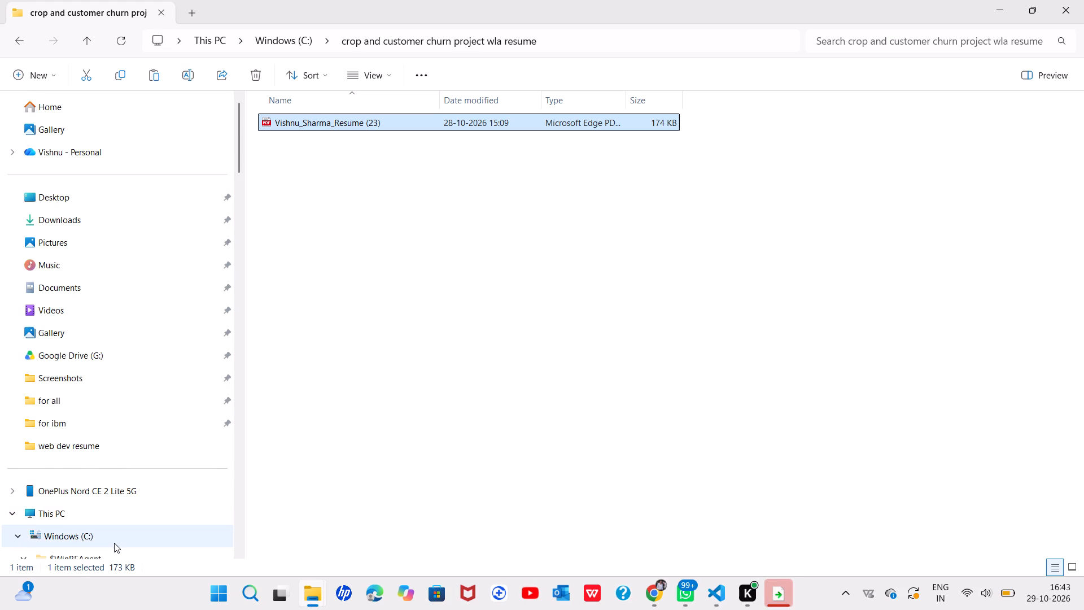
pyautogui.rightClick(251, 243)
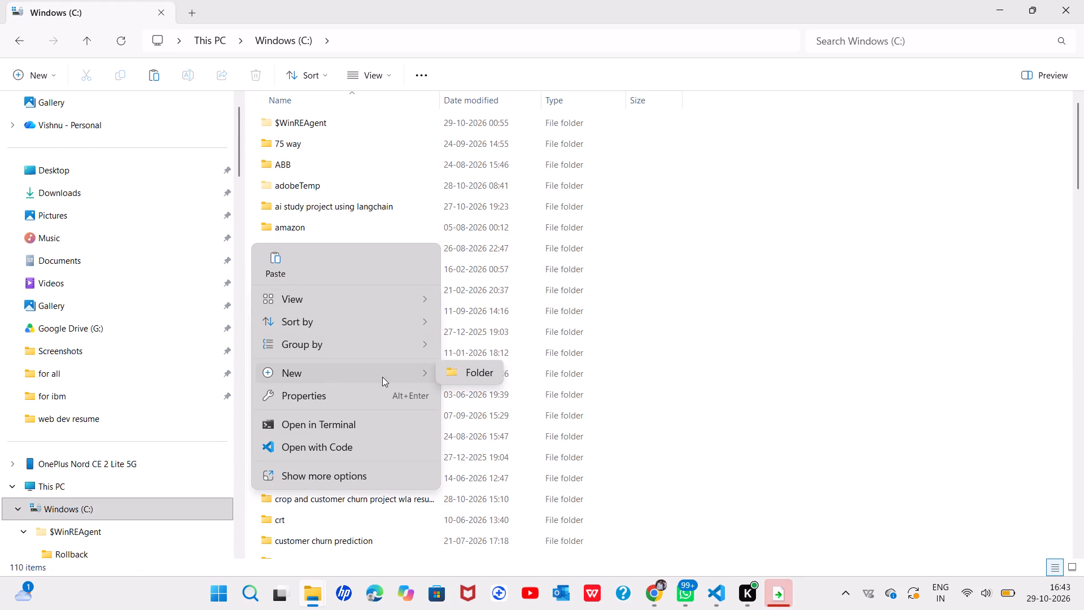
pyautogui.click(475, 373)
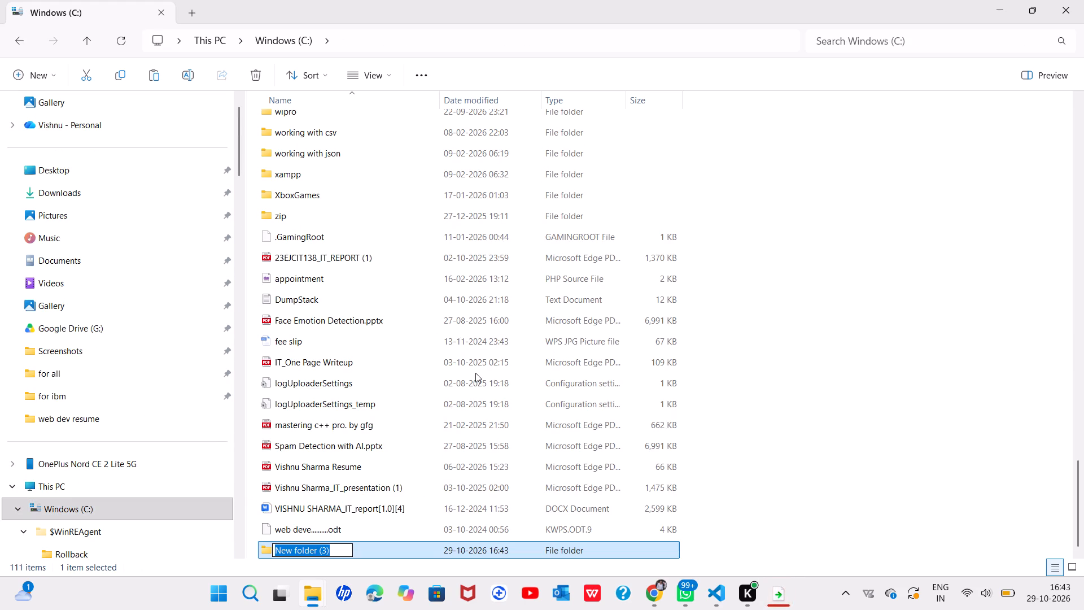
pyautogui.press('BackSpace')
pyautogui.write('ceop wala projex')
pyautogui.press('BackSpace')
pyautogui.write('ctresume')
pyautogui.press('Return')
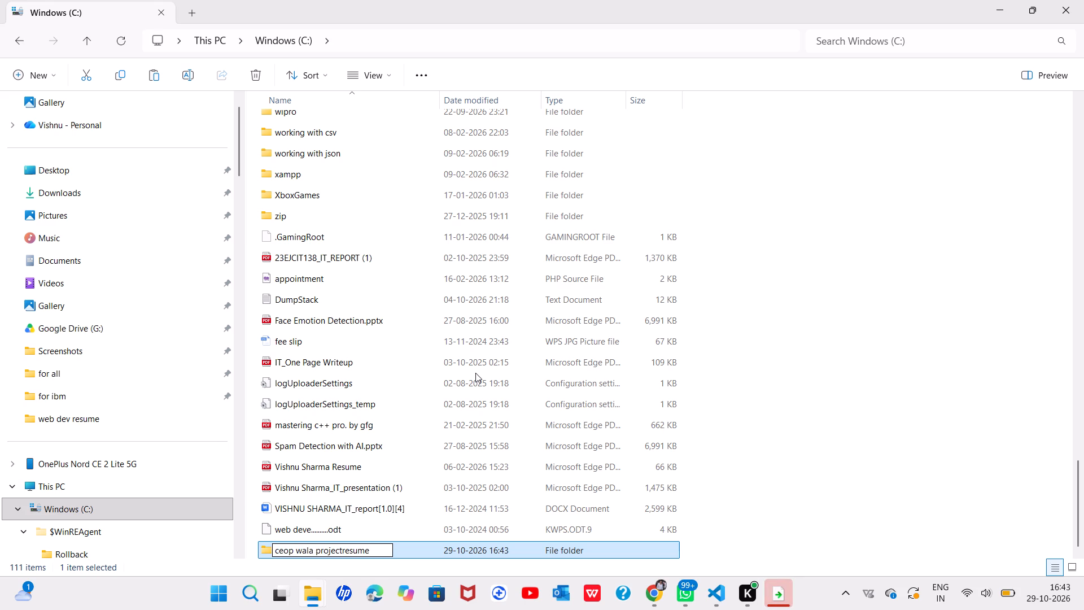
# Paste the copied resume PDF into the new "ceop wala projectresume" folder.
pyautogui.doubleClick(441, 548)
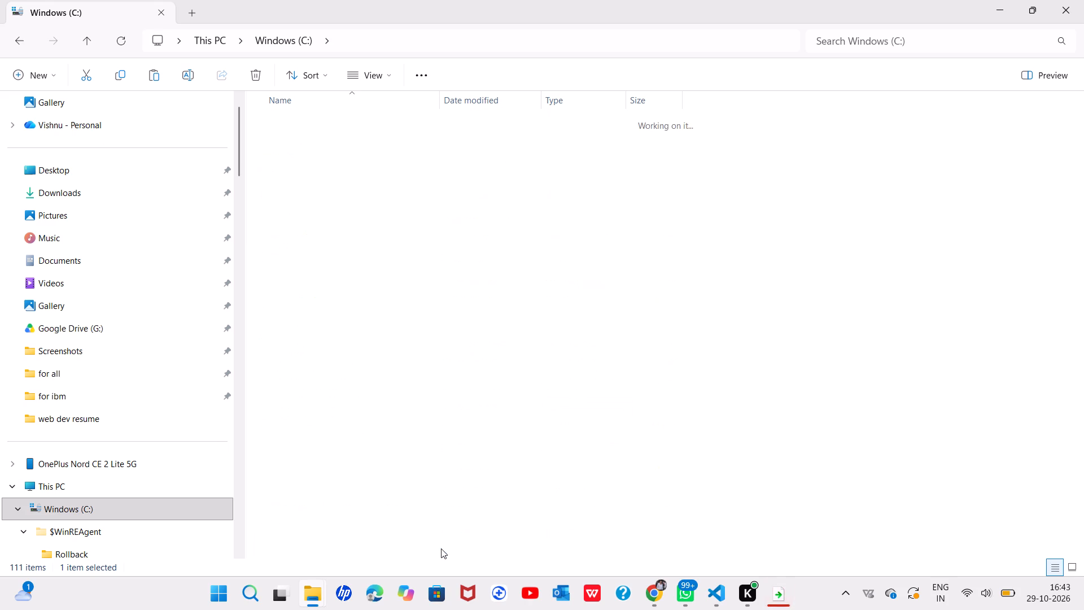
pyautogui.rightClick(394, 155)
pyautogui.click(427, 181)
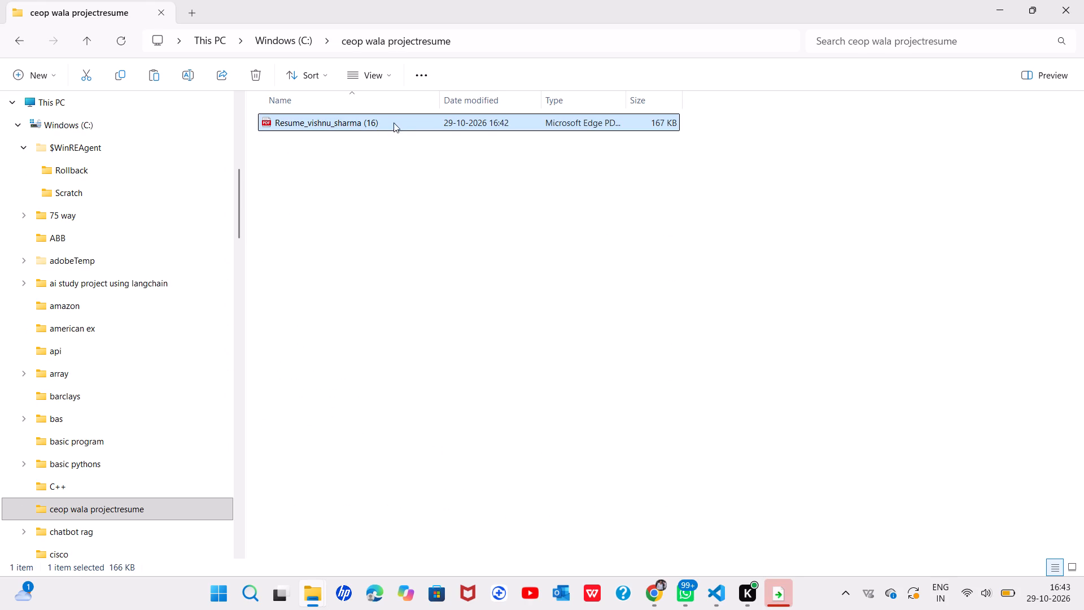
# In the pasted PDF's filename, remove the " (16)" suffix and capitalise the initials of the owner's first and last names.
pyautogui.rightClick(397, 121)
pyautogui.click(506, 147)
pyautogui.click(388, 127)
pyautogui.press('BackSpace')
pyautogui.press('BackSpace')
pyautogui.press('BackSpace')
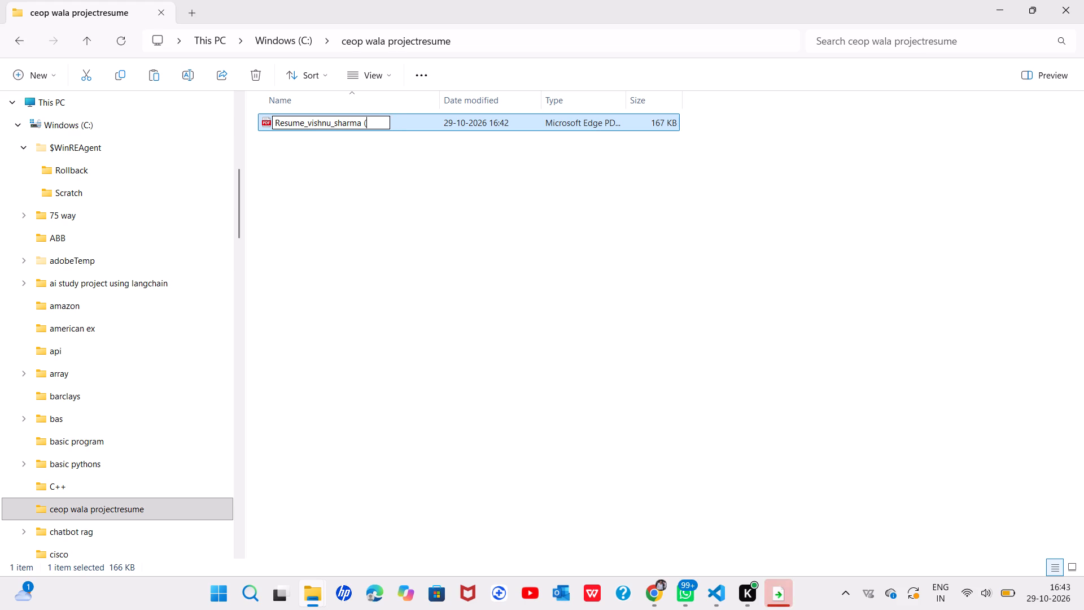
pyautogui.press('BackSpace')
pyautogui.press('BackSpace')
pyautogui.press('Left')
pyautogui.press('Left')
pyautogui.press('Left')
pyautogui.press('Left')
pyautogui.press('Left')
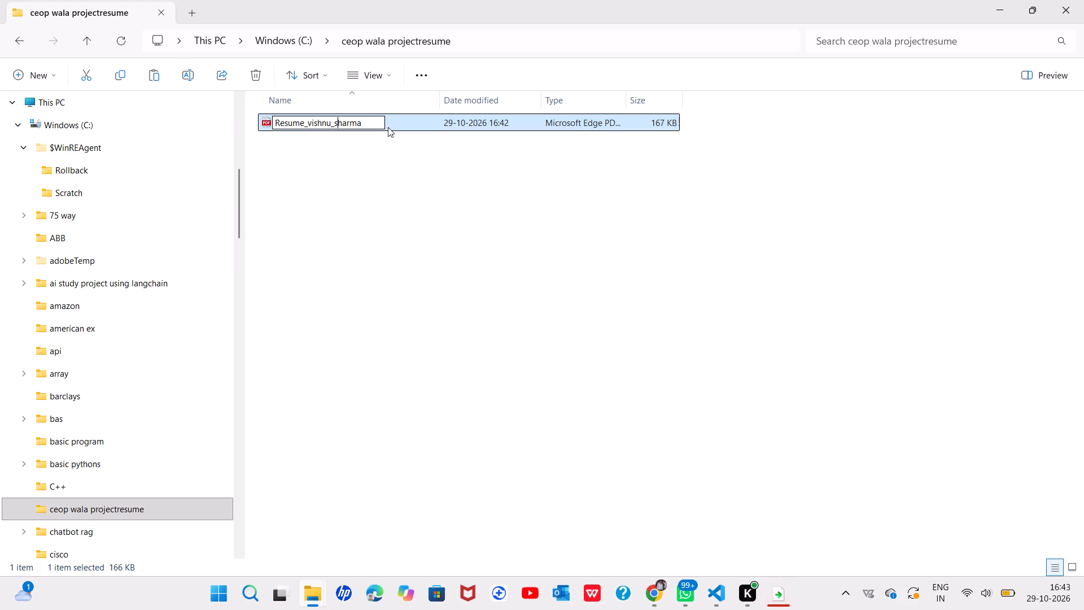
pyautogui.press('BackSpace')
pyautogui.hotkey('shift', 's')
pyautogui.press('Left')
pyautogui.press('Left')
pyautogui.press('Left')
pyautogui.press('Left')
pyautogui.press('Left')
pyautogui.press('Left')
pyautogui.press('Left')
pyautogui.press('BackSpace')
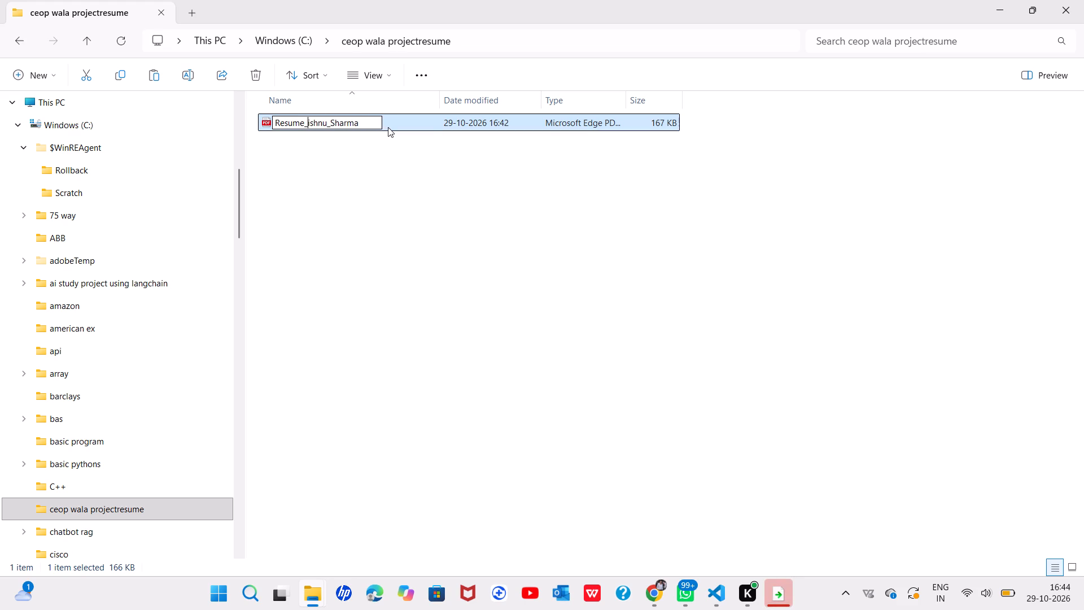
pyautogui.hotkey('shift', 'v')
# Finish renaming the PDF by moving "Resume" from the start of the filename to the end, after the owner's name, joined by an underscore.
pyautogui.press('Left')
pyautogui.press('Left')
pyautogui.press('Left')
pyautogui.press('Right')
pyautogui.moveTo(302, 123); pyautogui.dragTo(259, 123)
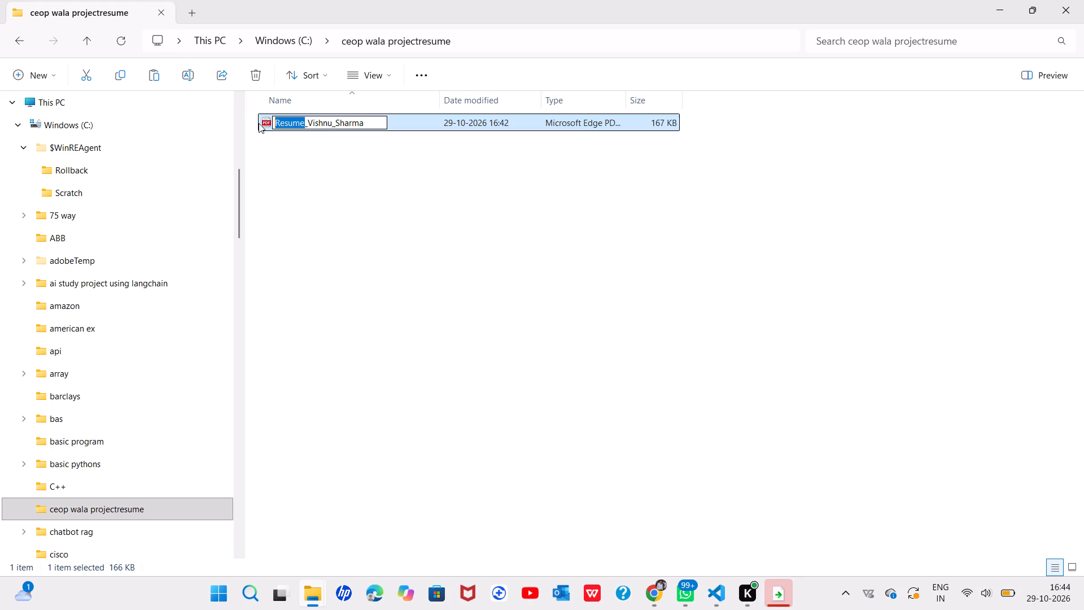
pyautogui.hotkey('ctrl', 'c')
pyautogui.click(369, 124)
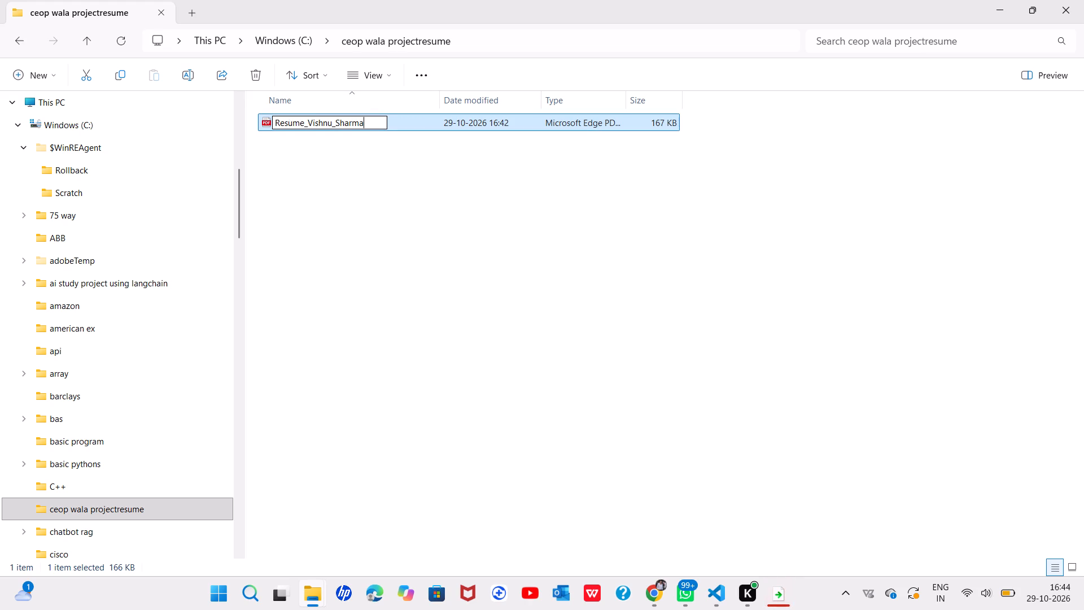
pyautogui.hotkey('shift', '_')
pyautogui.hotkey('ctrl', 'v')
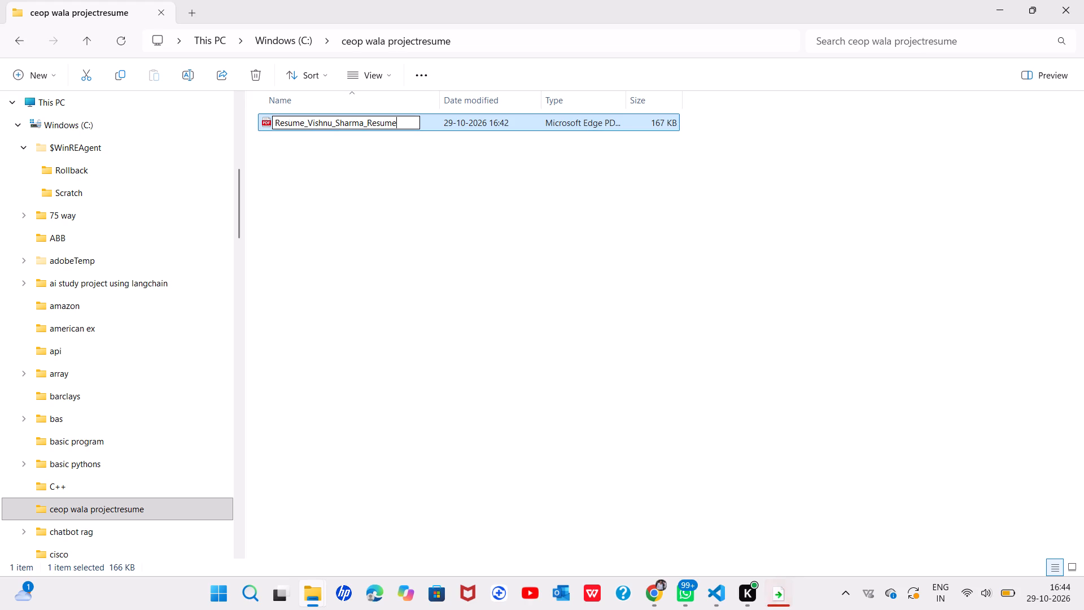
pyautogui.moveTo(309, 120); pyautogui.dragTo(239, 117)
pyautogui.press('BackSpace')
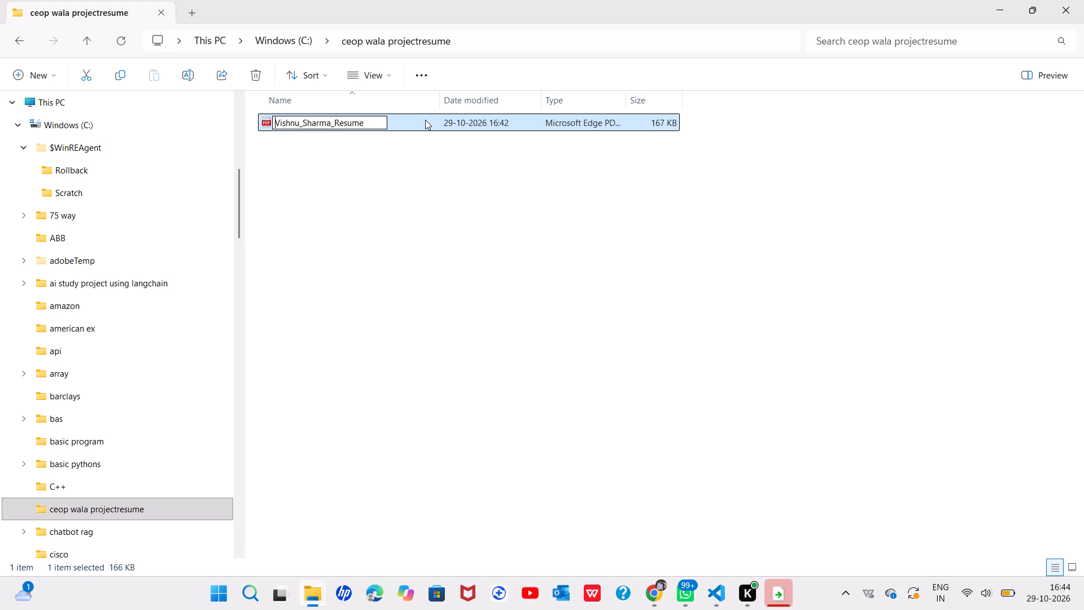
pyautogui.press('Return')
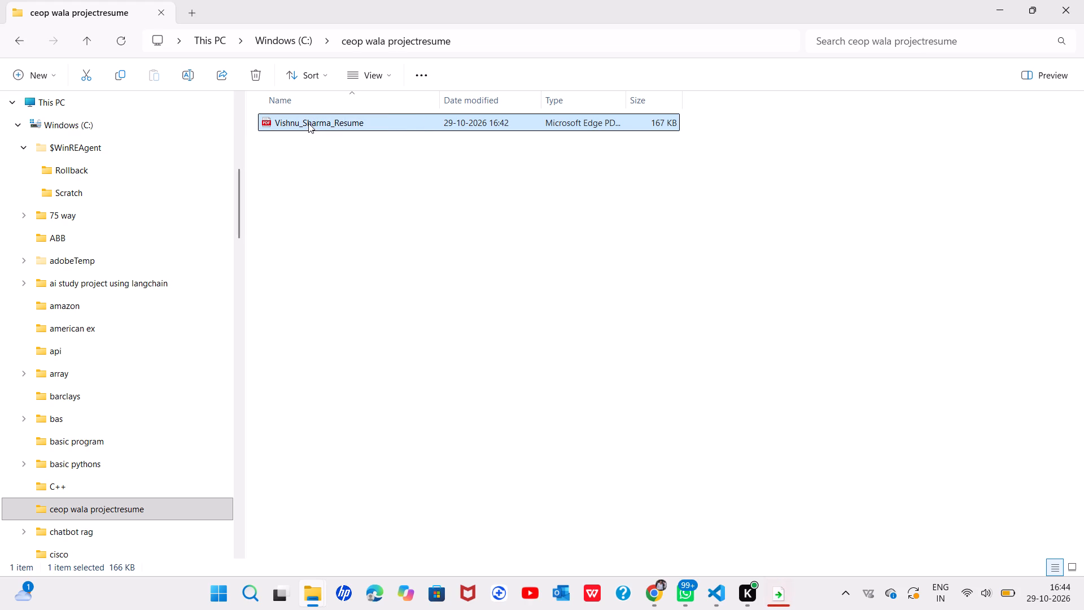
# Rename the "ceop wala projectresume" folder as "crop wala projectresume".
pyautogui.rightClick(72, 509)
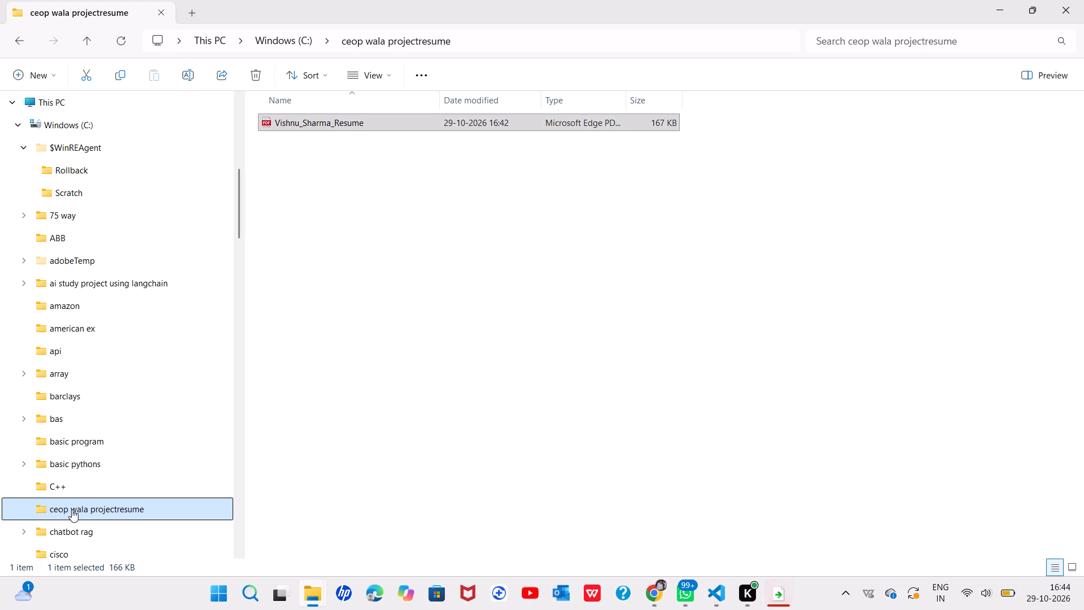
pyautogui.click(182, 537)
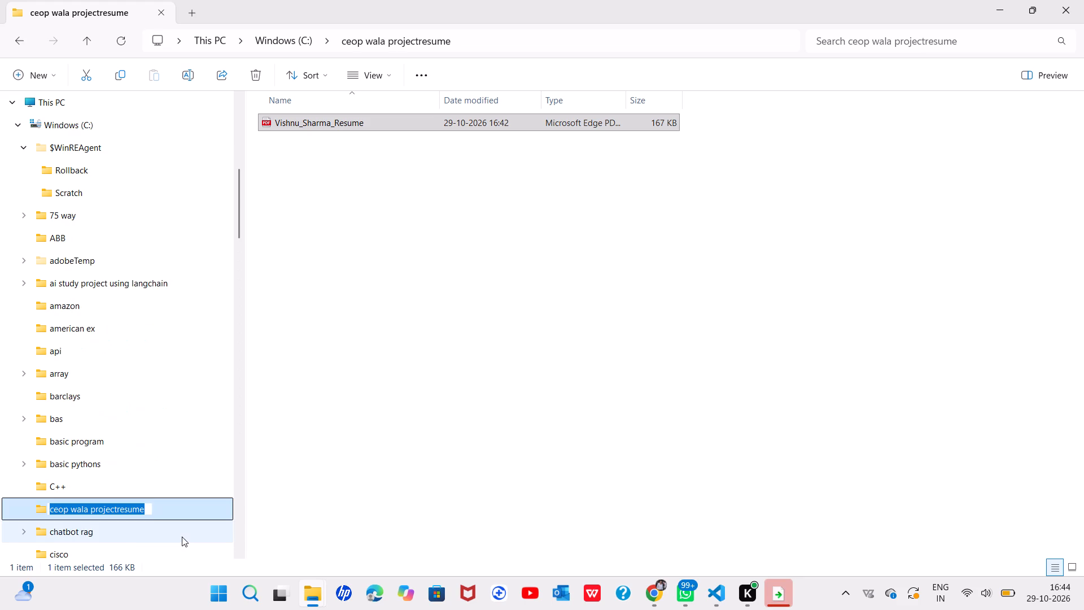
pyautogui.click(57, 509)
pyautogui.press('BackSpace')
pyautogui.press('r')
pyautogui.press('Return')
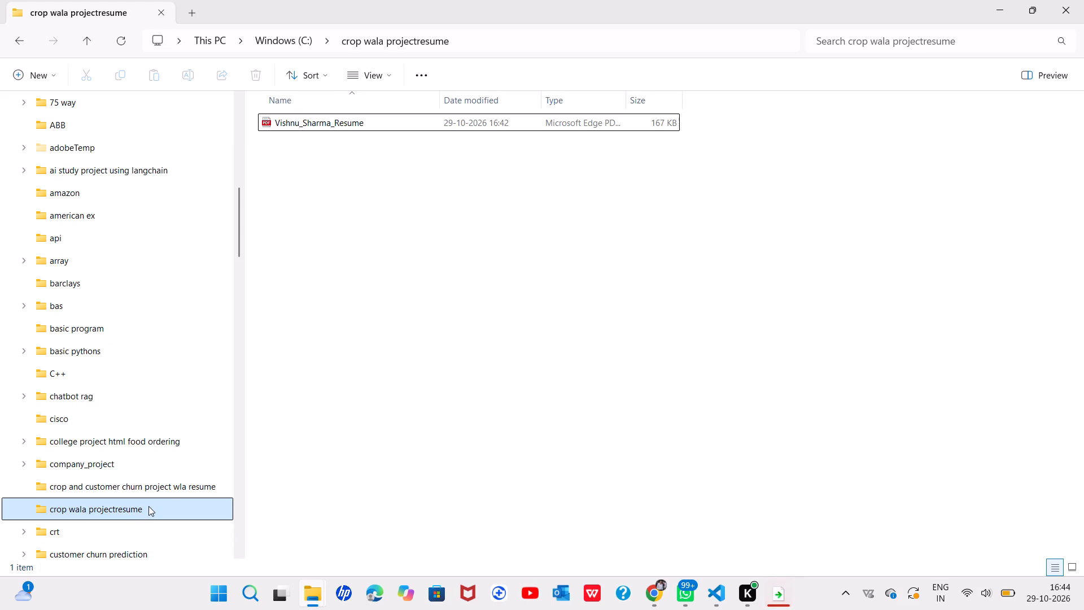
pyautogui.click(300, 398)
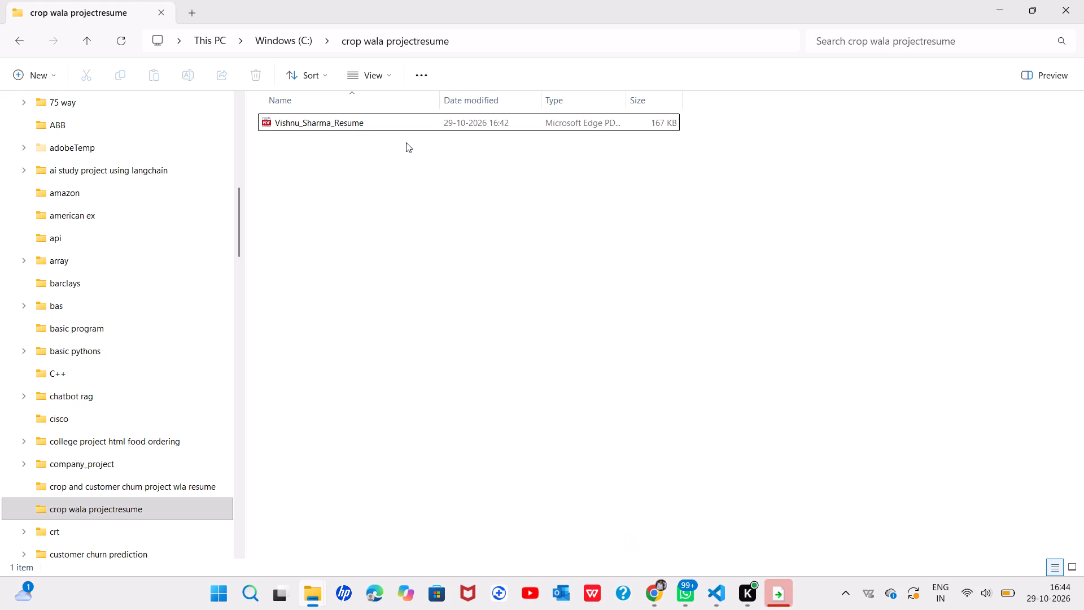
# Open the renamed resume PDF in Chrome and review its sections from the header down to the Crop Recommendation System project.
pyautogui.click(399, 125)
pyautogui.rightClick(399, 125)
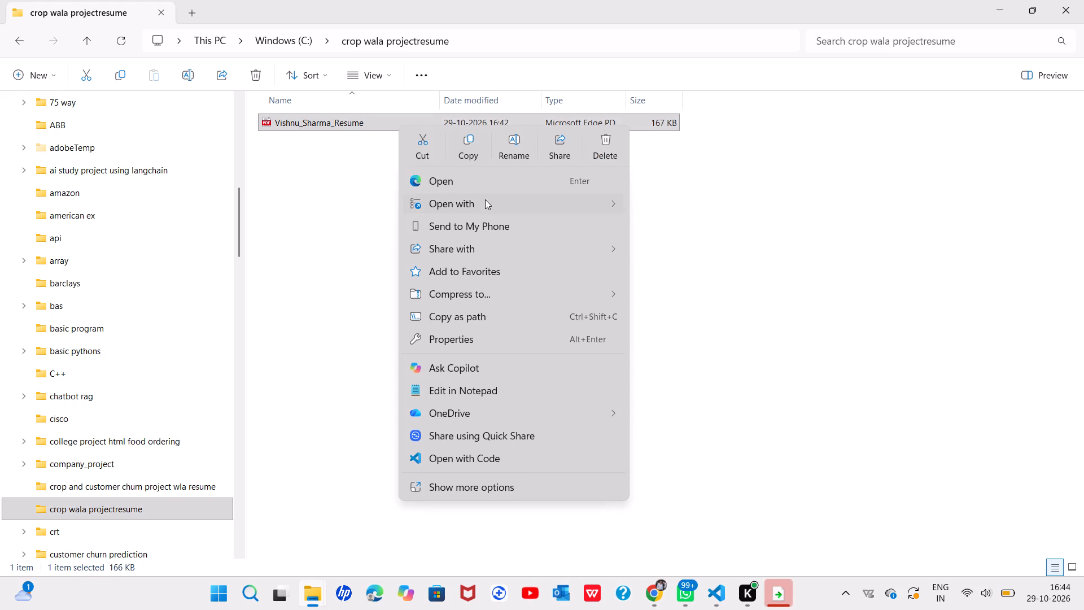
pyautogui.click(646, 200)
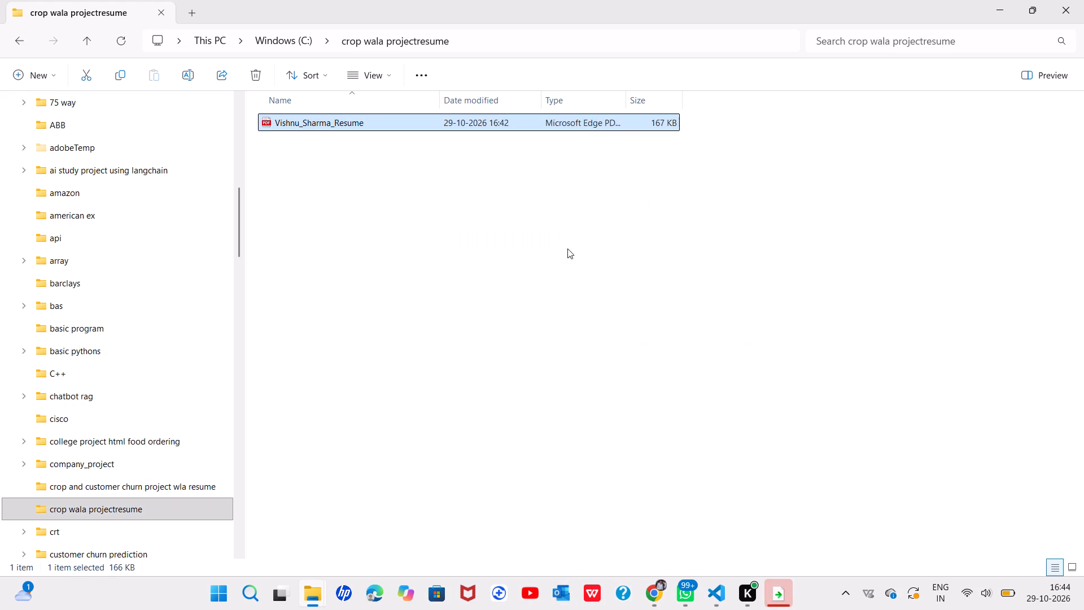
pyautogui.scroll(-1, 585, 324)
pyautogui.scroll(1, 585, 324)
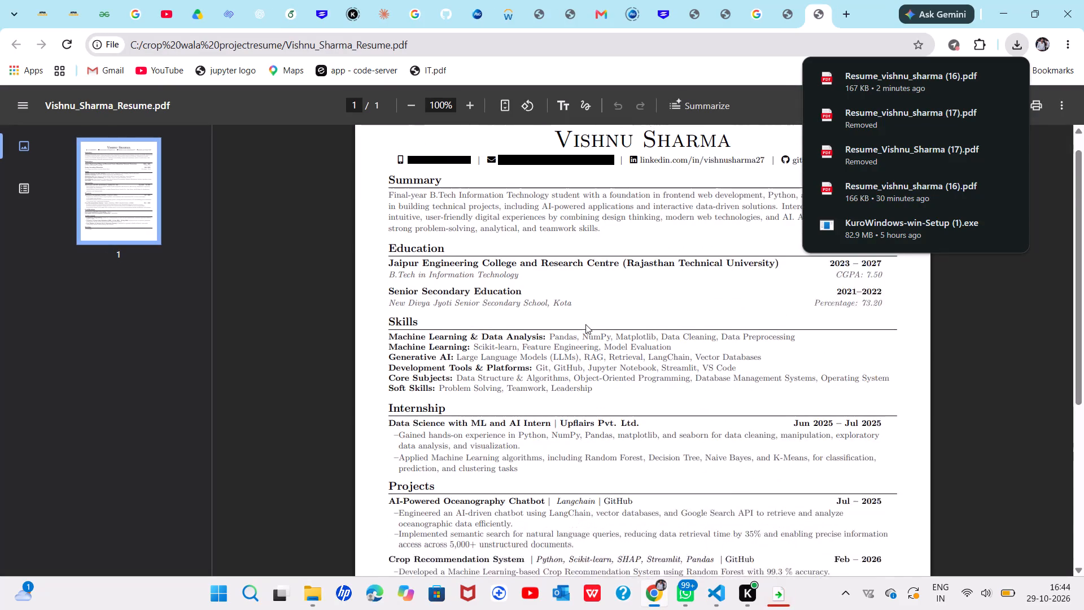
pyautogui.scroll(1, 585, 324)
pyautogui.click(563, 336)
pyautogui.scroll(-1, 563, 336)
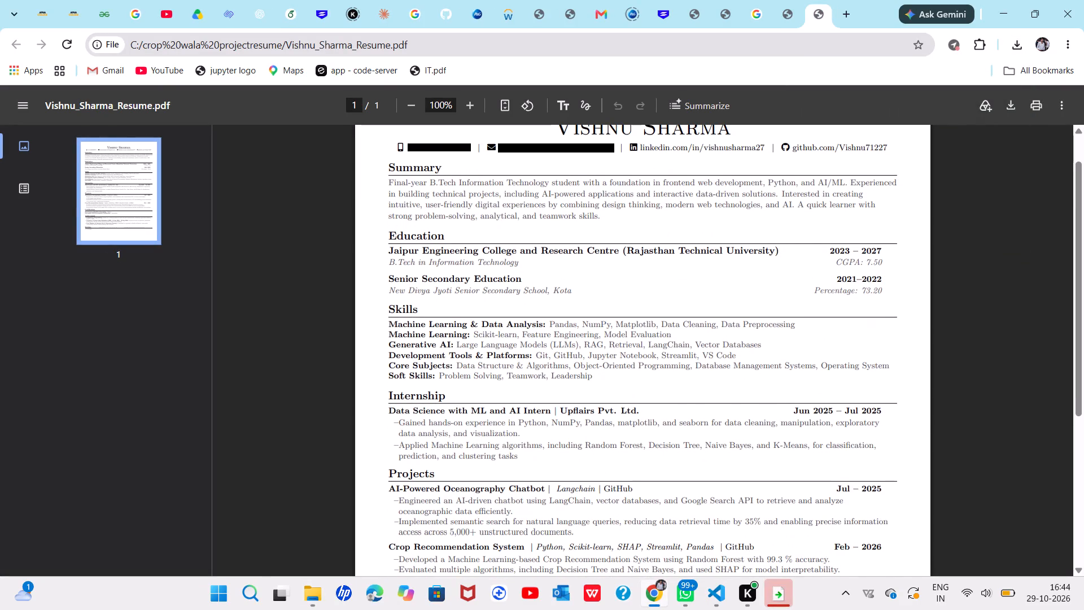
pyautogui.scroll(-2, 563, 336)
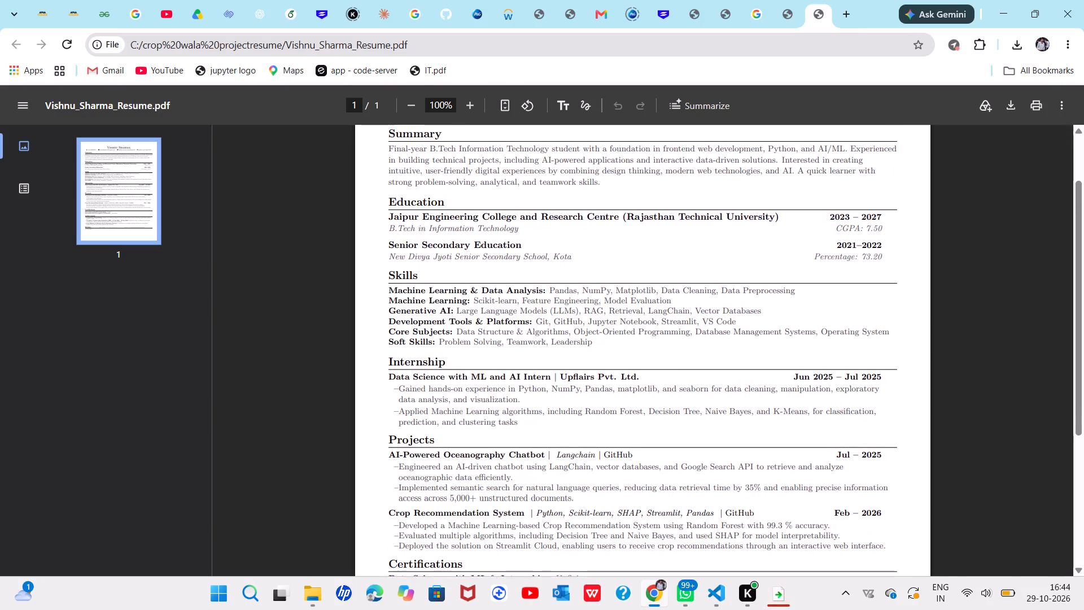
pyautogui.scroll(1, 563, 336)
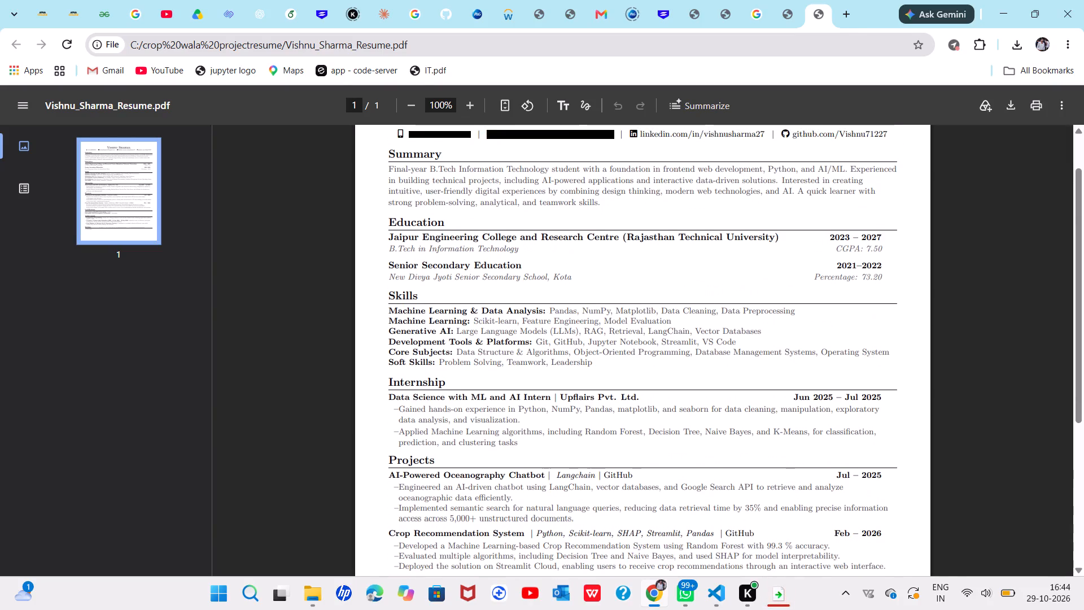
pyautogui.scroll(-1, 563, 336)
pyautogui.scroll(1, 563, 336)
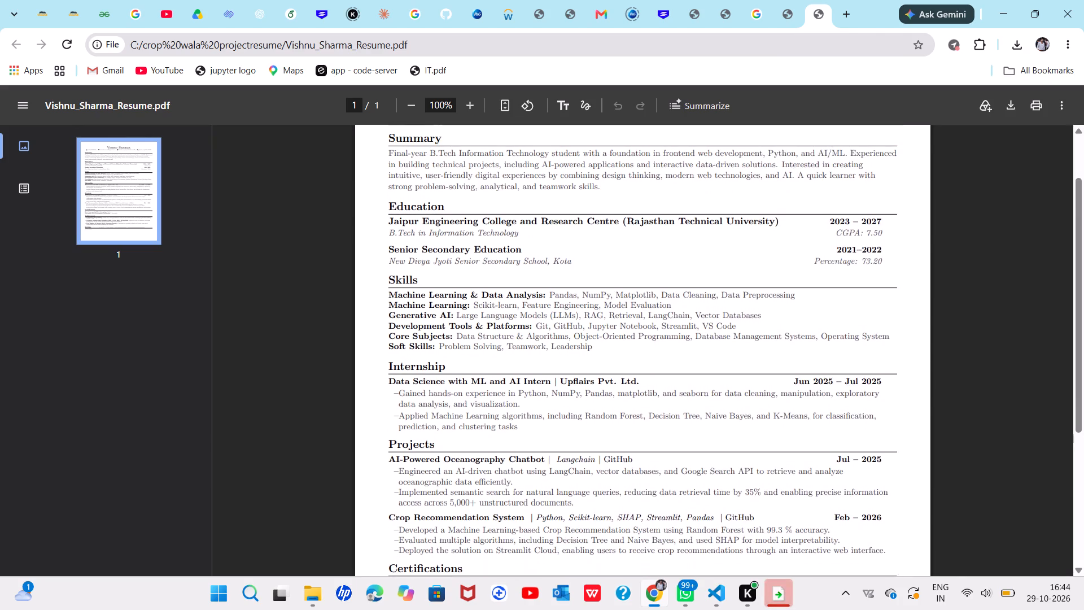
pyautogui.scroll(1, 563, 336)
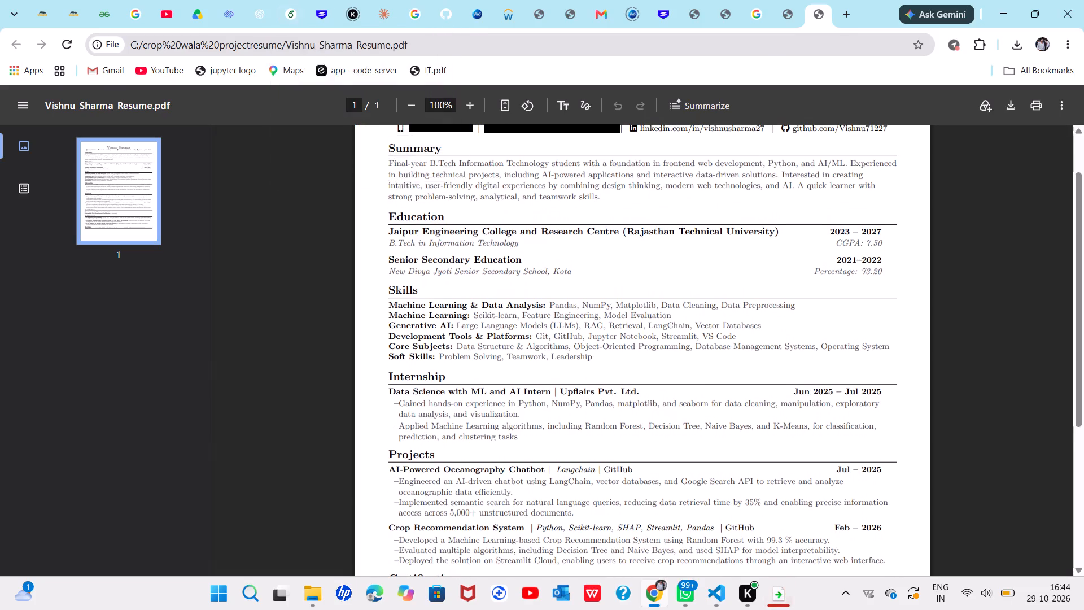
# In Overleaf, check the two most recently modified resume projects and look through main.tex of the one containing the Crop Recommendation System.
pyautogui.click(291, 16)
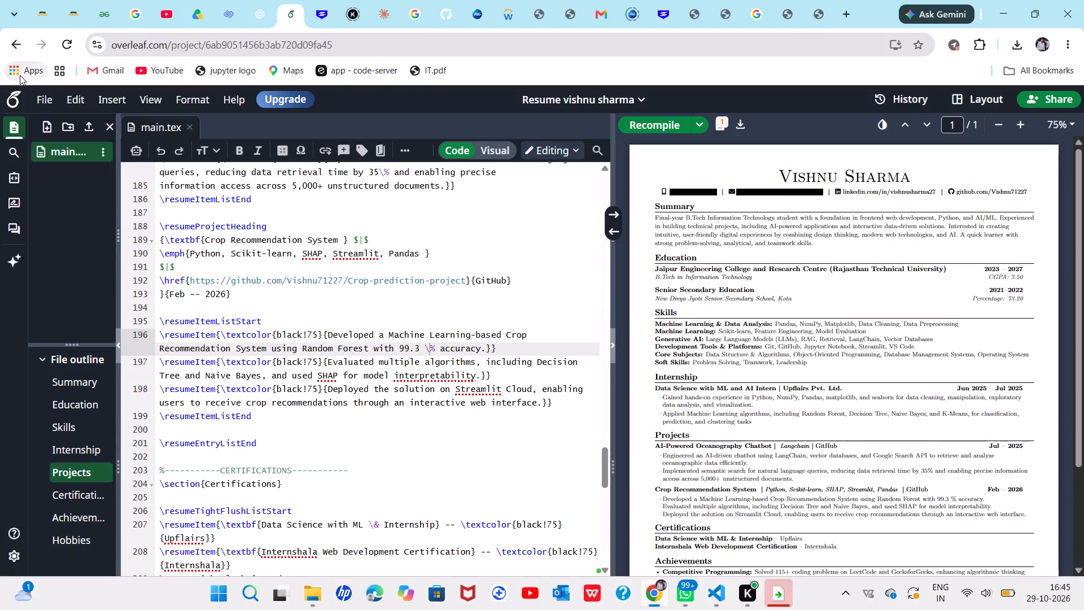
pyautogui.click(15, 44)
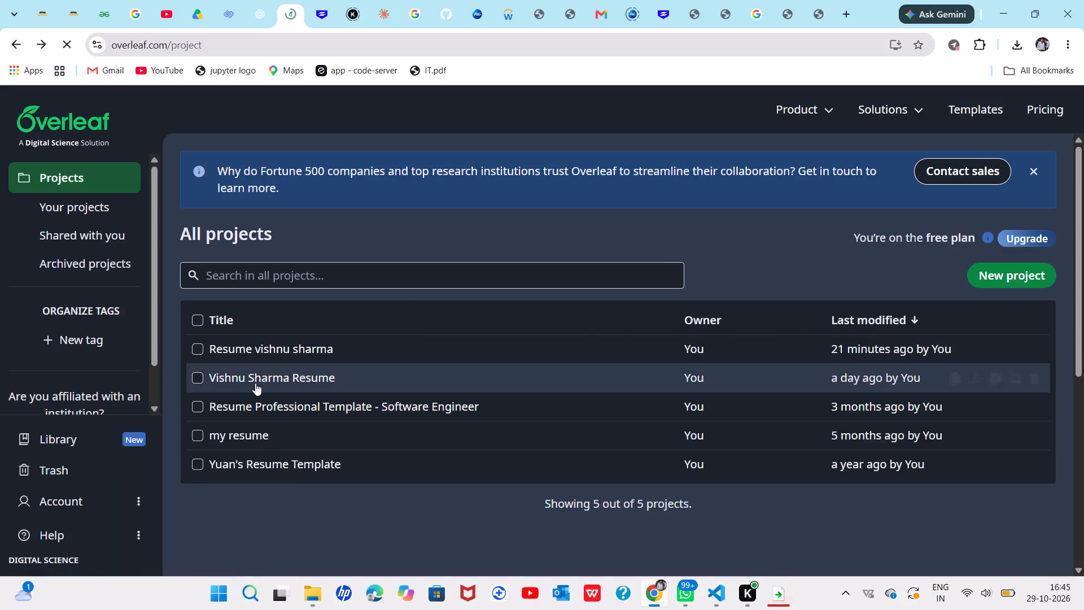
pyautogui.doubleClick(255, 383)
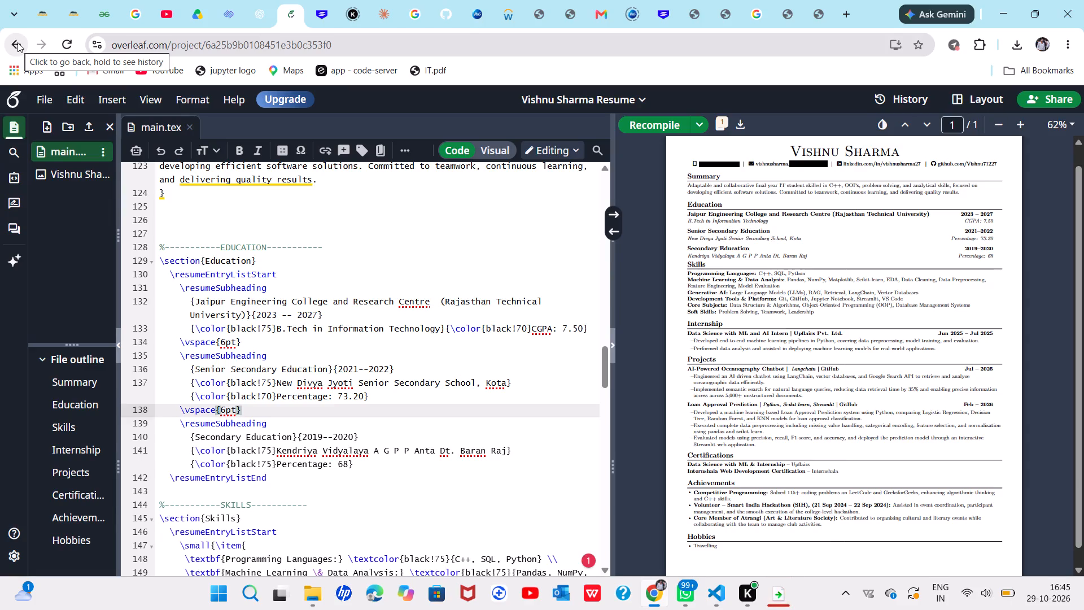
pyautogui.click(18, 42)
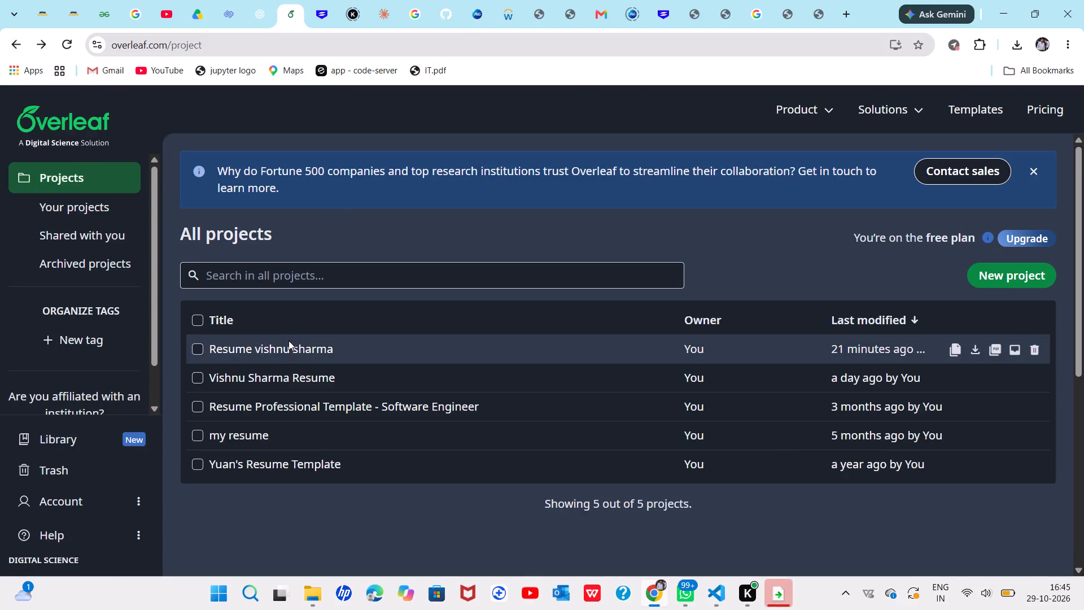
pyautogui.doubleClick(289, 347)
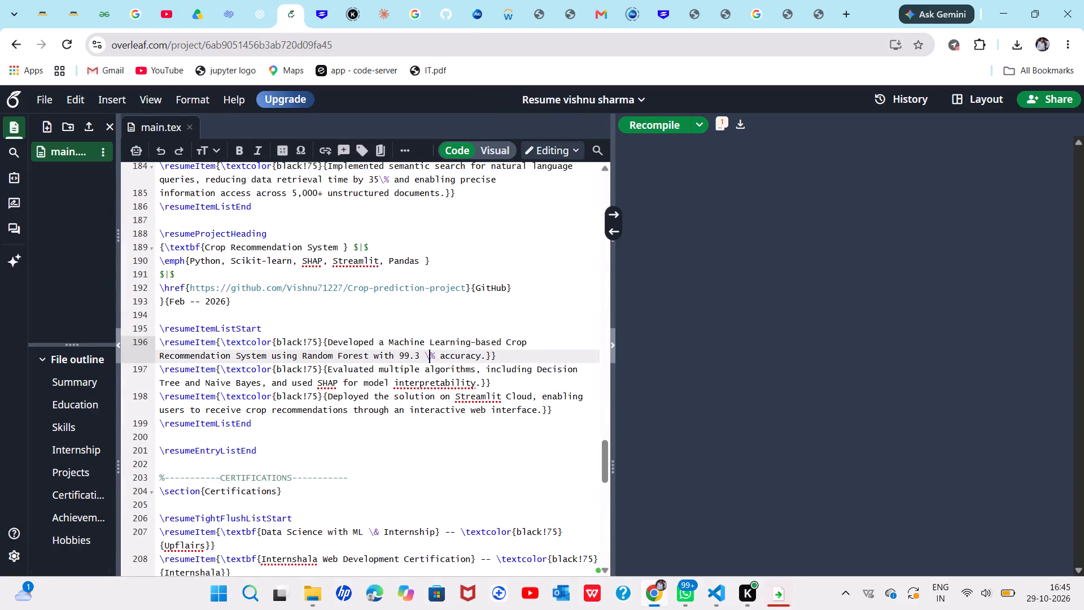
pyautogui.scroll(6, 500, 238)
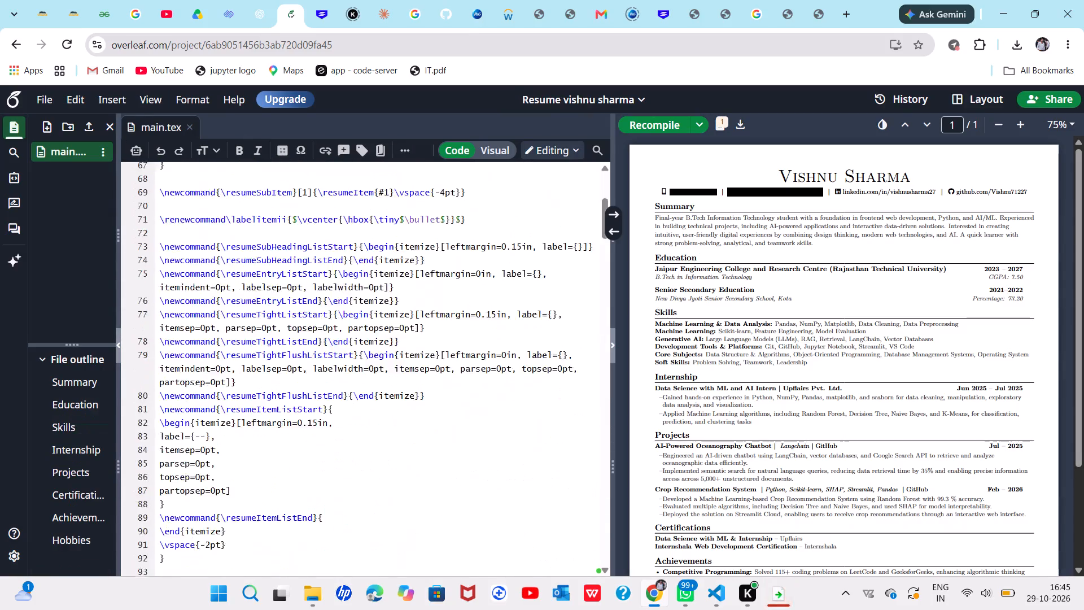
pyautogui.scroll(1, 500, 238)
pyautogui.scroll(-3, 438, 356)
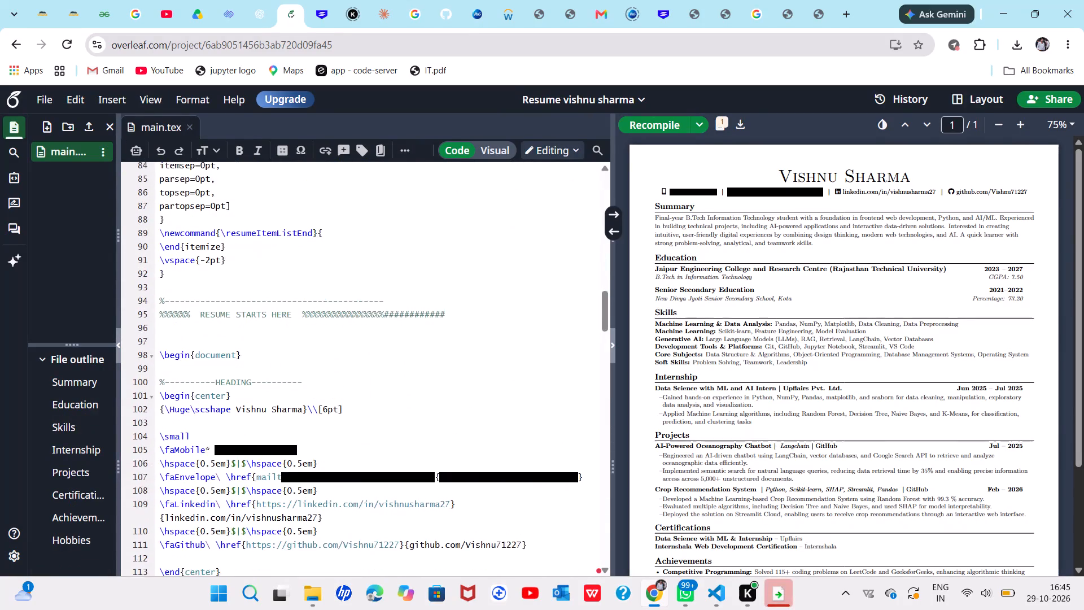
pyautogui.scroll(-4, 386, 364)
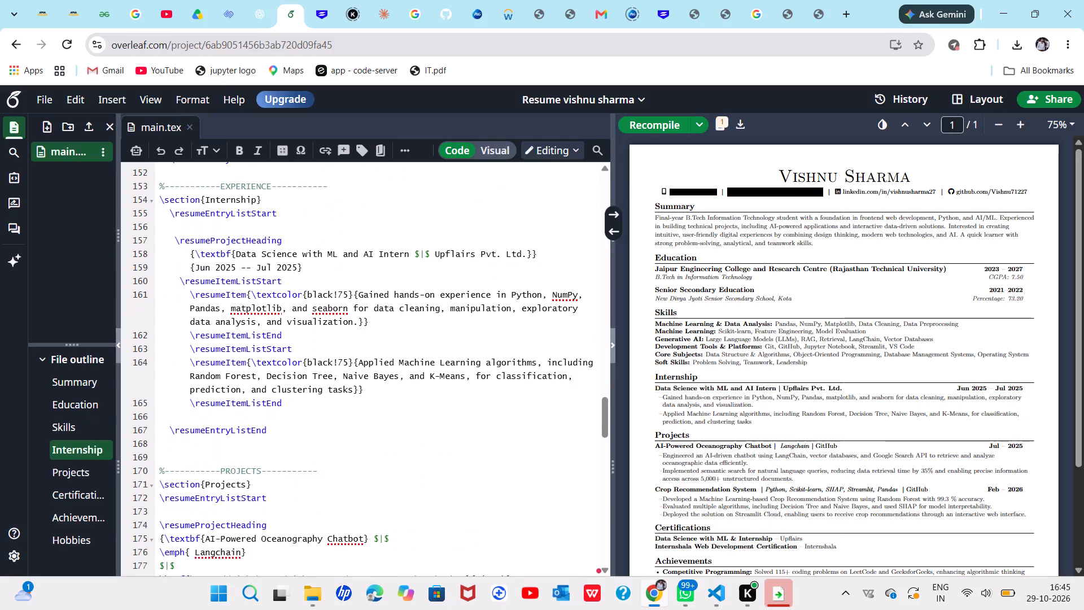
pyautogui.scroll(-4, 386, 364)
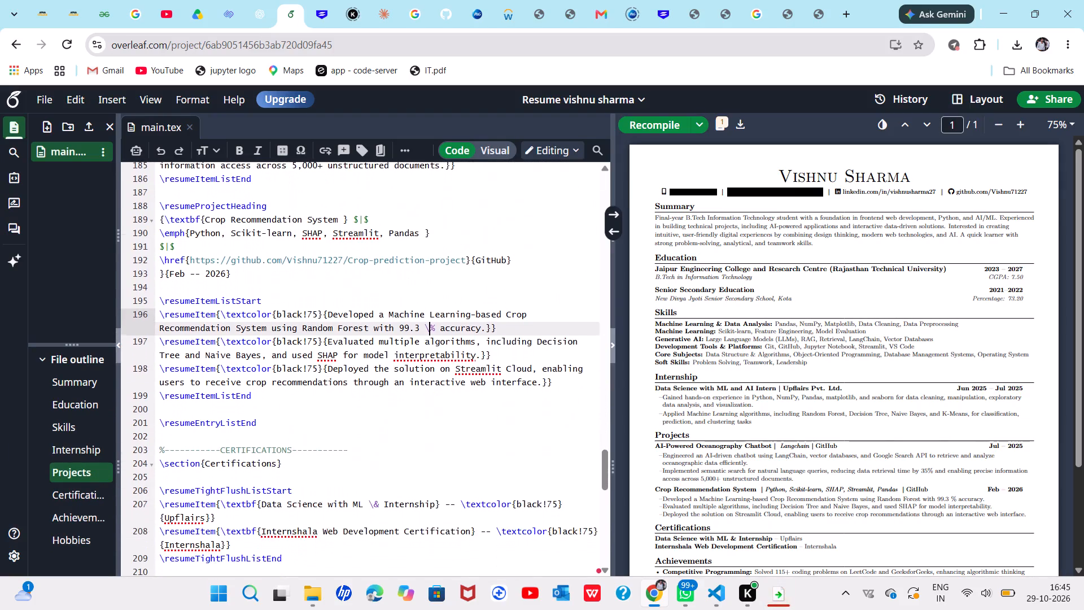
# Replace the "Crop Recommendation System" project title in main.tex with "Loan Approval Prediction", copied from the open resume PDF numbered (17).
pyautogui.click(726, 14)
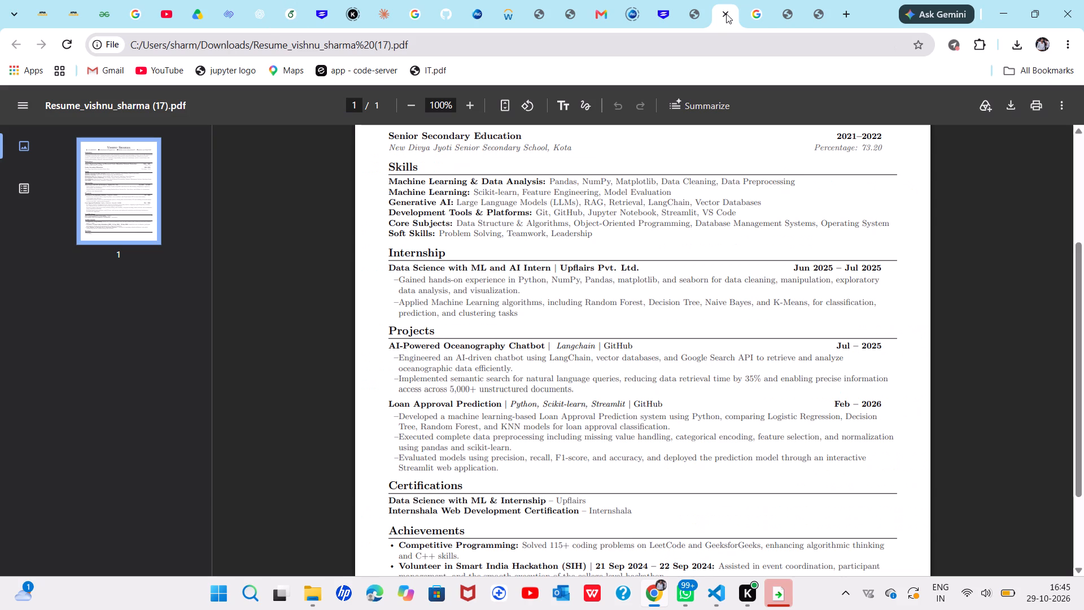
pyautogui.scroll(-1, 638, 290)
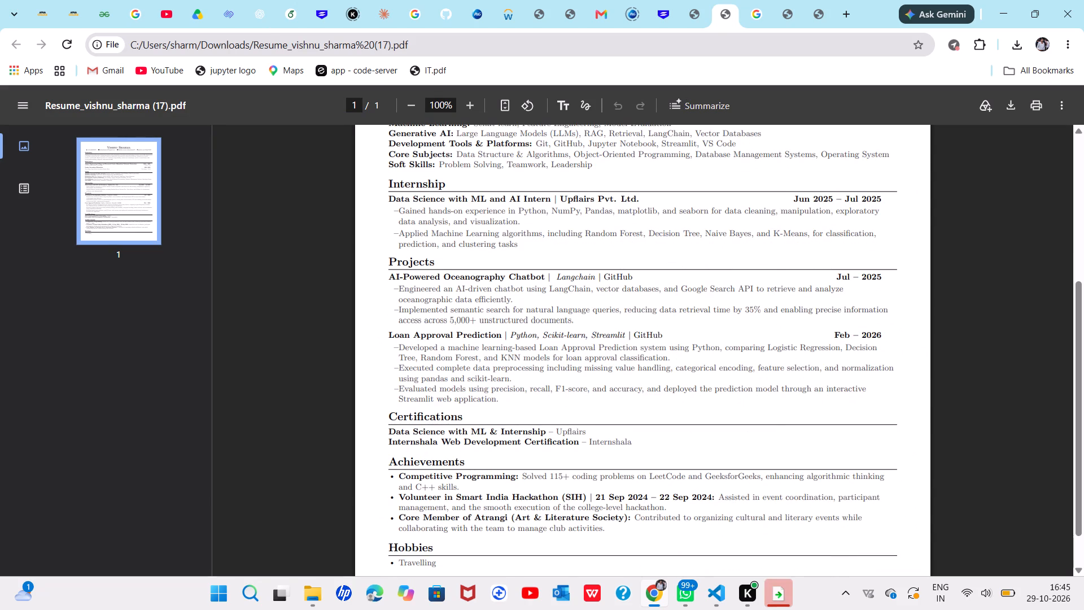
pyautogui.moveTo(389, 333); pyautogui.dragTo(501, 338)
pyautogui.hotkey('ctrl', 'c')
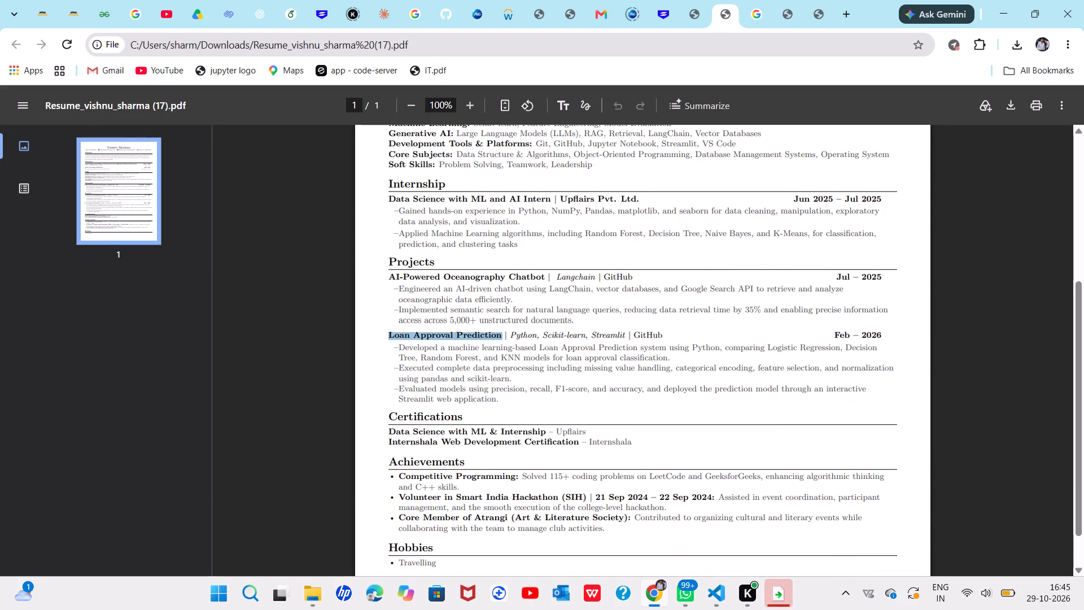
pyautogui.click(292, 9)
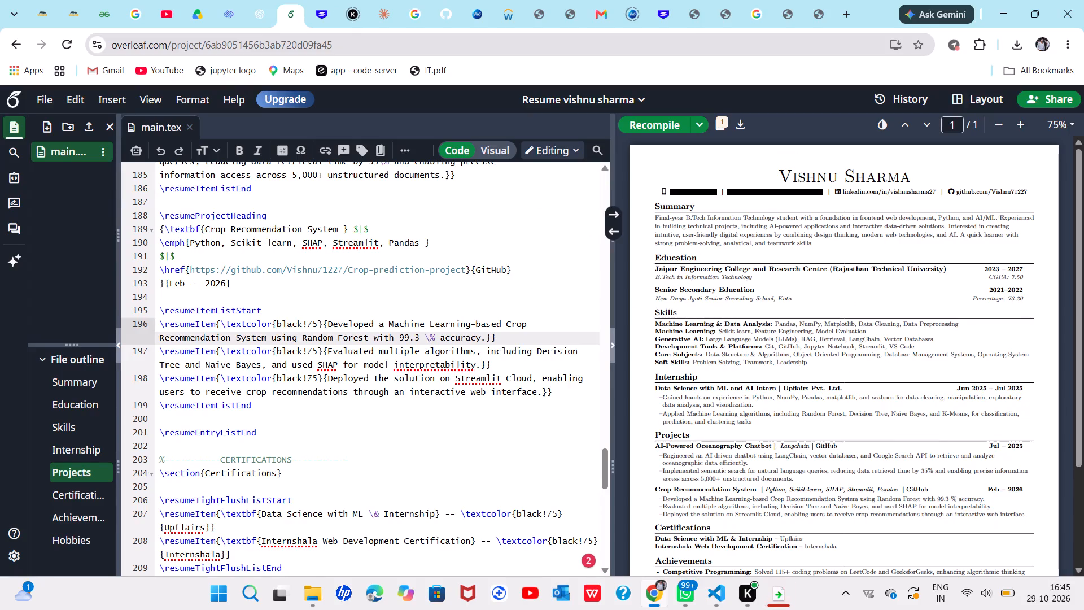
pyautogui.moveTo(343, 228); pyautogui.dragTo(241, 226)
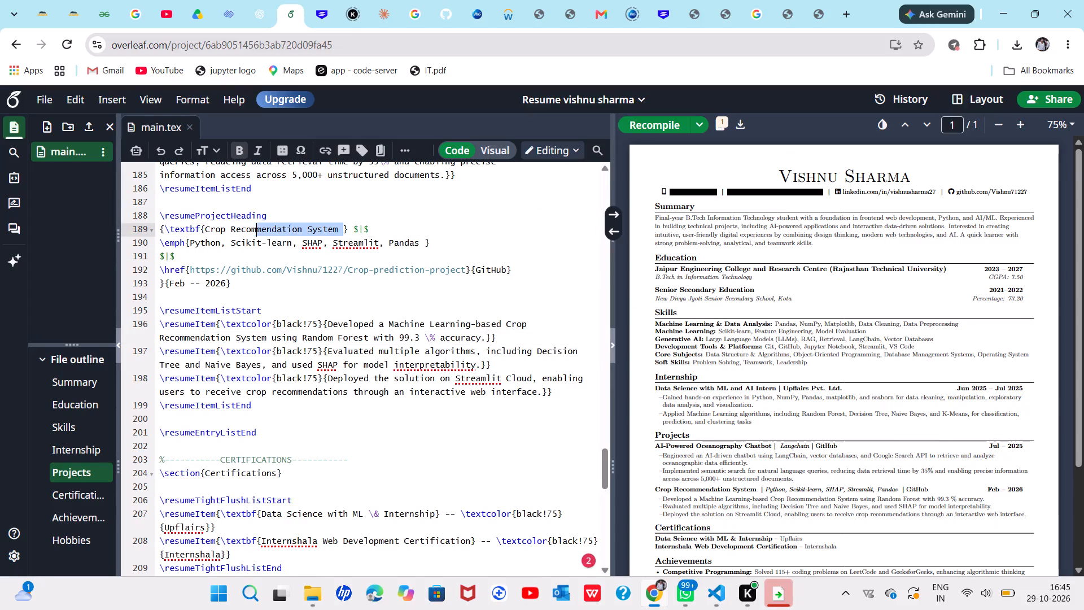
pyautogui.moveTo(241, 226); pyautogui.dragTo(207, 224)
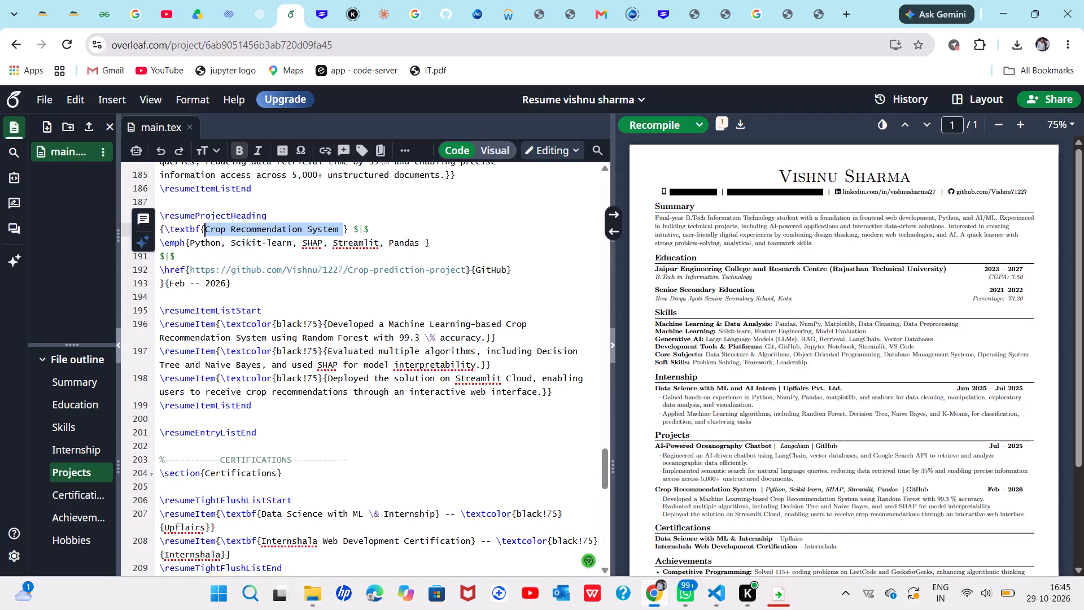
pyautogui.press('BackSpace')
pyautogui.hotkey('ctrl', 'v')
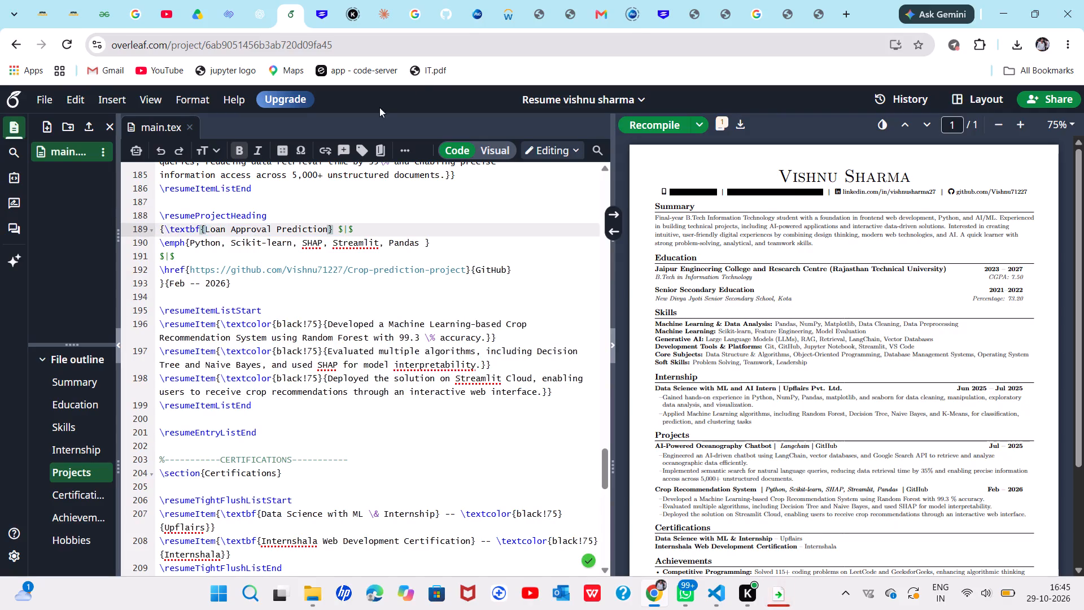
# Replace the Loan Approval Prediction project's technology list in main.tex with "Python, Scikit-learn, Streamlit", copied from resume PDF (17).
pyautogui.click(723, 14)
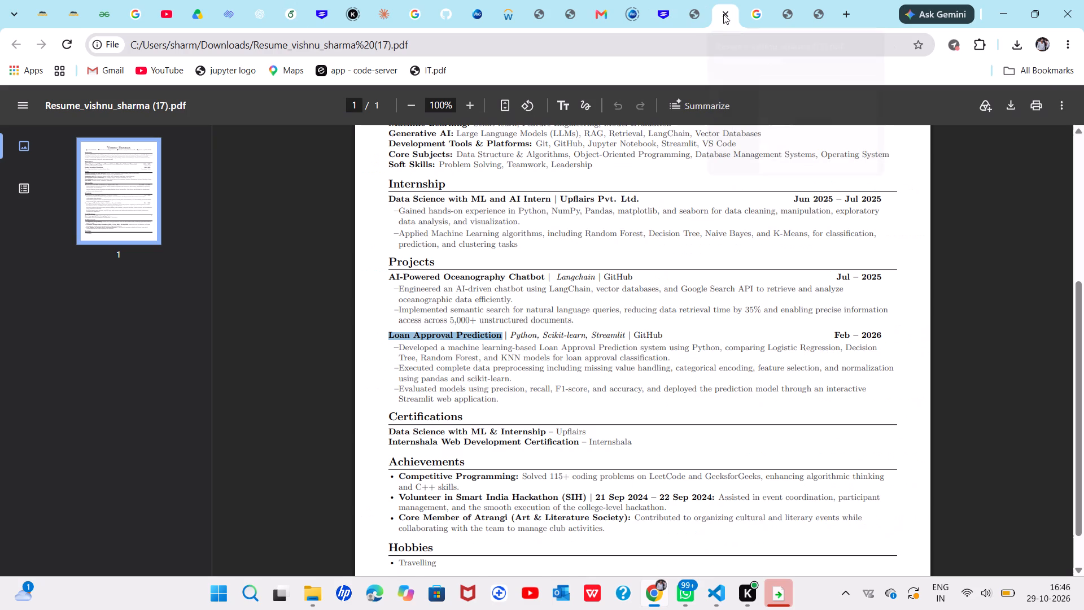
pyautogui.scroll(-1, 488, 419)
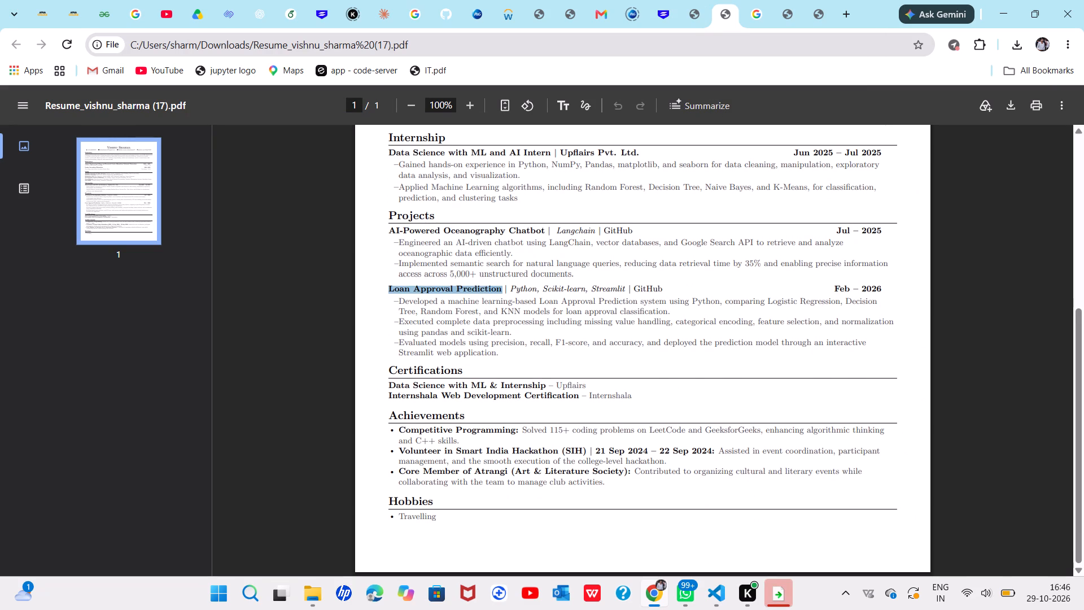
pyautogui.moveTo(513, 287); pyautogui.dragTo(626, 290)
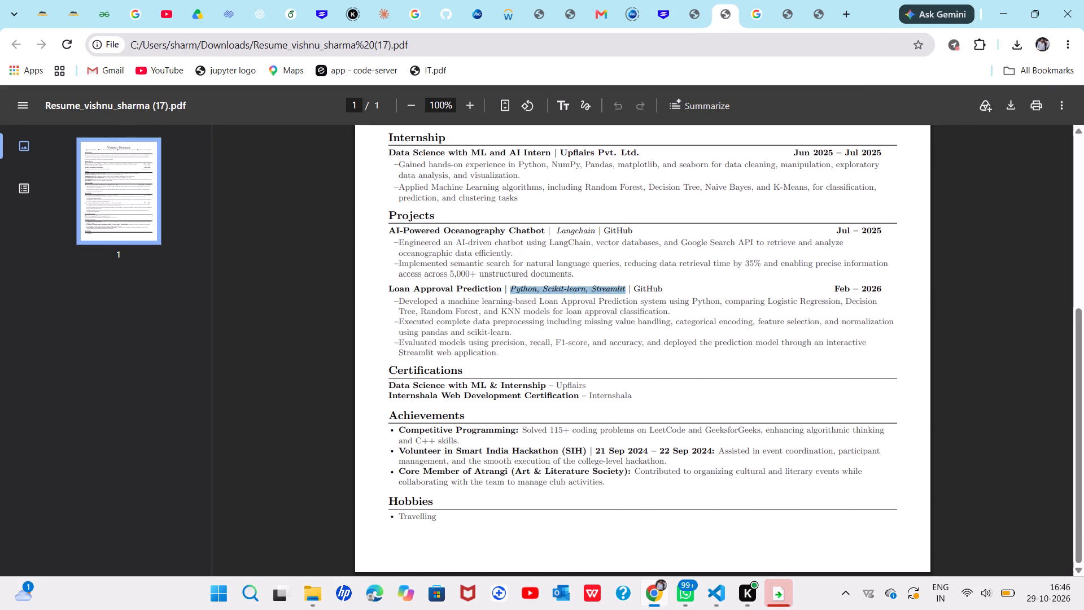
pyautogui.hotkey('ctrl', 'c')
pyautogui.click(283, 7)
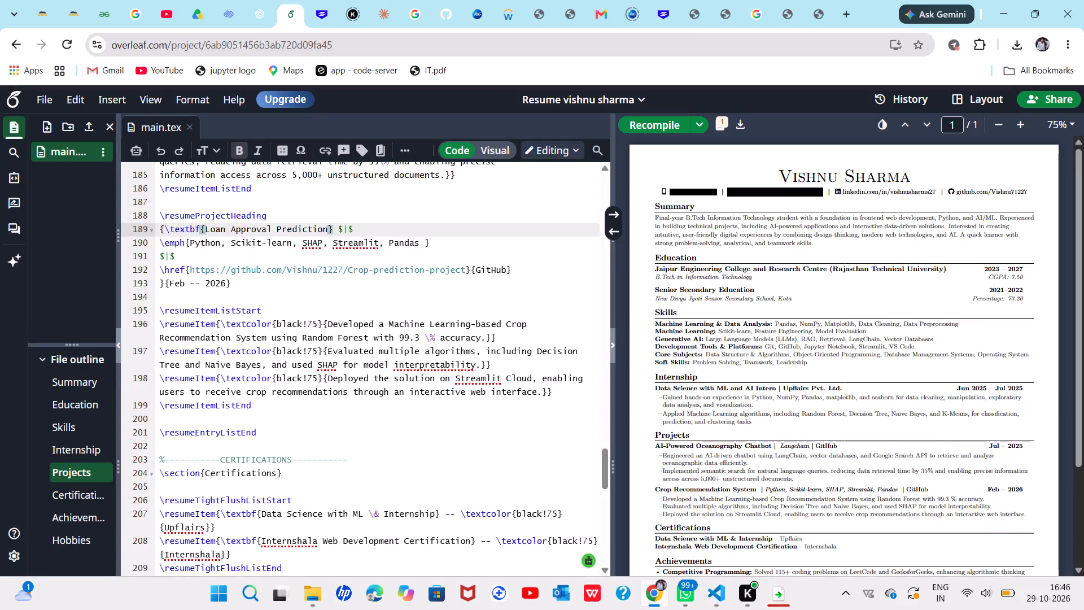
pyautogui.moveTo(191, 241); pyautogui.dragTo(418, 258)
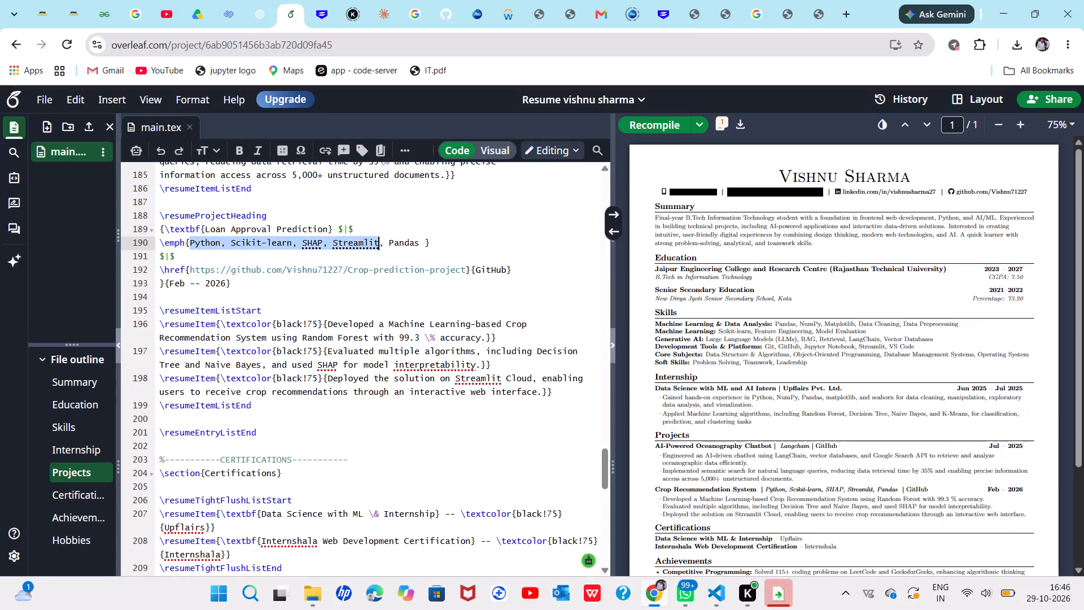
pyautogui.moveTo(418, 258); pyautogui.dragTo(428, 242)
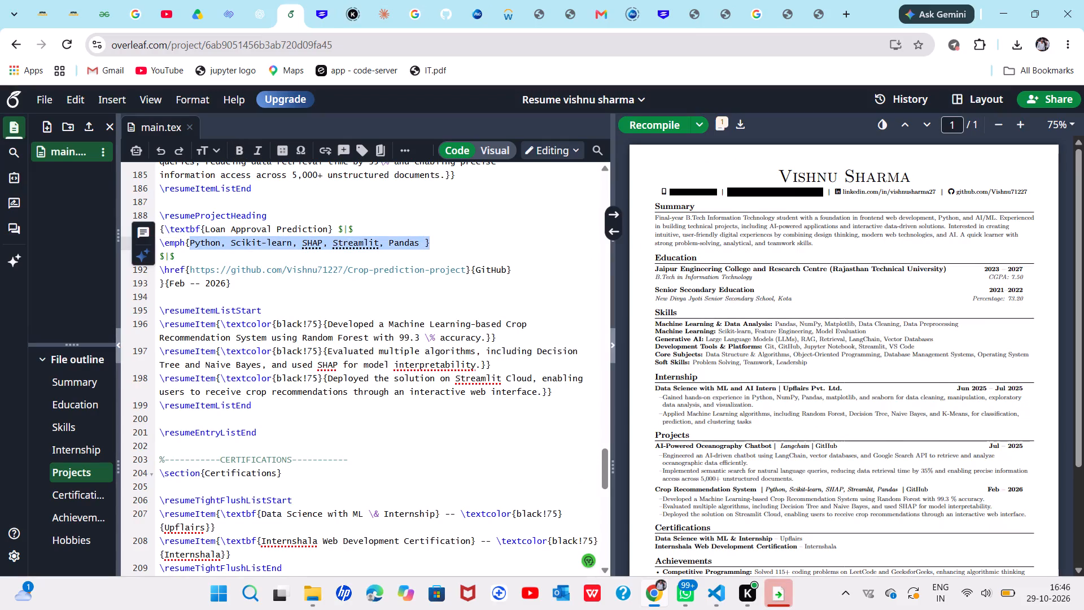
pyautogui.click(422, 242)
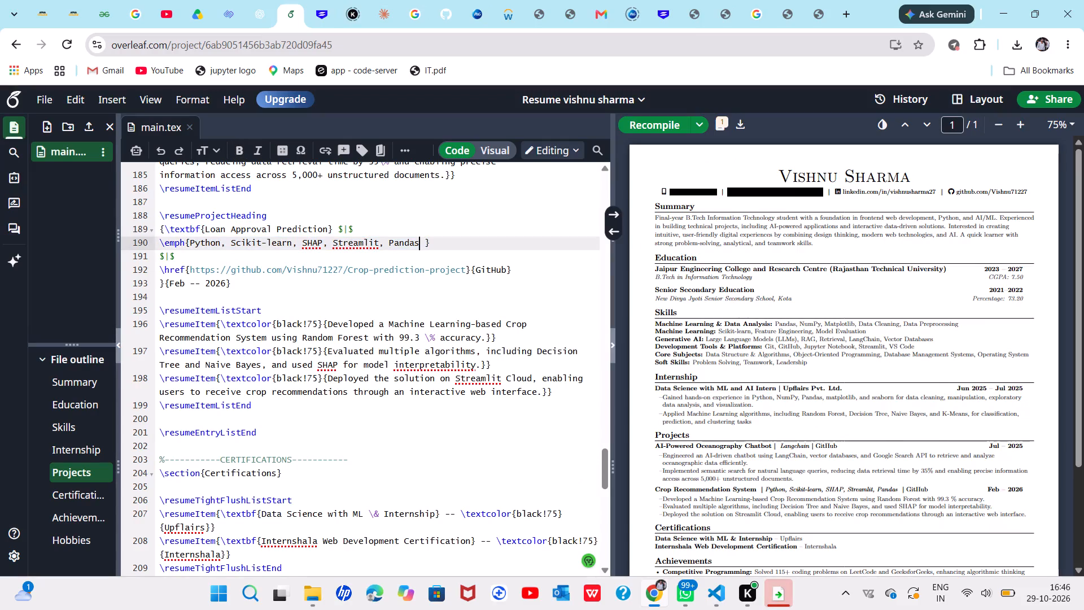
pyautogui.moveTo(426, 241); pyautogui.dragTo(191, 242)
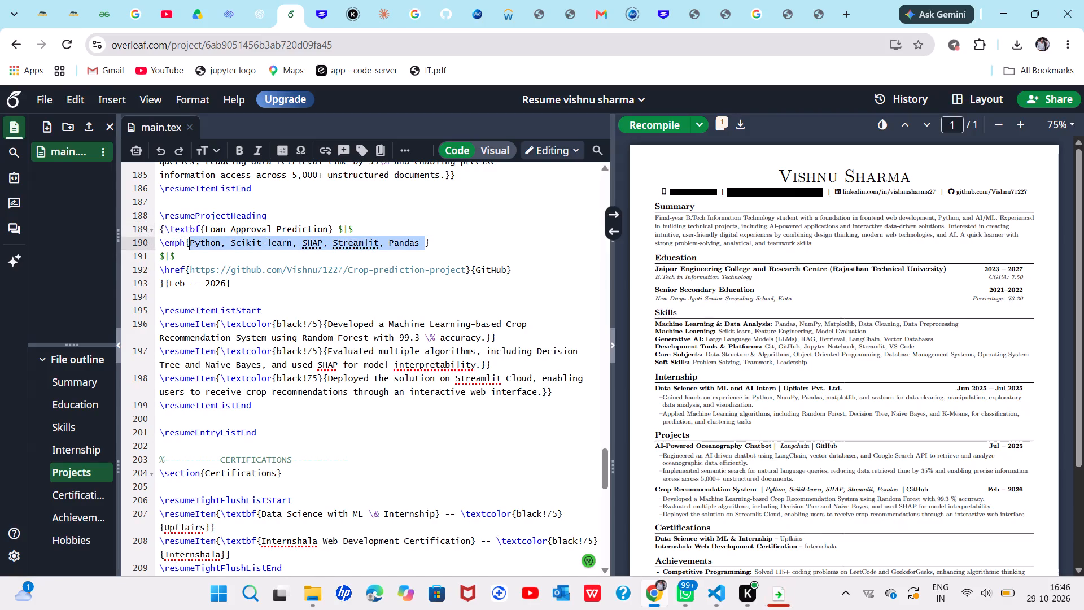
pyautogui.moveTo(191, 242); pyautogui.dragTo(192, 243)
pyautogui.press('BackSpace')
pyautogui.hotkey('ctrl', 'v')
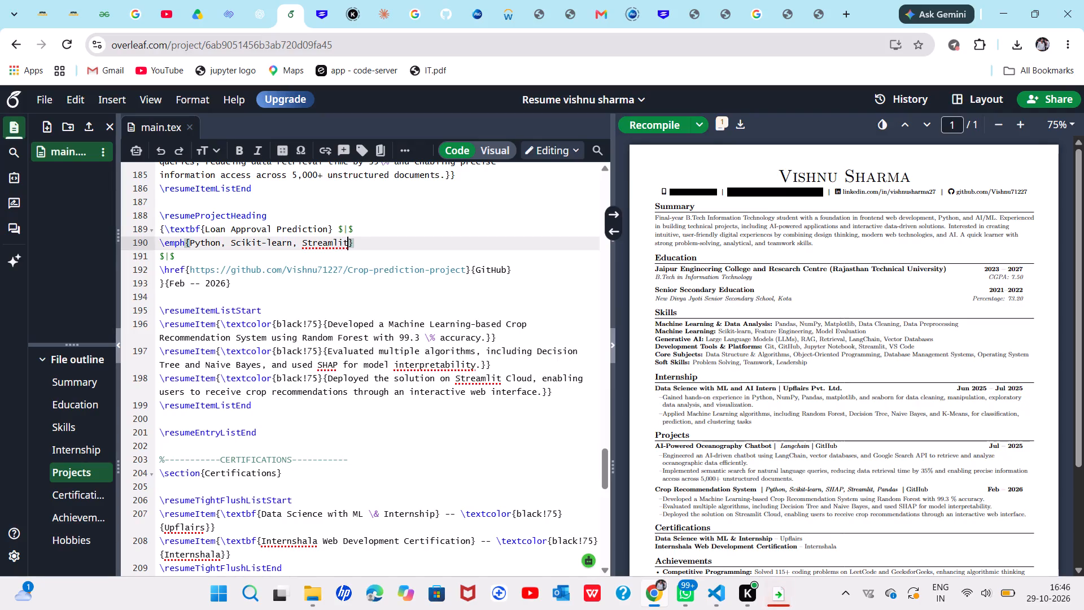
# Replace the project's GitHub link in main.tex with the loan-approval-prediction repository URL, obtained through the GitHub link in resume PDF (17).
pyautogui.tripleClick(485, 324)
pyautogui.click(485, 324)
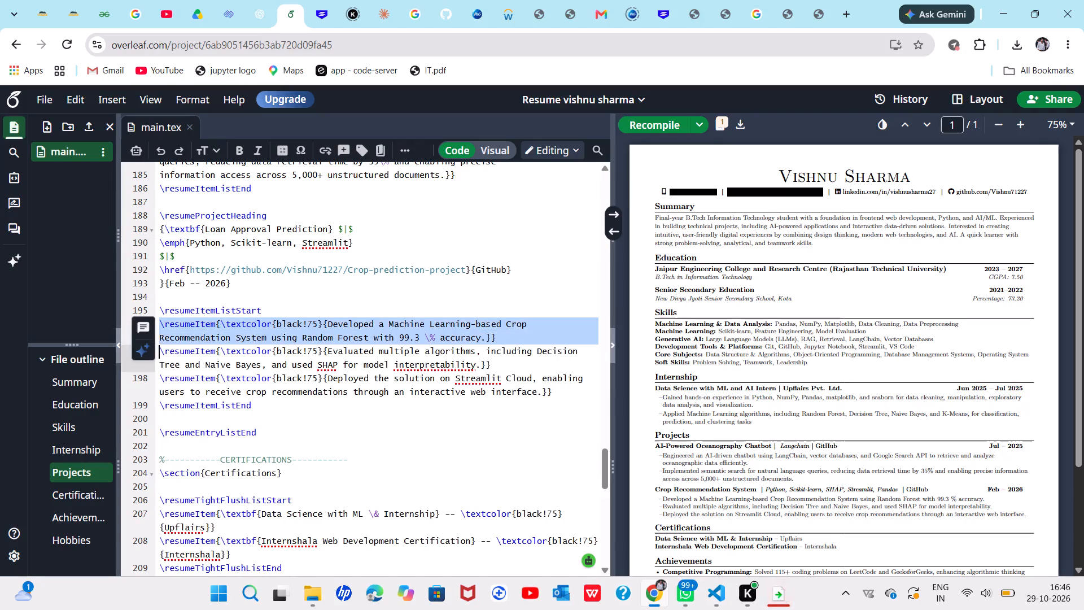
pyautogui.click(452, 298)
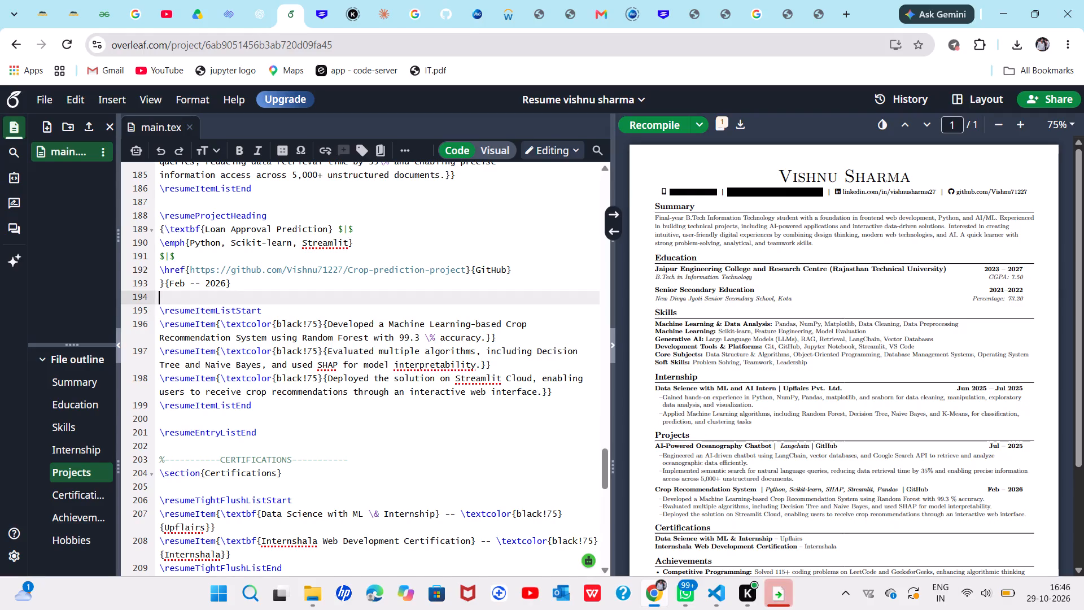
pyautogui.moveTo(189, 271); pyautogui.dragTo(470, 270)
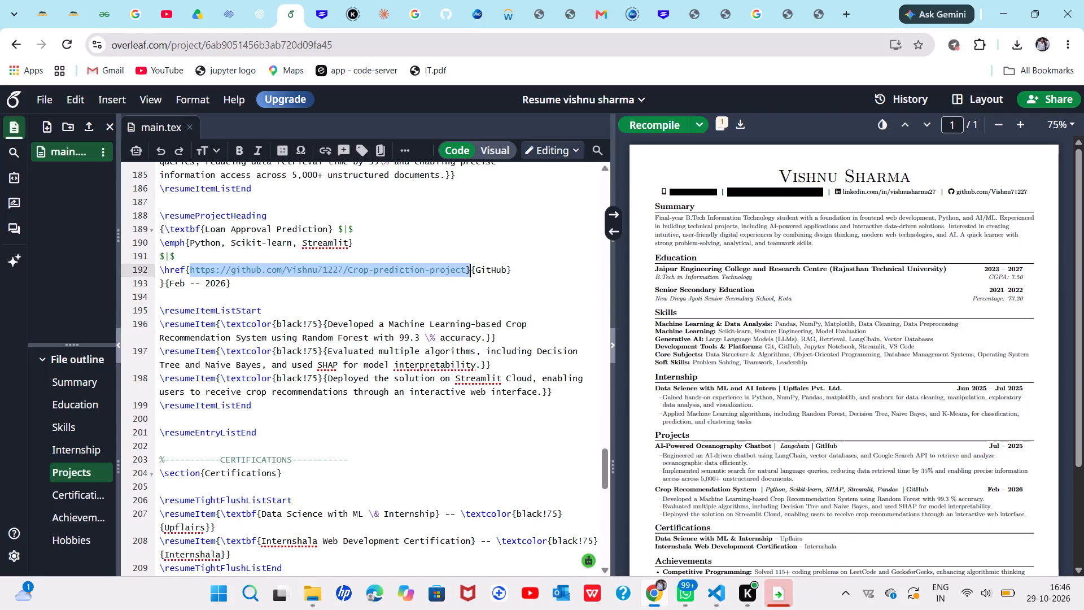
pyautogui.moveTo(470, 270); pyautogui.dragTo(463, 268)
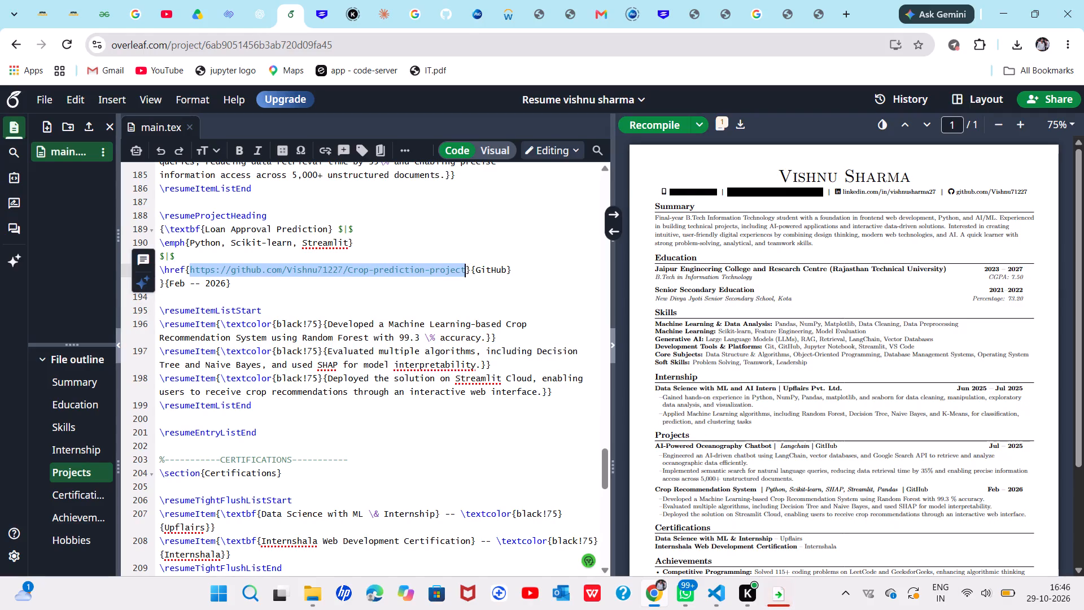
pyautogui.click(724, 12)
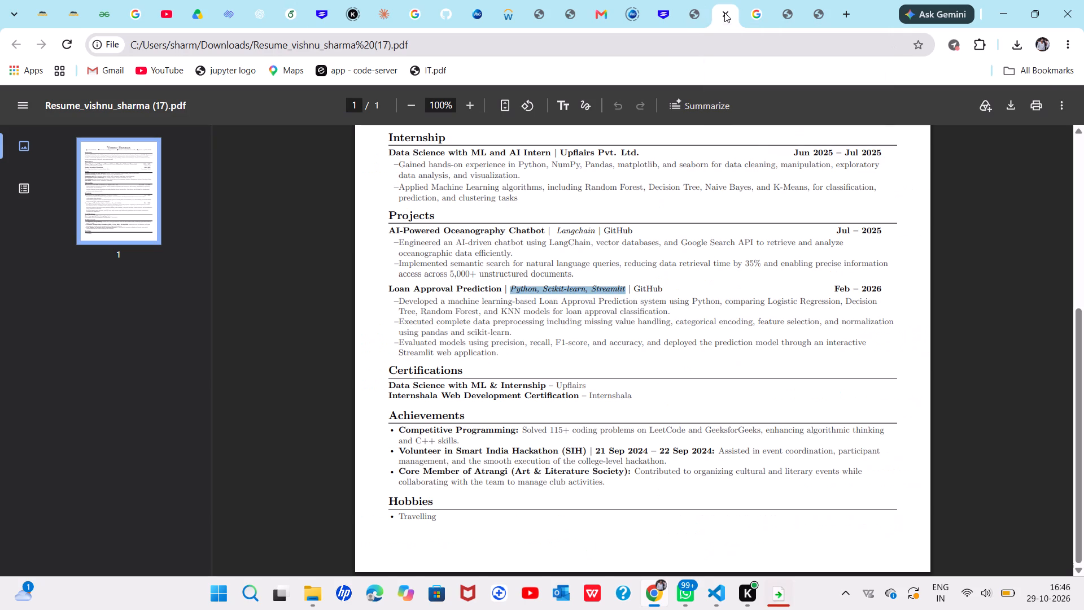
pyautogui.click(648, 284)
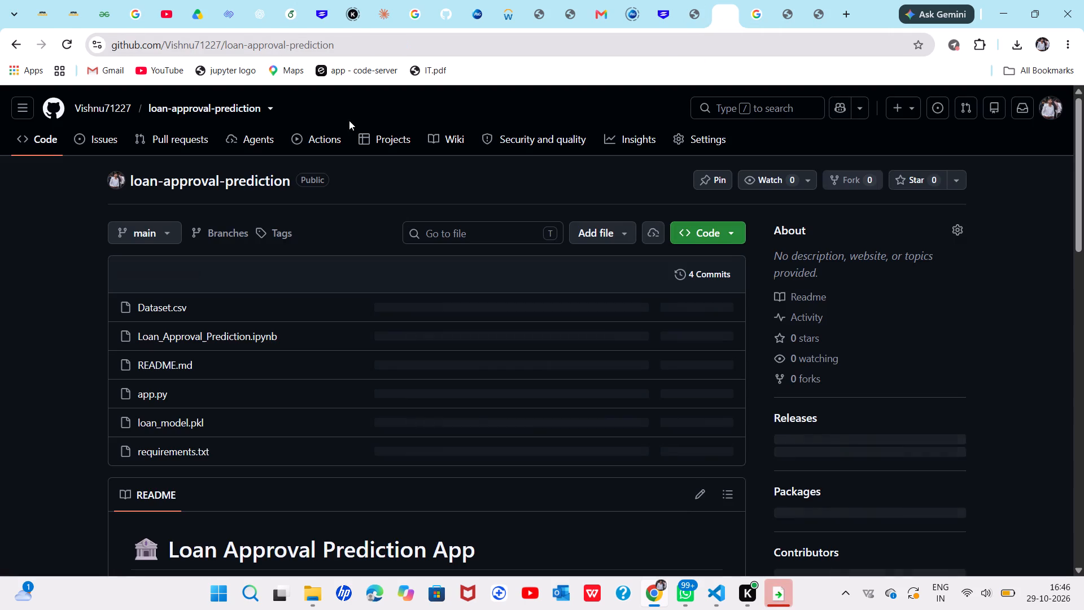
pyautogui.click(363, 50)
pyautogui.hotkey('ctrl', 'c')
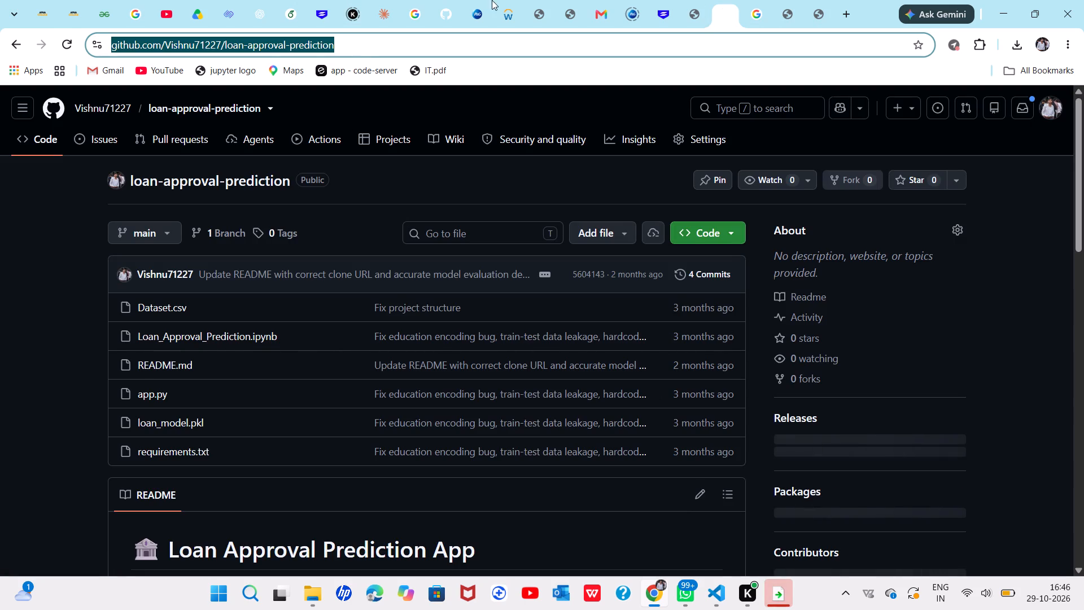
pyautogui.click(293, 19)
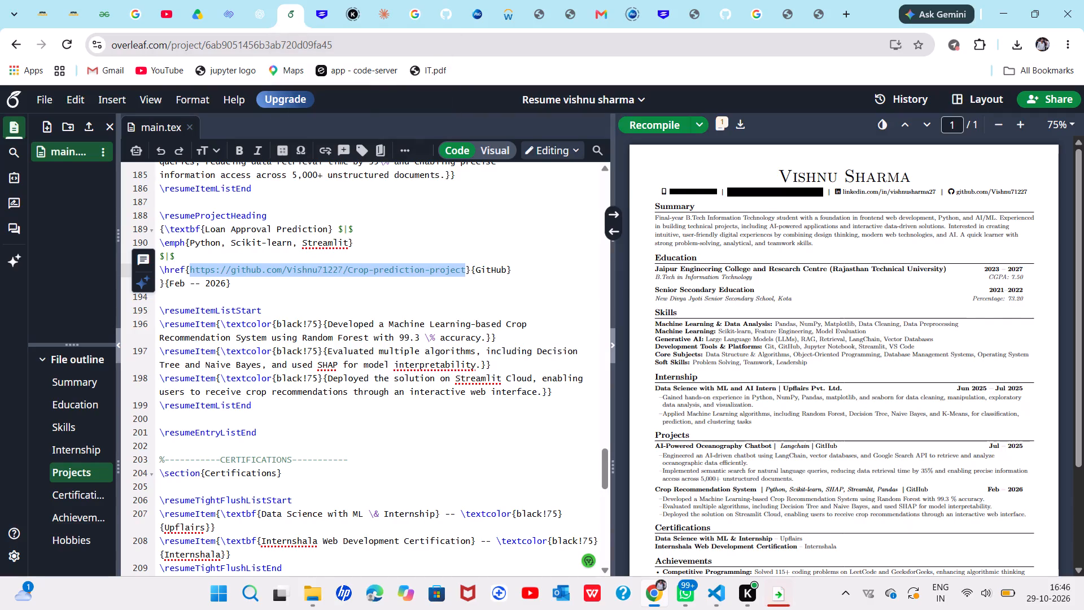
pyautogui.click(464, 271)
pyautogui.moveTo(464, 271); pyautogui.dragTo(191, 268)
pyautogui.hotkey('ctrl', 'v')
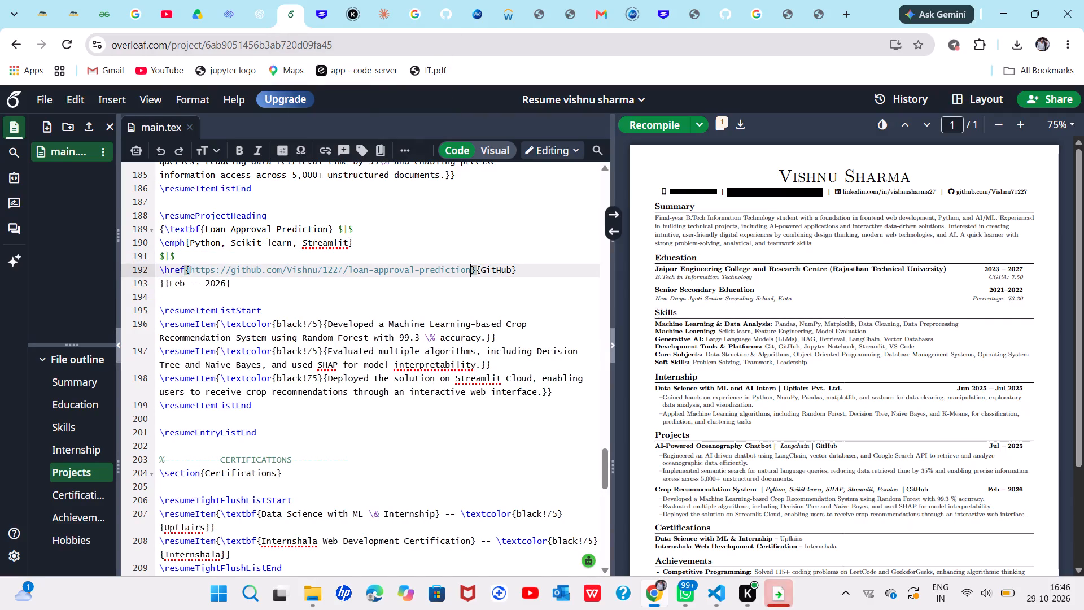
# Replace the project's first bullet in main.tex with the "Developed a machine learning-based Loan Approval Prediction system" bullet from the web dev resume PDF.
pyautogui.moveTo(328, 325); pyautogui.dragTo(480, 338)
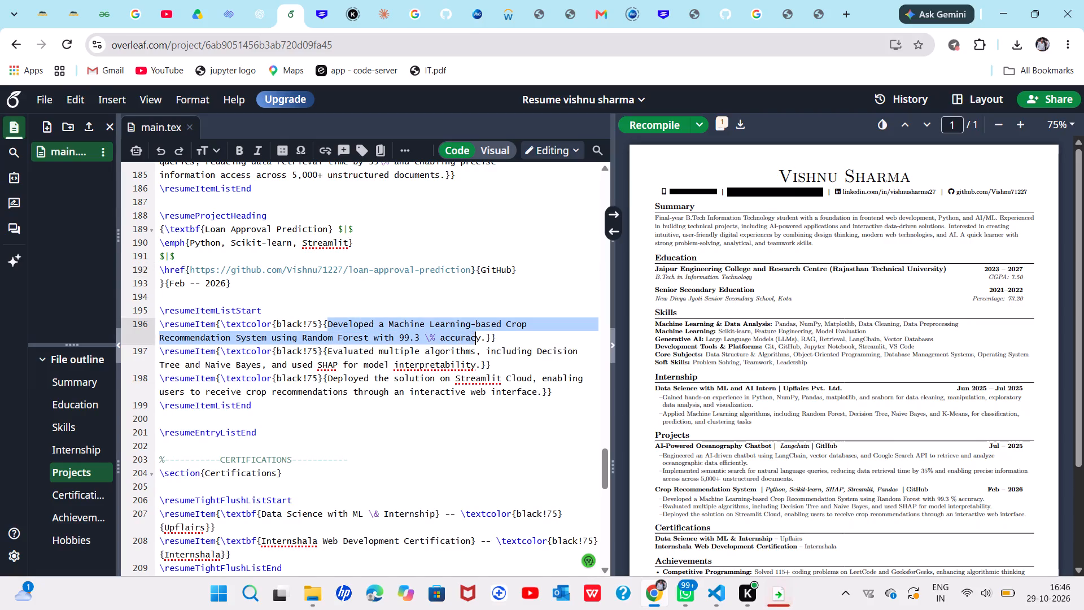
pyautogui.moveTo(480, 338); pyautogui.dragTo(484, 339)
pyautogui.click(720, 14)
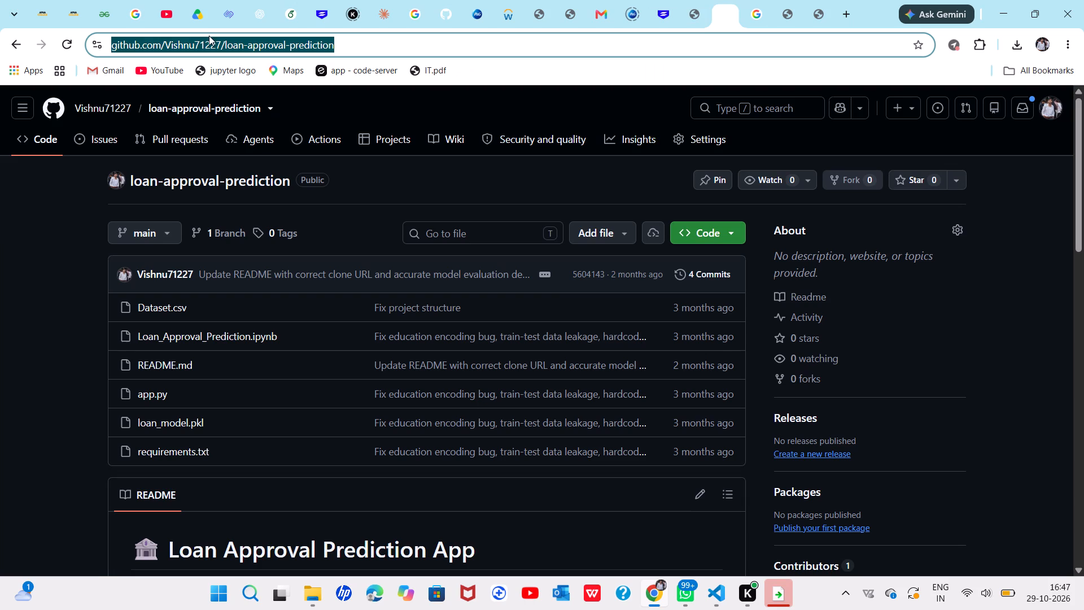
pyautogui.click(15, 42)
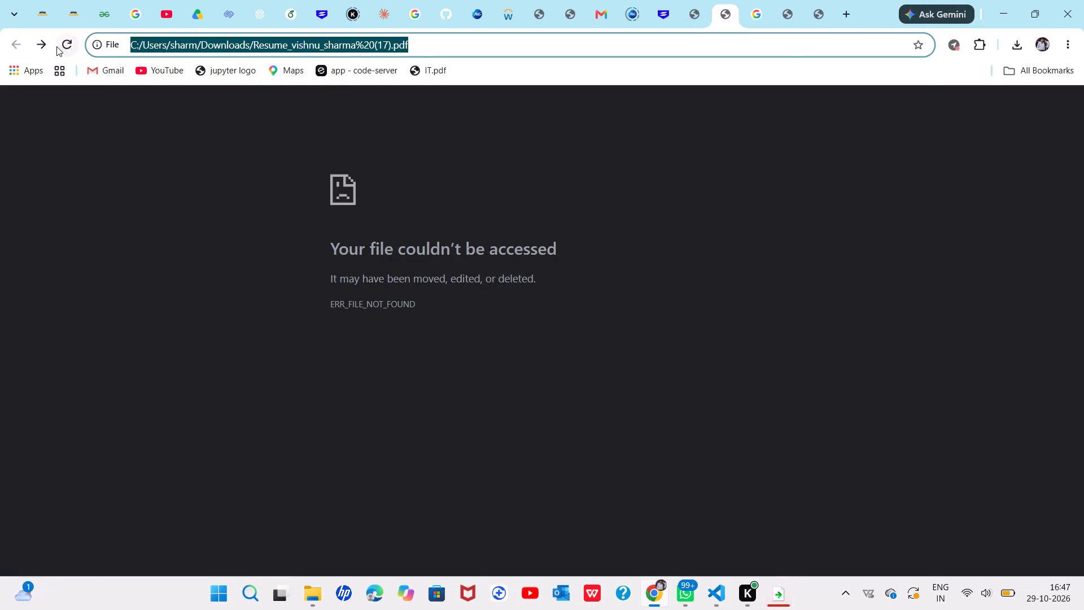
pyautogui.click(71, 44)
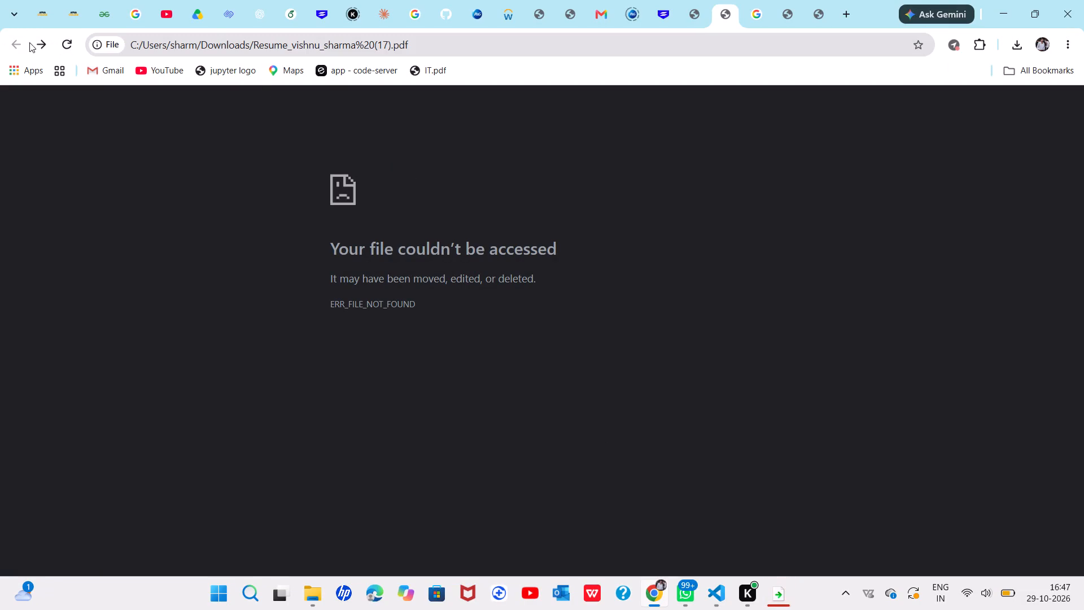
pyautogui.click(39, 44)
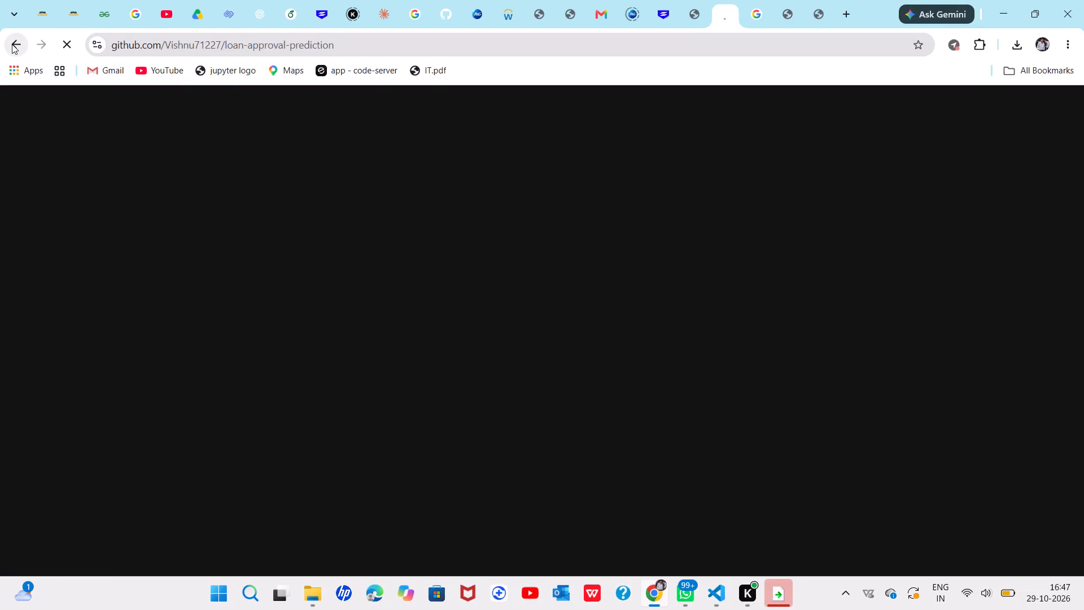
pyautogui.doubleClick(12, 44)
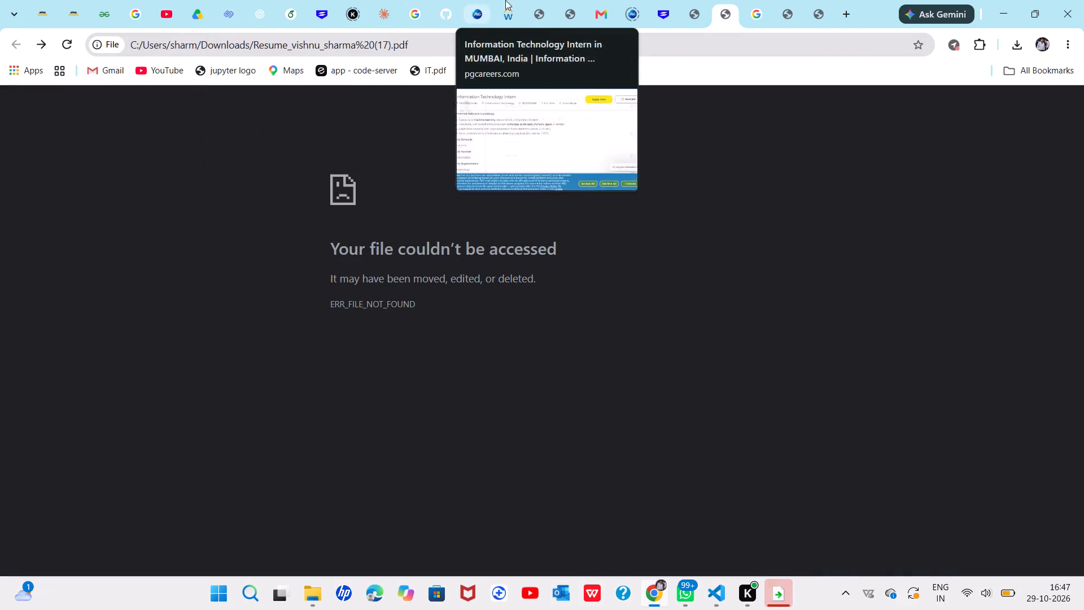
pyautogui.click(703, 12)
pyautogui.scroll(-1, 685, 283)
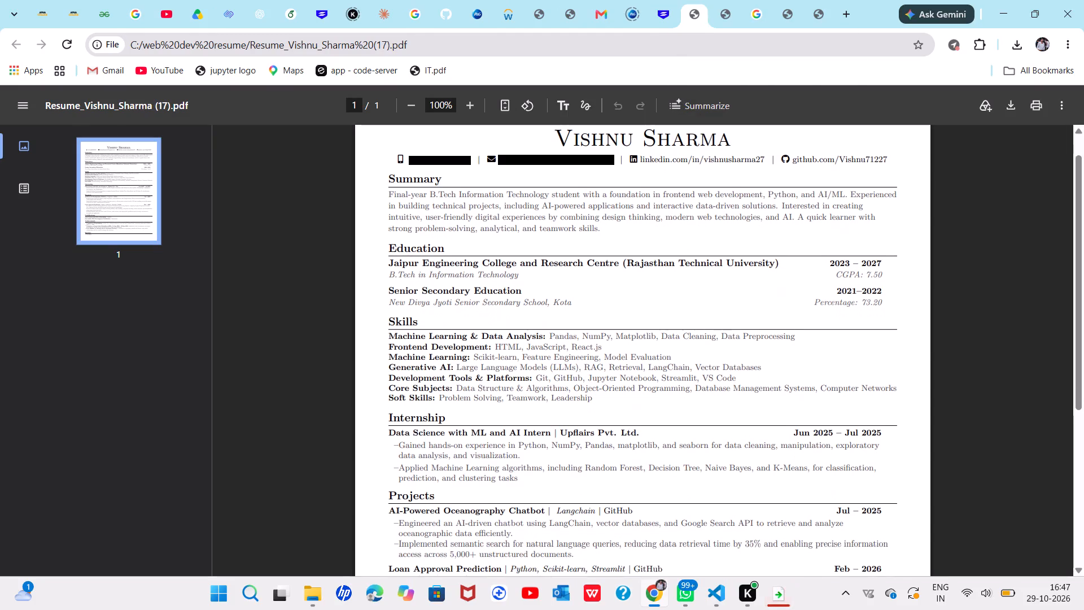
pyautogui.scroll(-1, 685, 283)
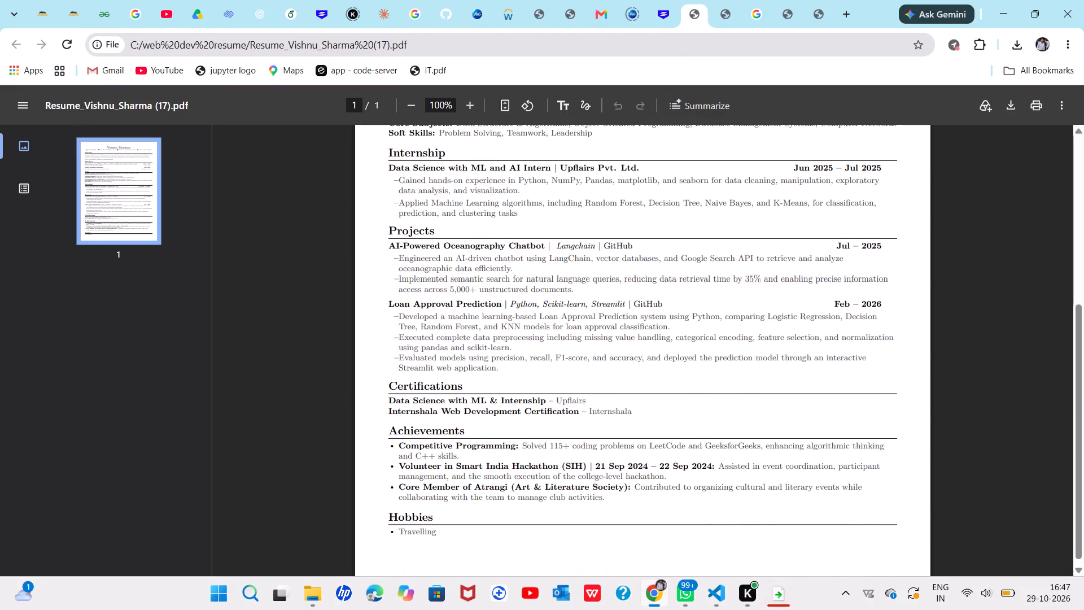
pyautogui.moveTo(398, 313); pyautogui.dragTo(490, 323)
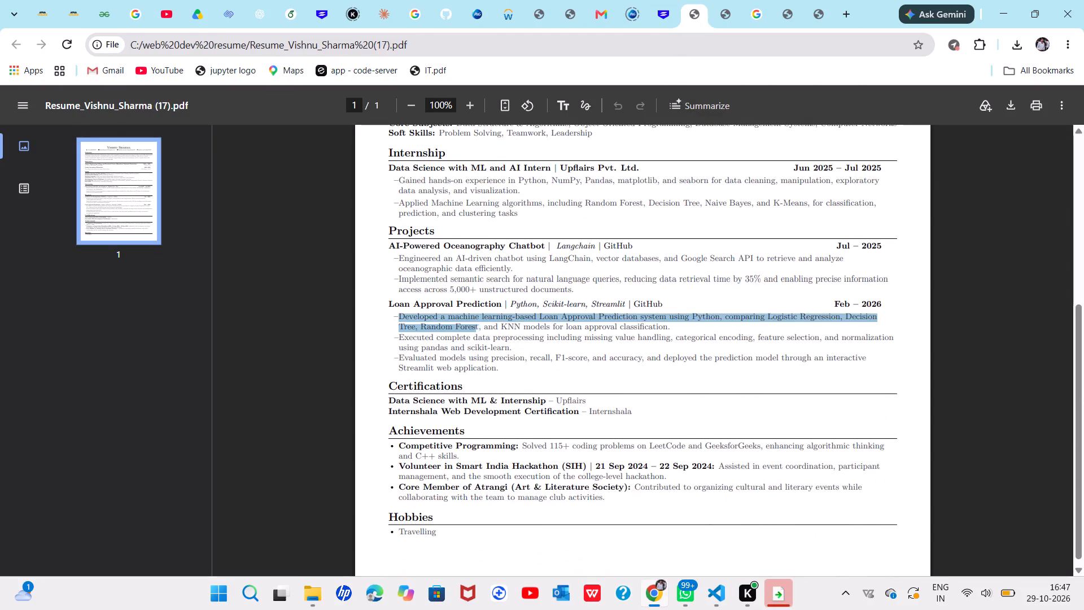
pyautogui.moveTo(490, 323); pyautogui.dragTo(672, 328)
pyautogui.hotkey('ctrl', 'c')
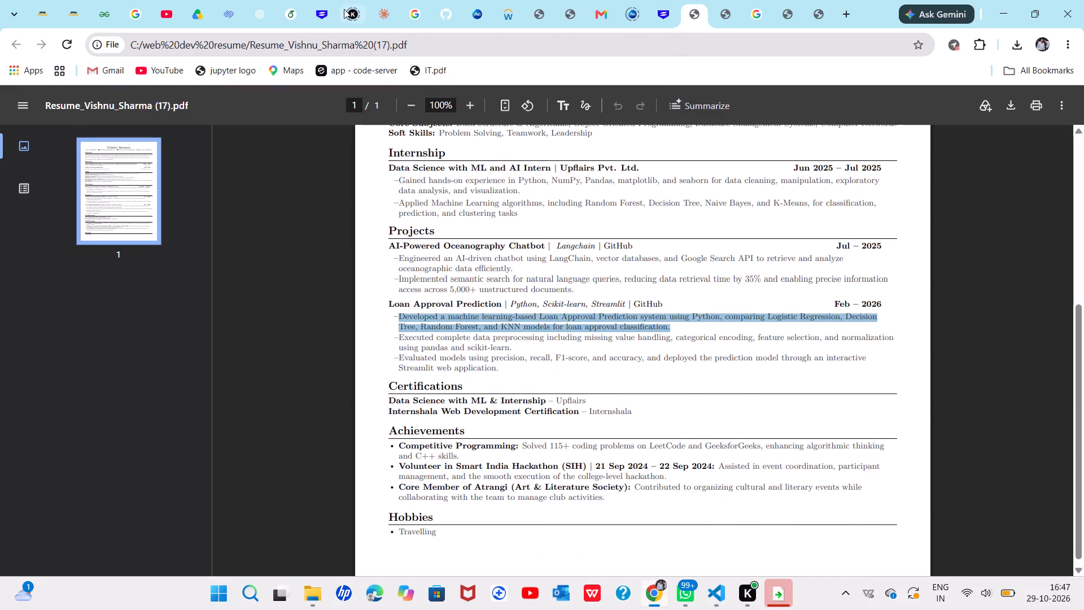
pyautogui.click(283, 11)
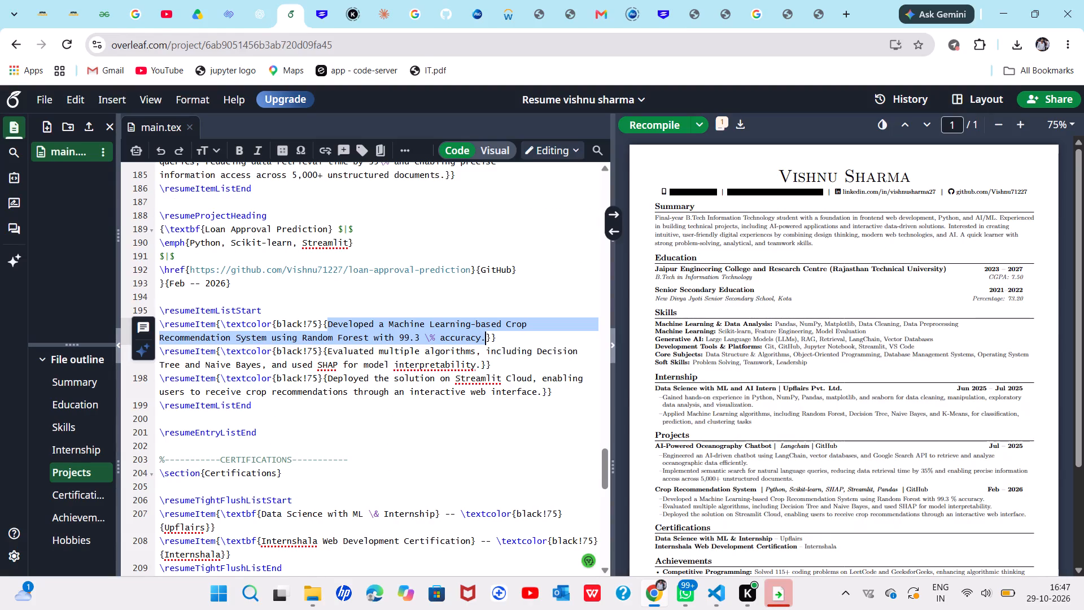
pyautogui.hotkey('ctrl', 'v')
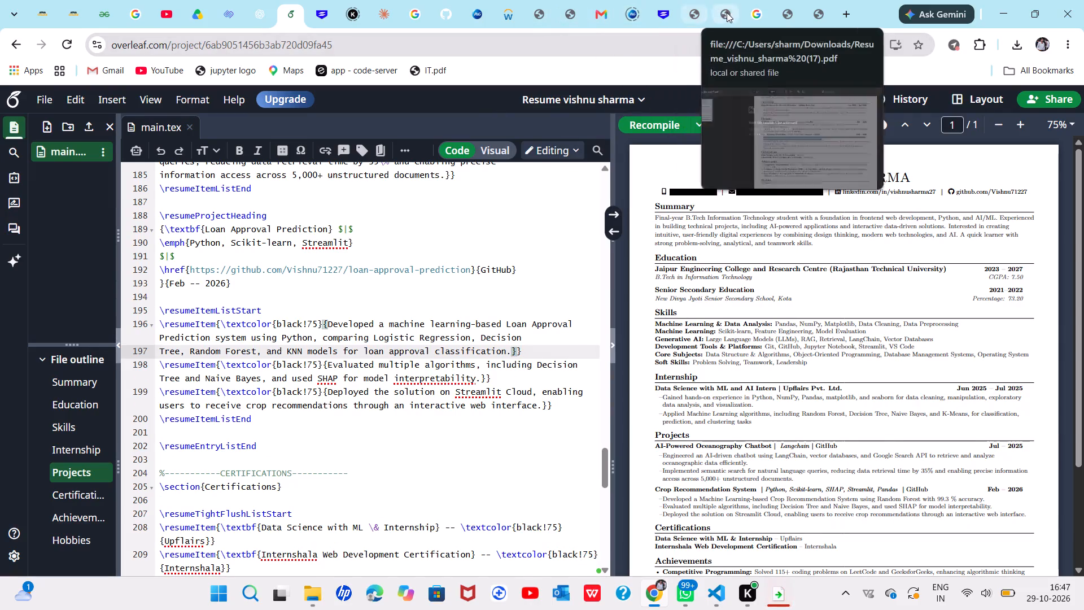
# Replace the Loan Approval Prediction project's second bullet in main.tex with the "Executed complete data preprocessing" bullet from resume PDF (17).
pyautogui.click(697, 15)
pyautogui.click(557, 384)
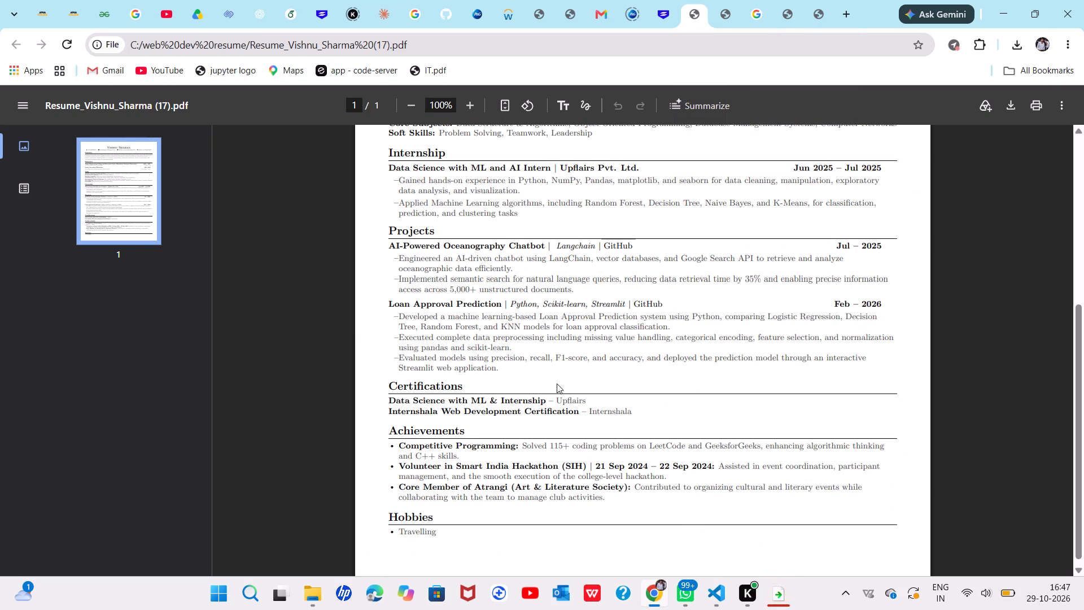
pyautogui.moveTo(512, 349); pyautogui.dragTo(400, 334)
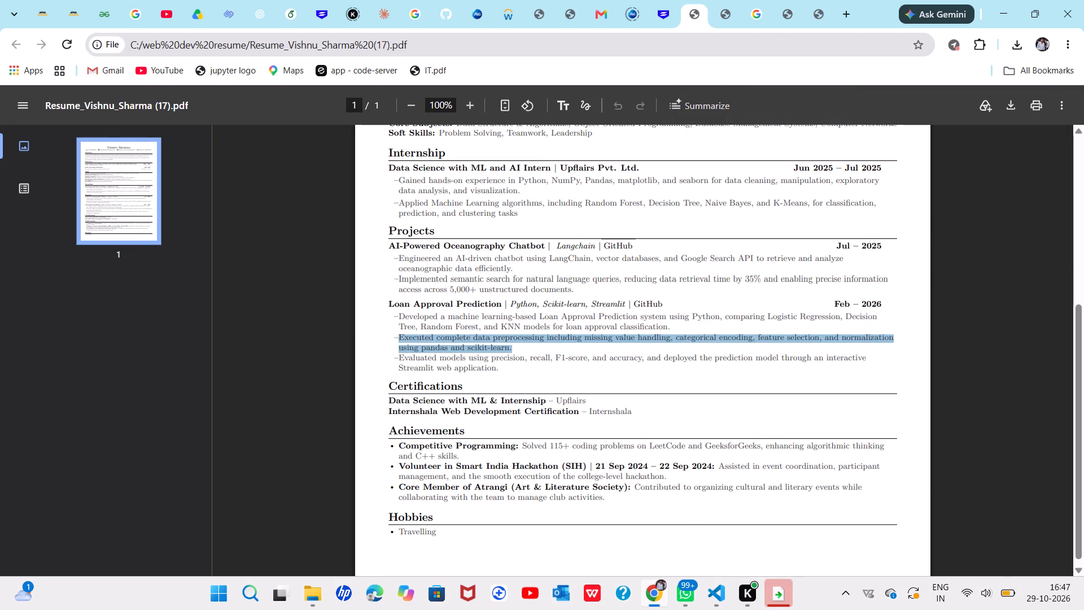
pyautogui.moveTo(400, 334); pyautogui.dragTo(399, 335)
pyautogui.hotkey('ctrl', 'c')
pyautogui.click(291, 15)
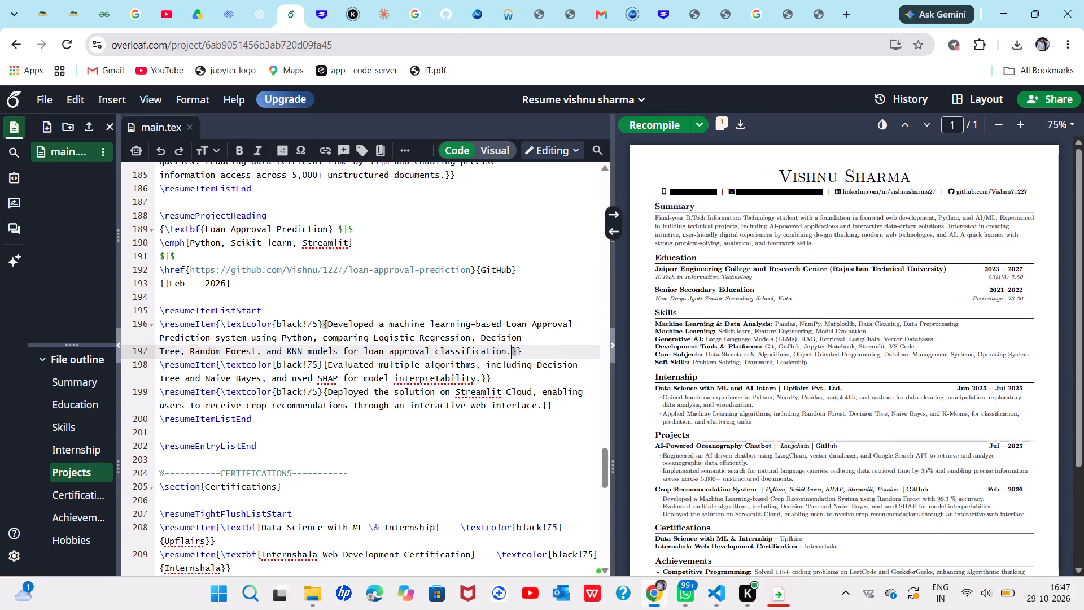
pyautogui.moveTo(327, 363); pyautogui.dragTo(480, 374)
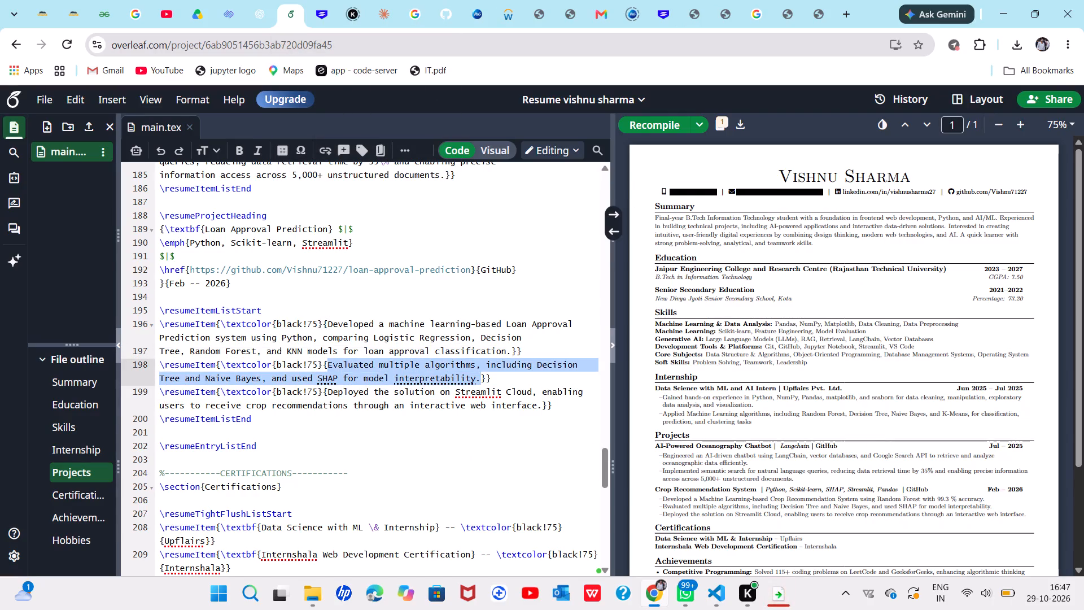
pyautogui.hotkey('ctrl', 'v')
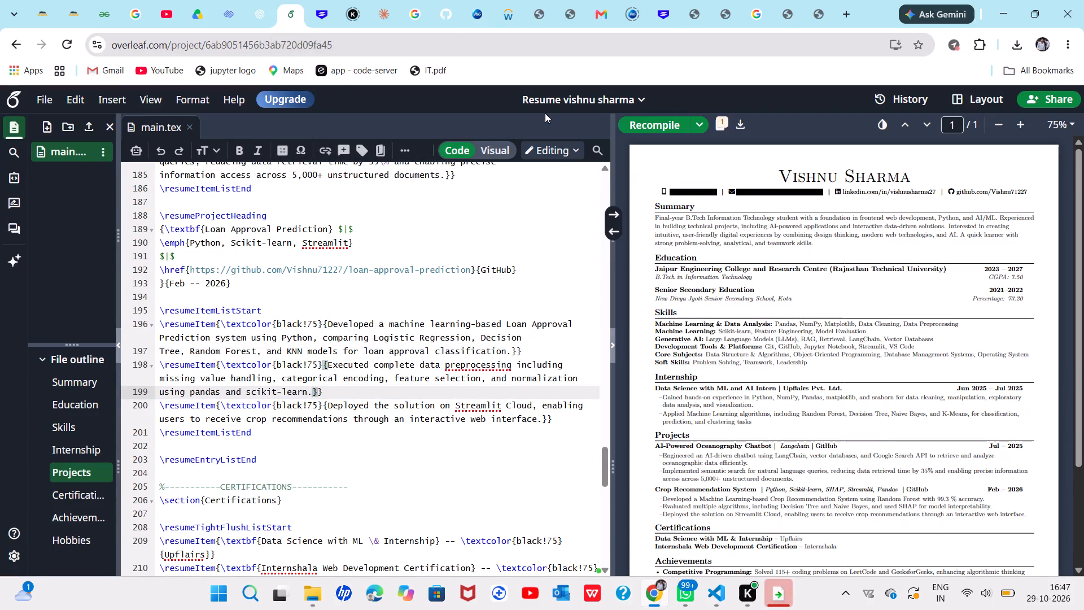
# Replace the project's third bullet in main.tex with the "Evaluated models using precision, recall, F1-score, and accuracy" bullet from resume PDF (17).
pyautogui.click(698, 13)
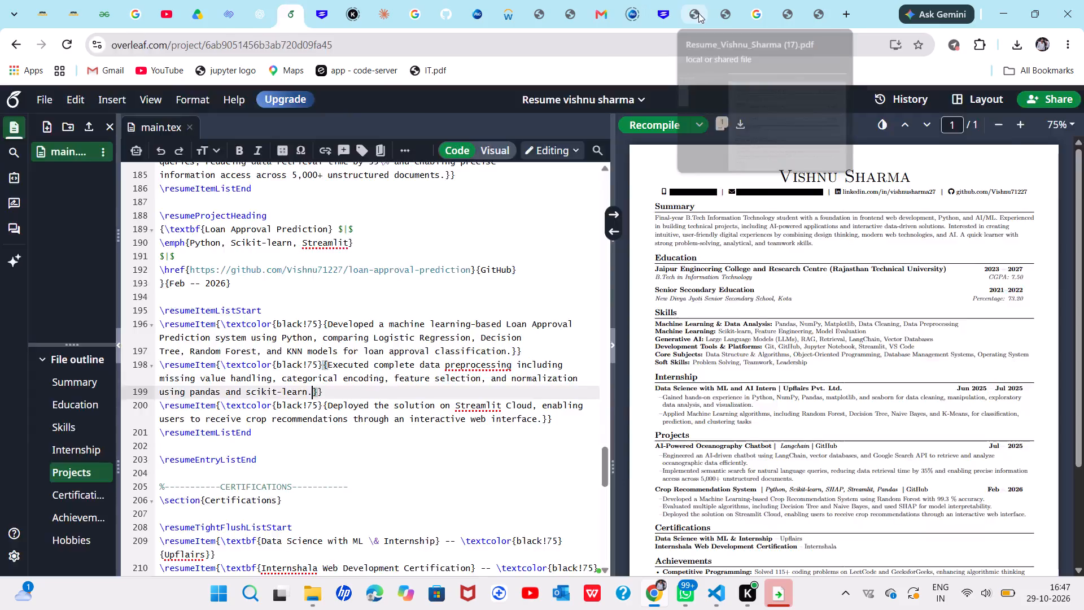
pyautogui.moveTo(505, 372); pyautogui.dragTo(427, 365)
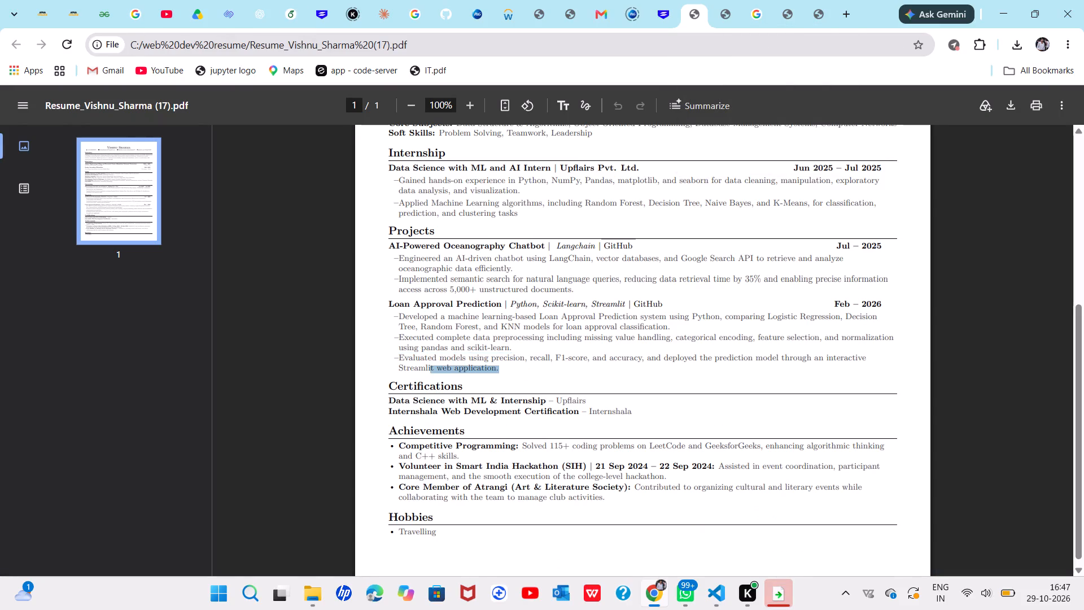
pyautogui.moveTo(427, 365); pyautogui.dragTo(397, 354)
pyautogui.hotkey('ctrl', 'c')
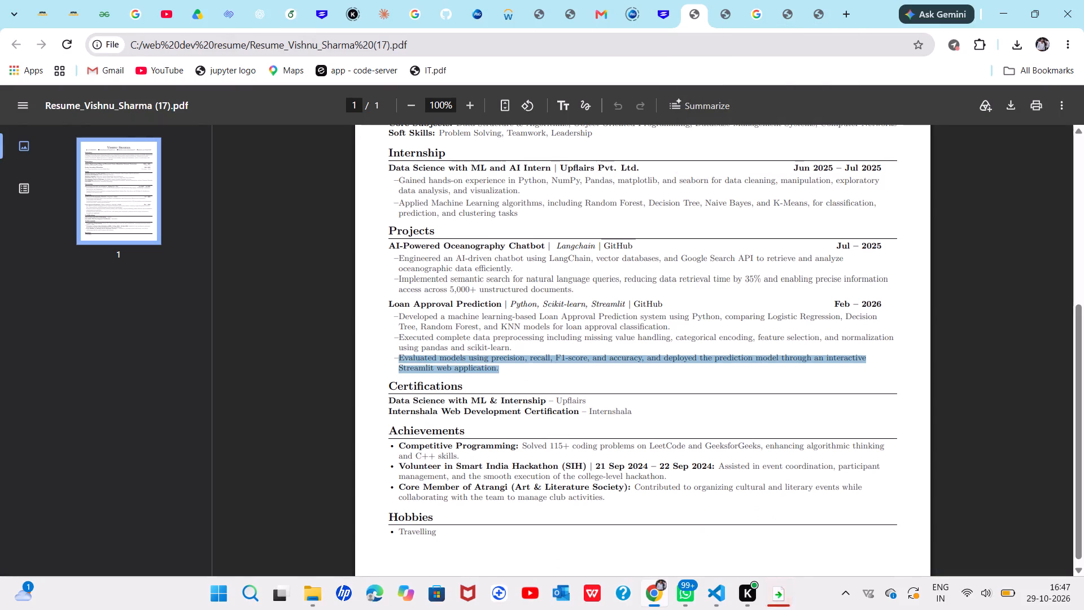
pyautogui.click(286, 6)
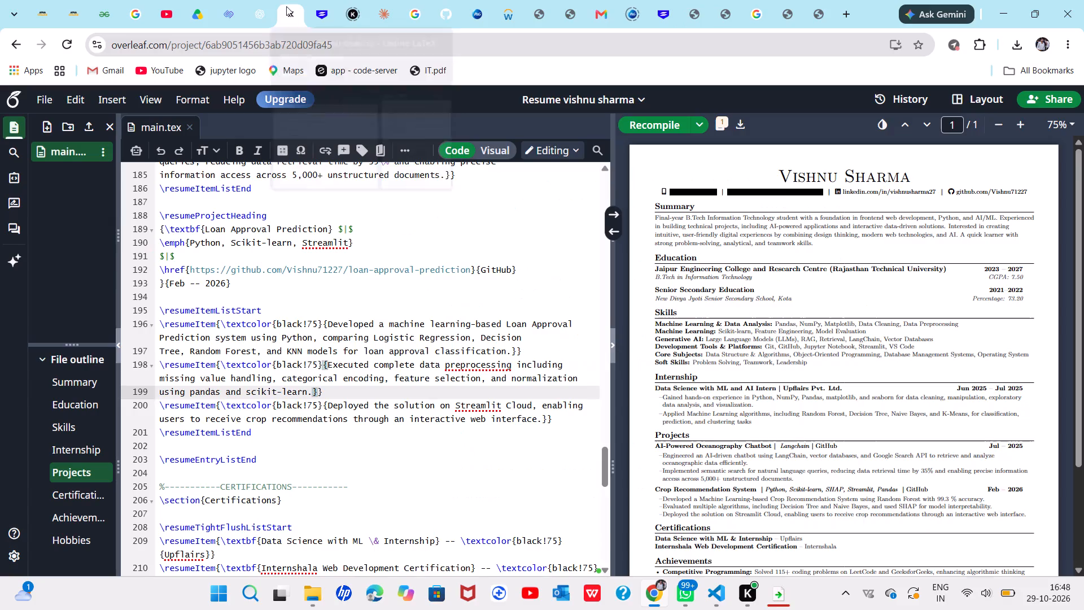
pyautogui.moveTo(540, 417); pyautogui.dragTo(329, 404)
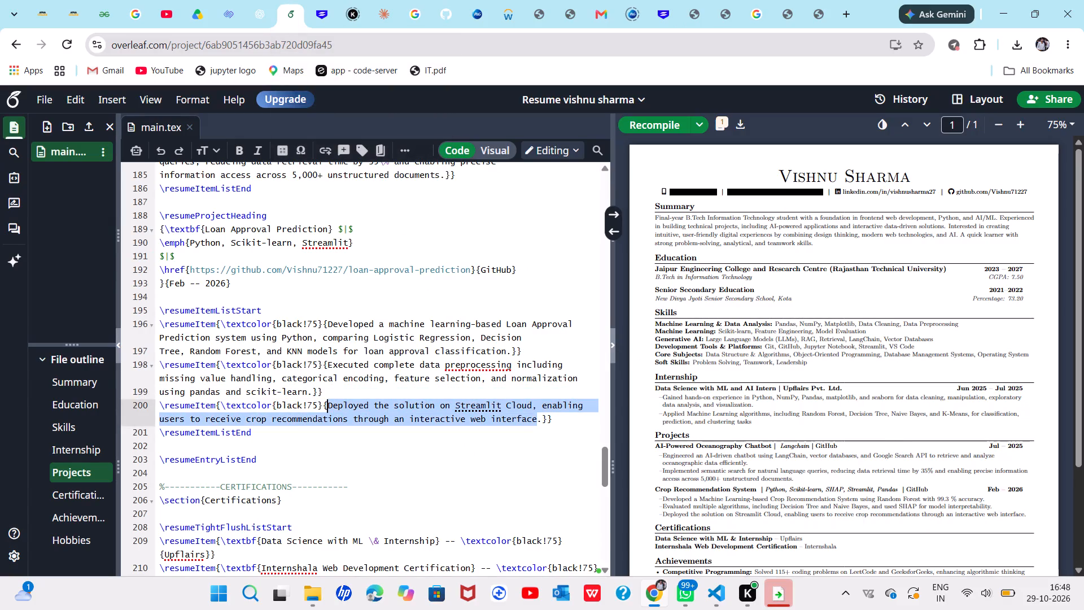
pyautogui.moveTo(329, 404); pyautogui.dragTo(328, 404)
pyautogui.hotkey('ctrl', 'v')
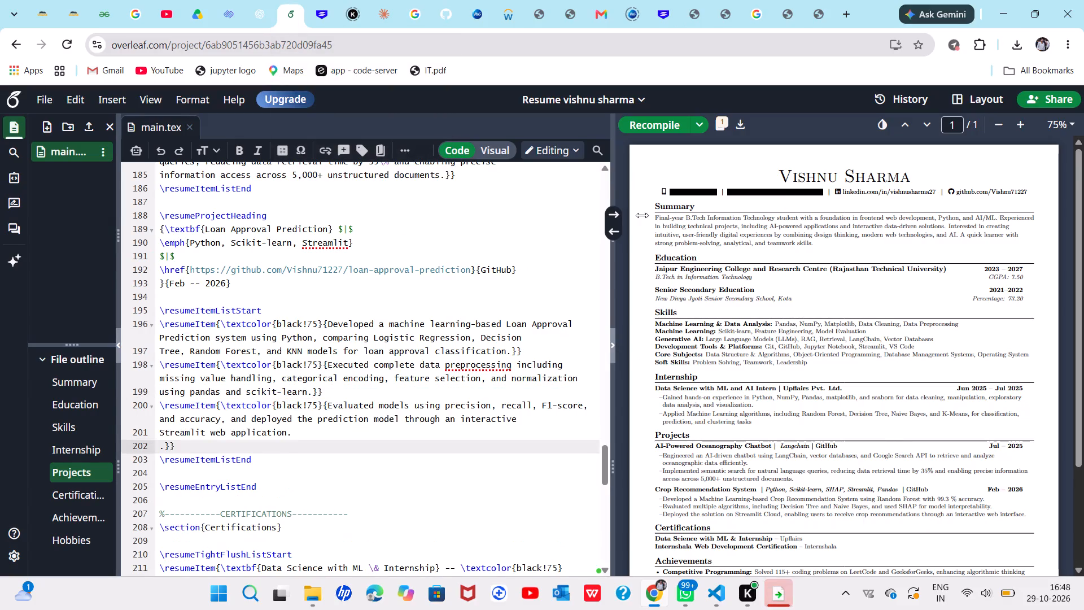
# Recompile main.tex and check the whole resume page in the preview.
pyautogui.click(653, 126)
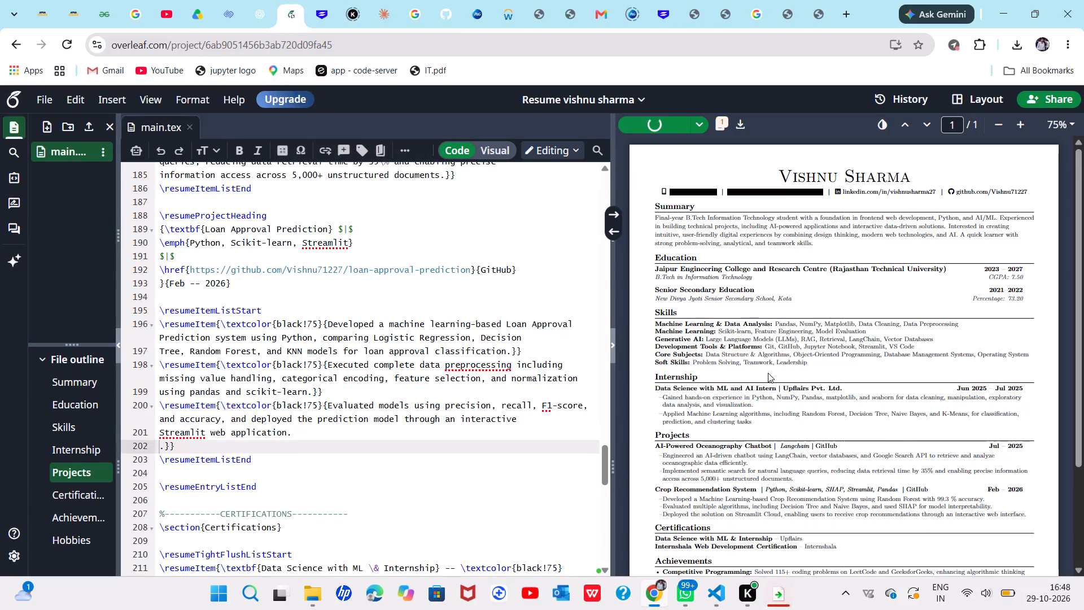
pyautogui.scroll(-1, 768, 373)
pyautogui.scroll(1, 768, 373)
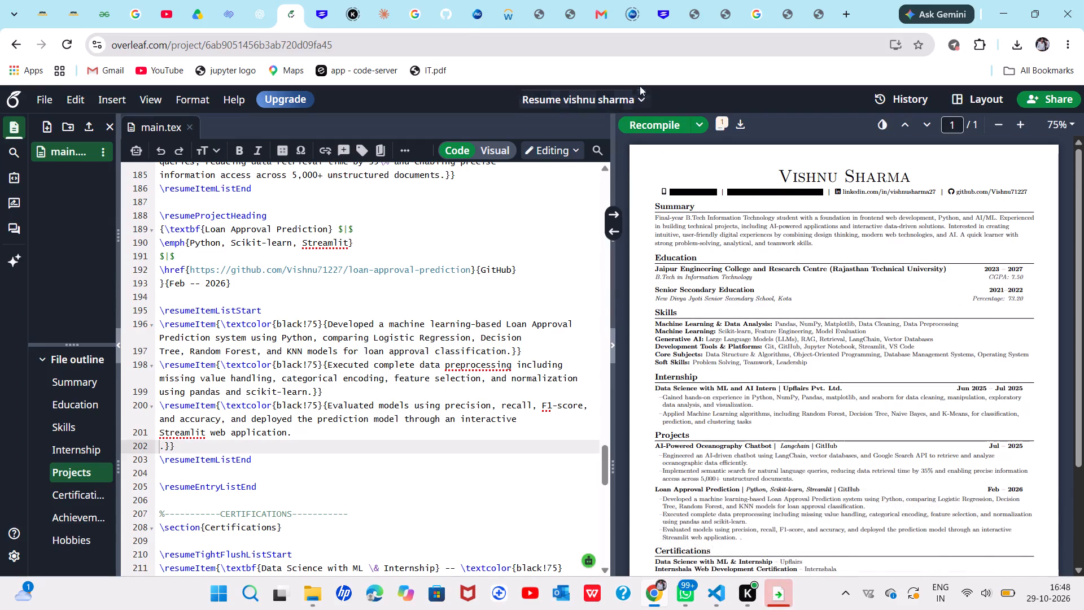
pyautogui.click(658, 117)
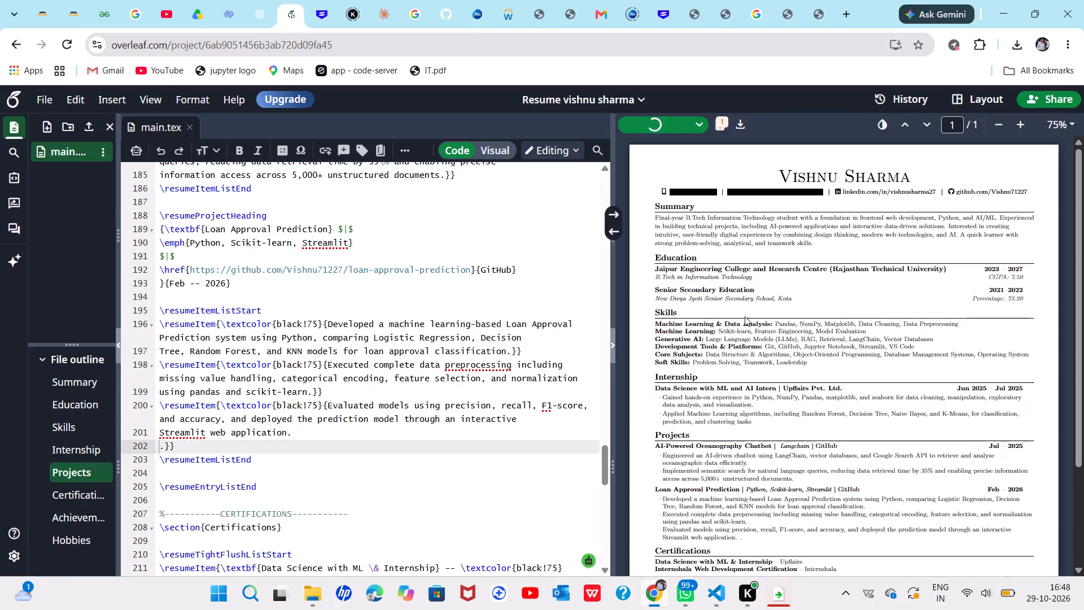
pyautogui.scroll(-3, 745, 316)
pyautogui.scroll(3, 745, 316)
pyautogui.scroll(-3, 745, 316)
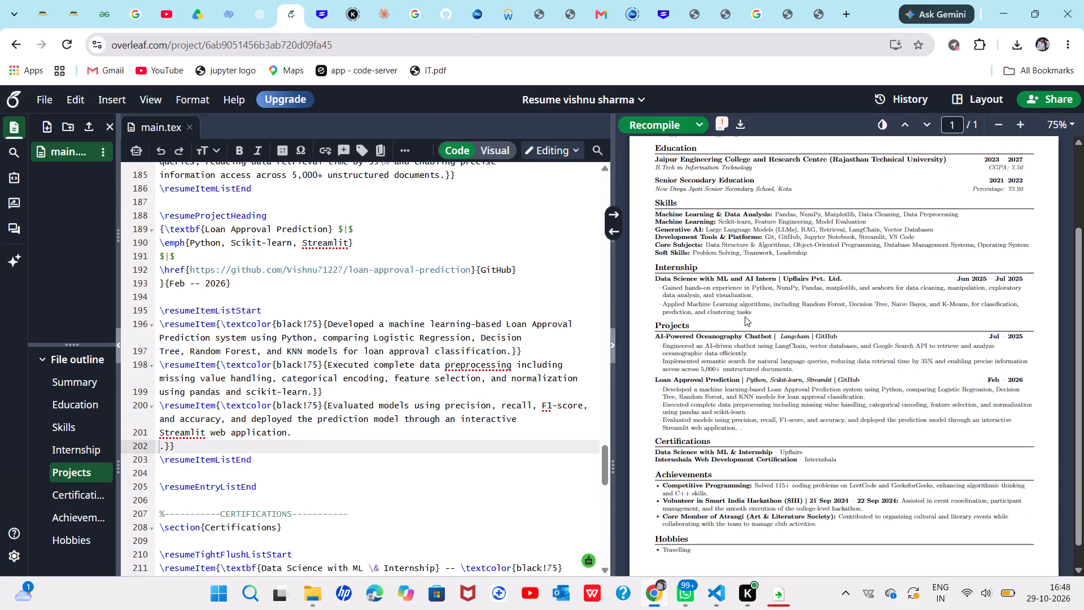
pyautogui.scroll(-2, 745, 316)
pyautogui.scroll(3, 745, 316)
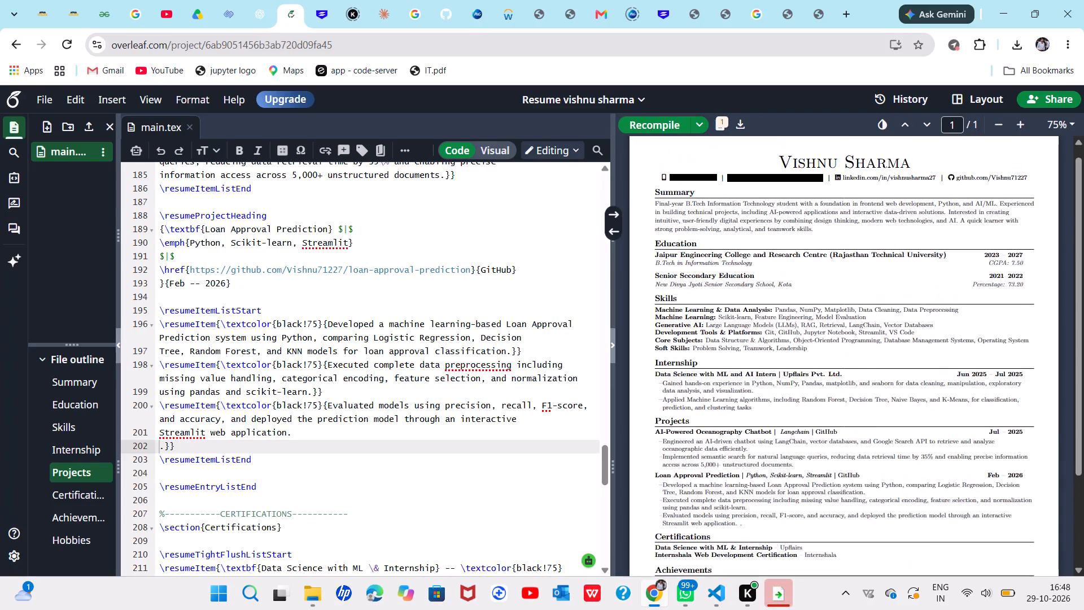
pyautogui.scroll(-4, 745, 316)
pyautogui.scroll(2, 745, 316)
# Delete "frontend web development," from the first sentence of the Summary section in main.tex.
pyautogui.scroll(7, 368, 306)
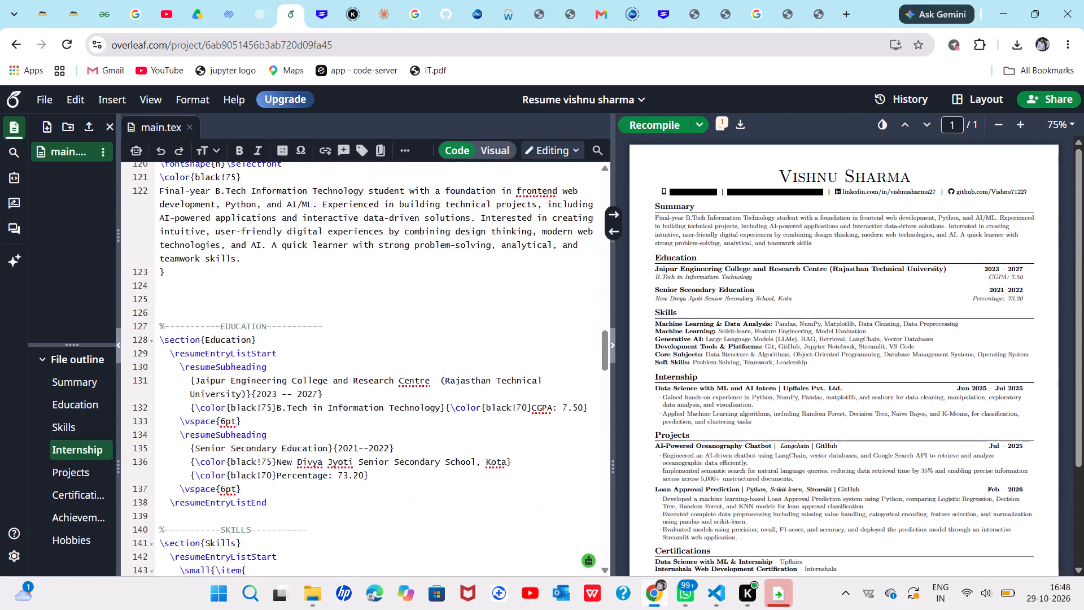
pyautogui.scroll(6, 368, 306)
pyautogui.scroll(-6, 368, 306)
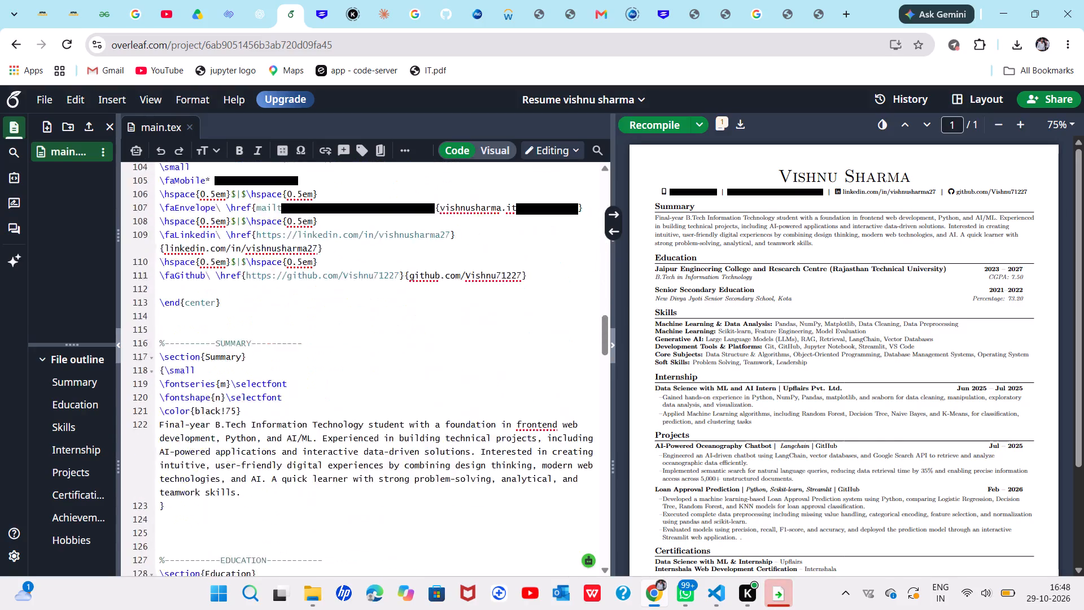
pyautogui.scroll(-2, 368, 306)
pyautogui.scroll(4, 368, 306)
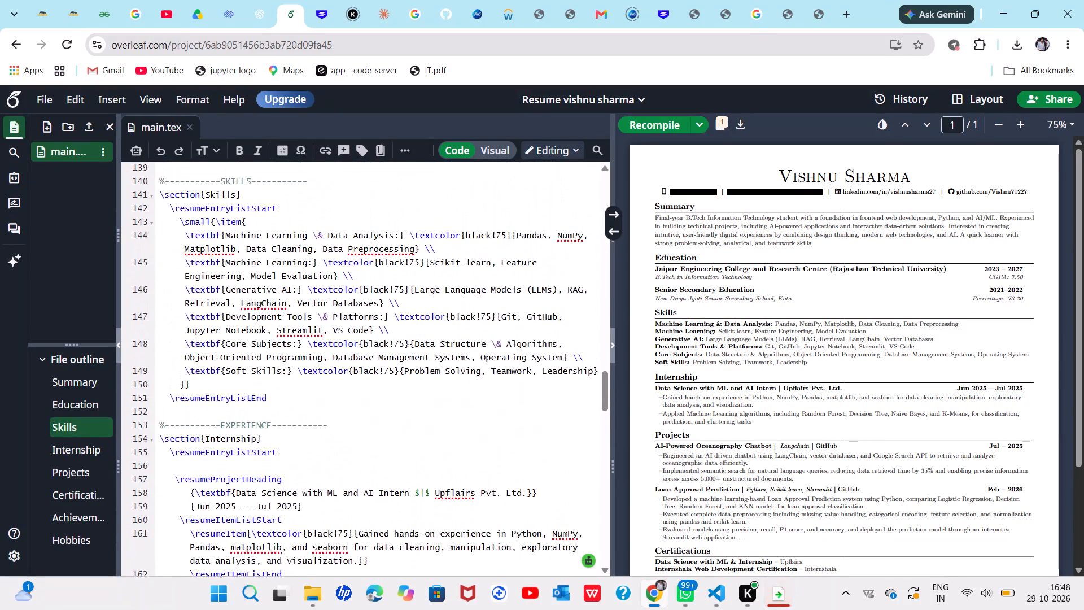
pyautogui.scroll(4, 368, 306)
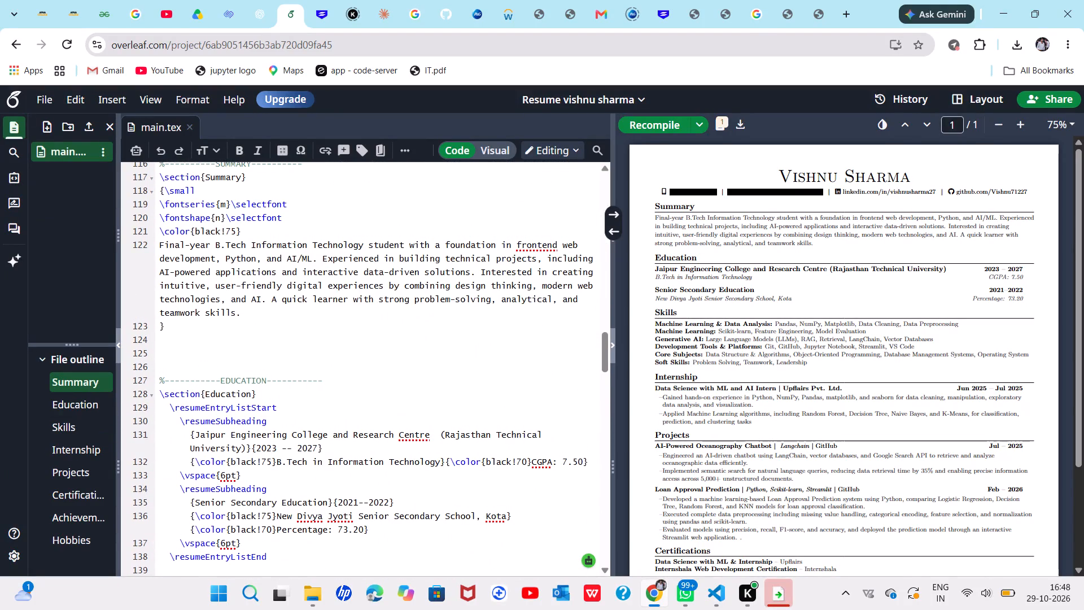
pyautogui.moveTo(516, 242); pyautogui.dragTo(263, 238)
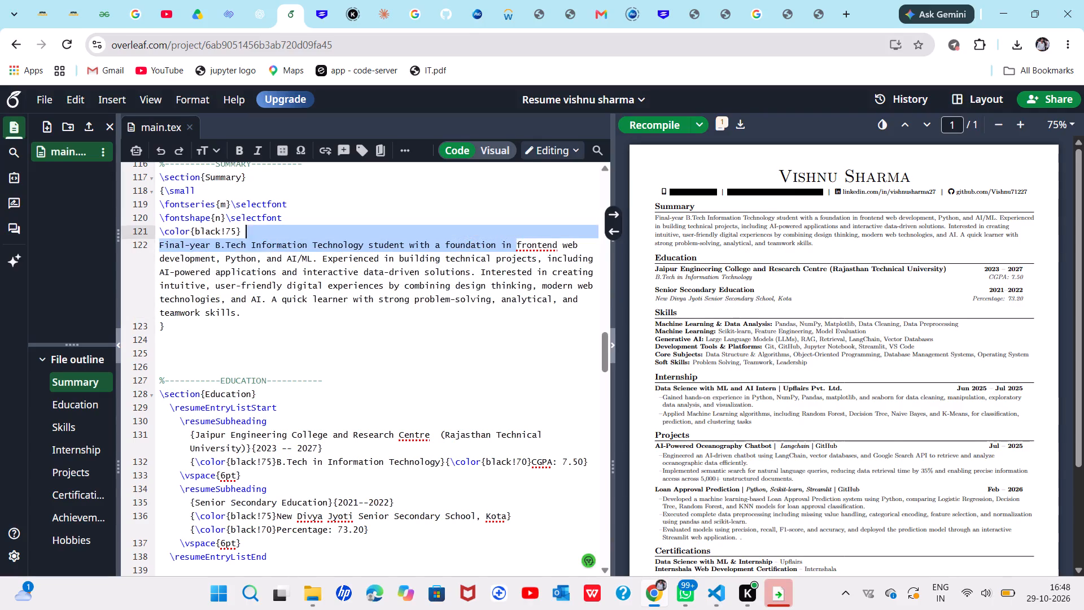
pyautogui.moveTo(263, 238); pyautogui.dragTo(226, 258)
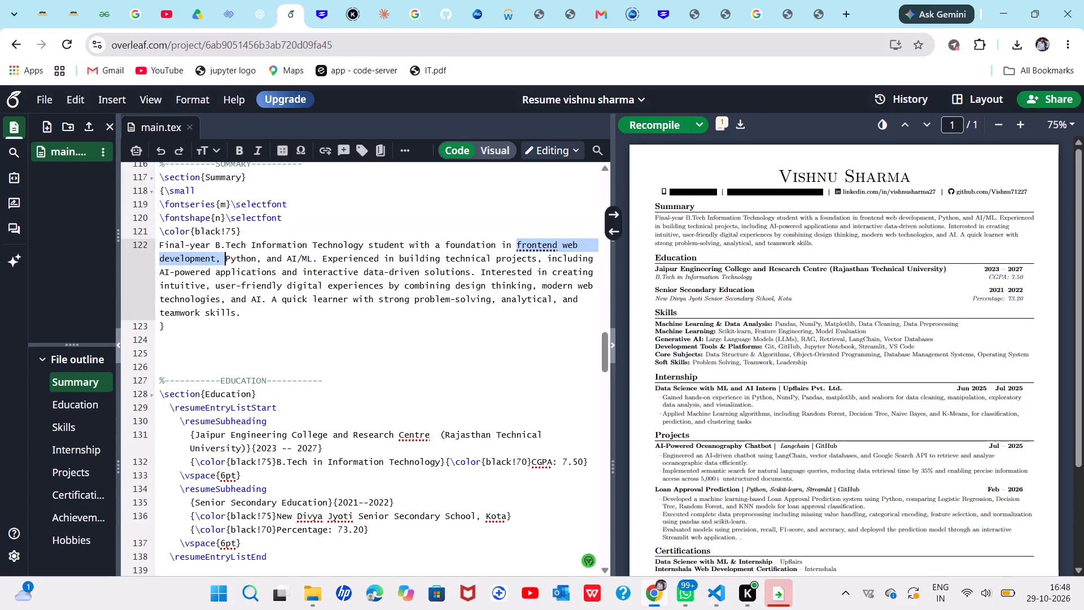
pyautogui.moveTo(226, 258); pyautogui.dragTo(220, 259)
pyautogui.press('BackSpace')
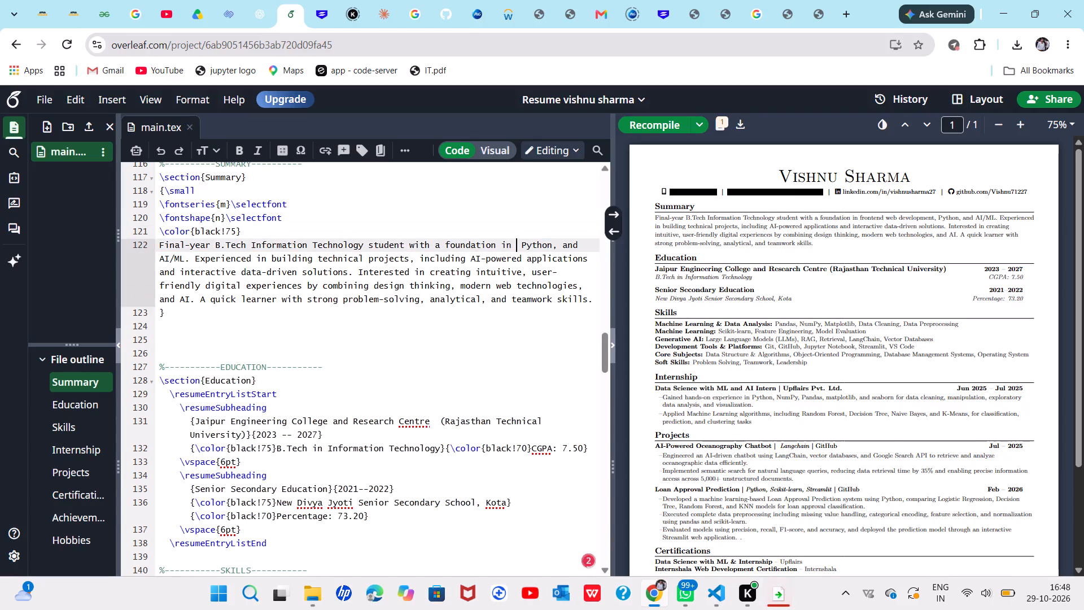
pyautogui.press('BackSpace')
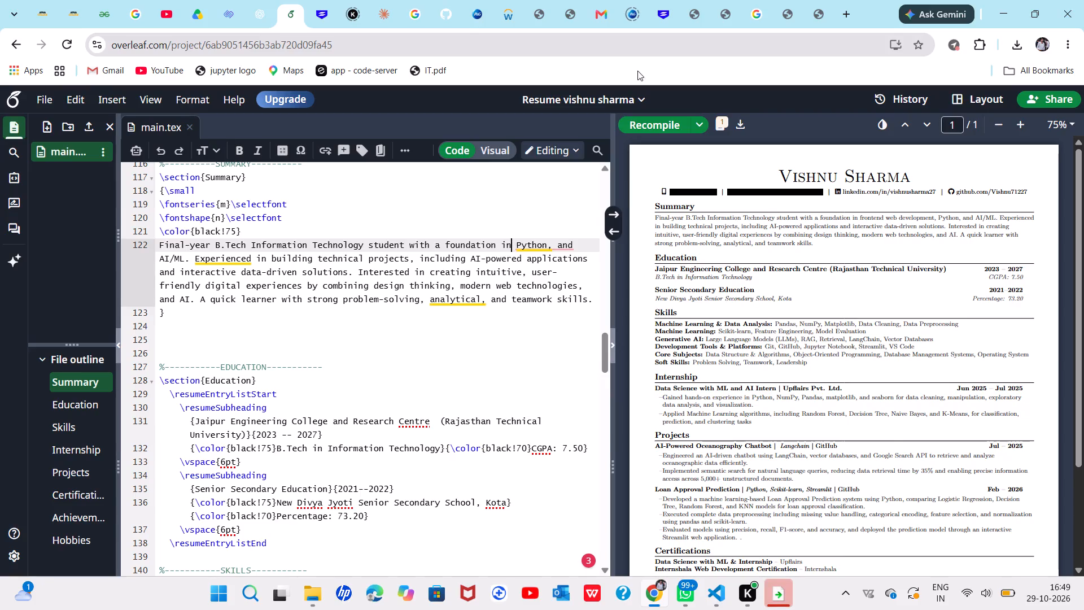
# Examine the Summary, Skills, Projects and Certifications sections in resume PDF (17) and the crop-project resume PDF.
pyautogui.click(718, 15)
pyautogui.click(698, 16)
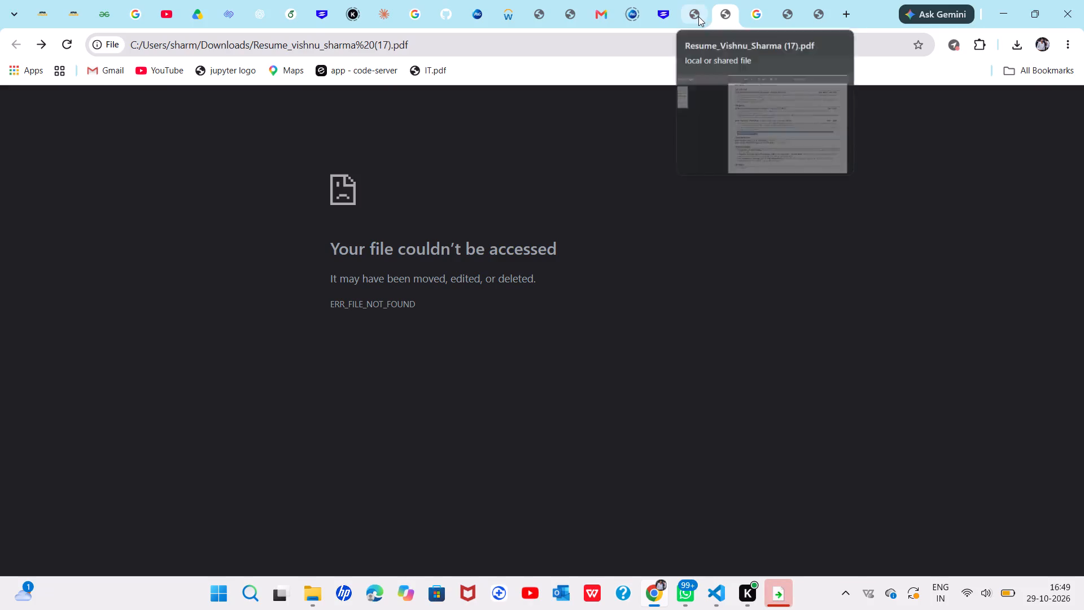
pyautogui.click(616, 191)
pyautogui.scroll(2, 616, 191)
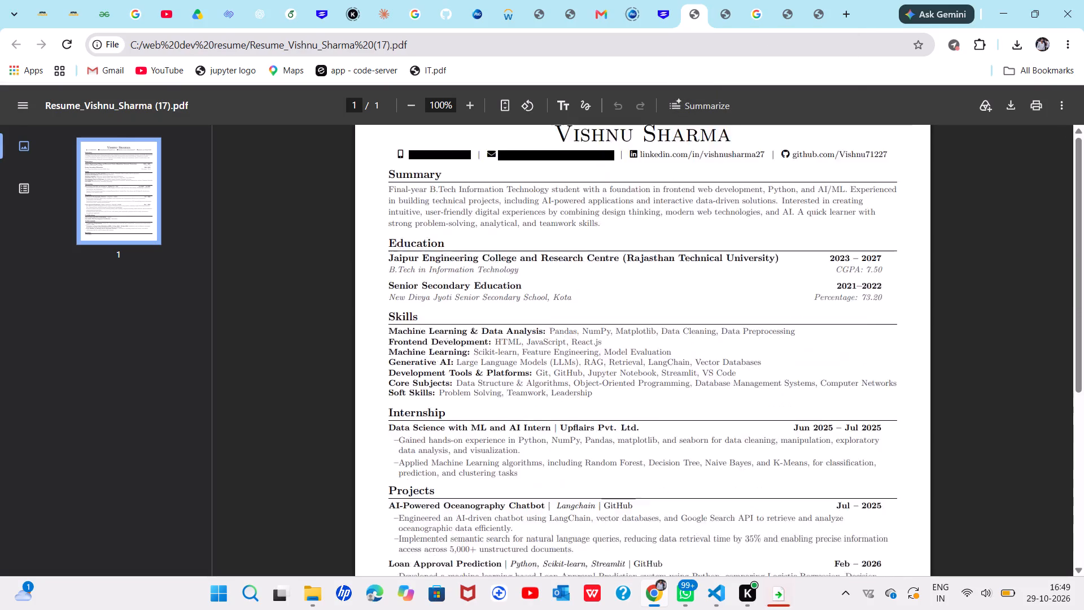
pyautogui.scroll(3, 616, 191)
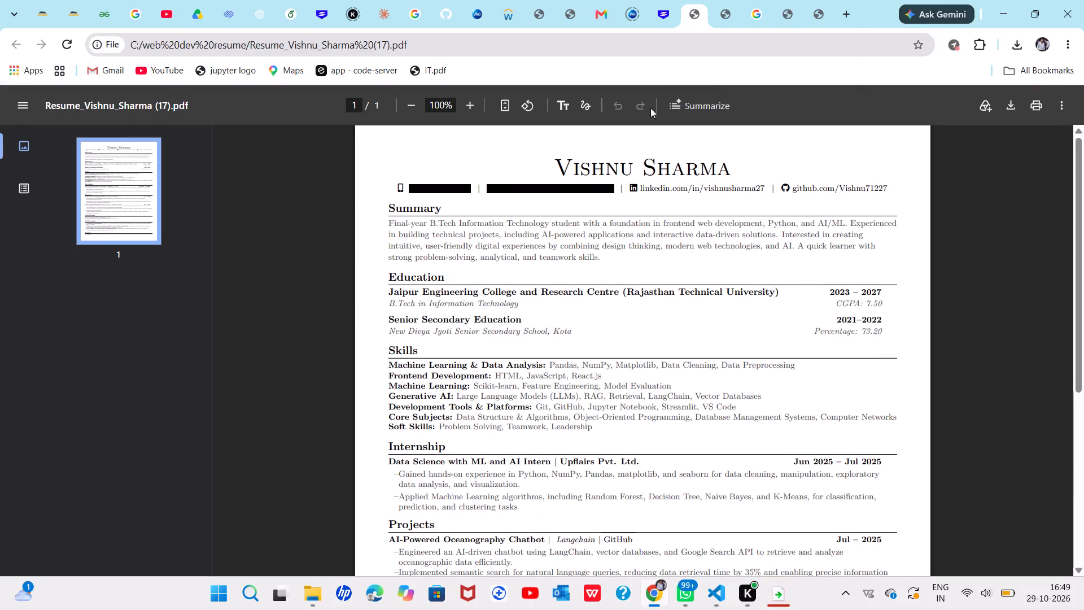
pyautogui.click(781, 9)
pyautogui.click(552, 249)
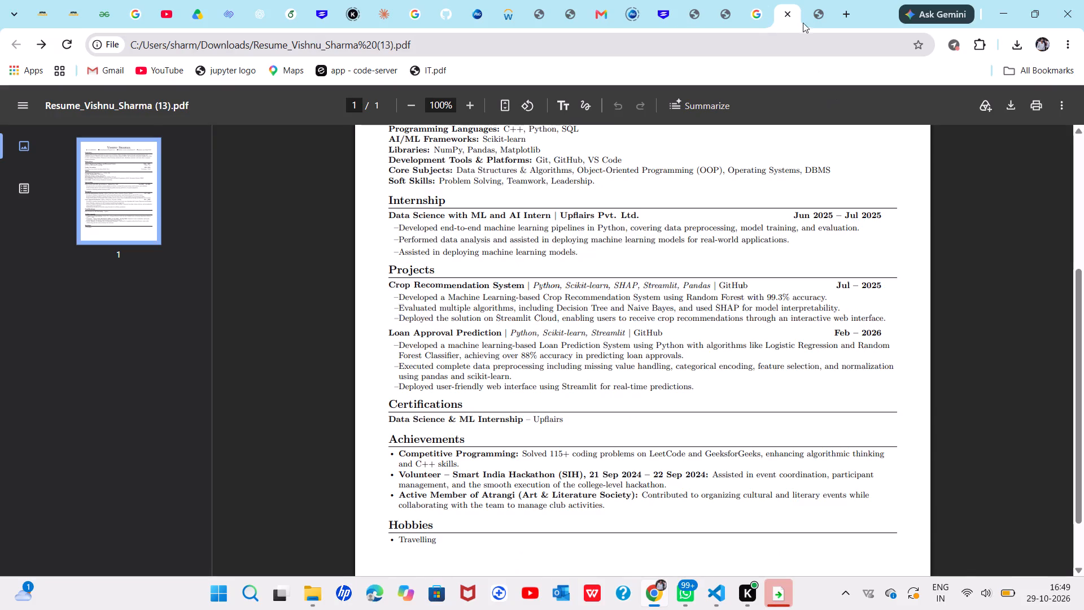
pyautogui.click(815, 20)
pyautogui.scroll(-1, 556, 343)
pyautogui.scroll(1, 556, 343)
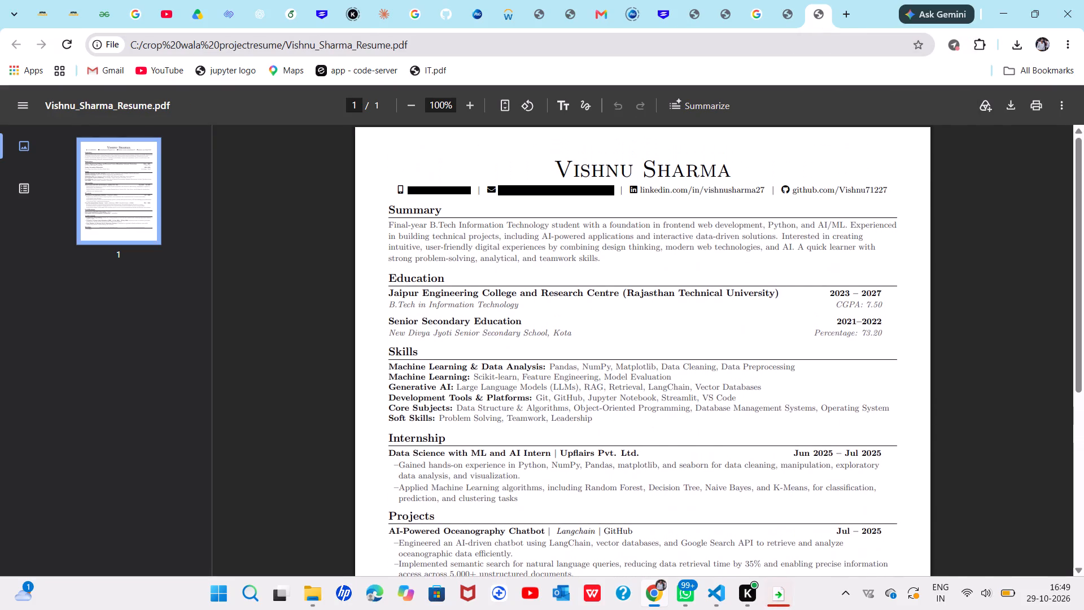
pyautogui.scroll(-3, 556, 343)
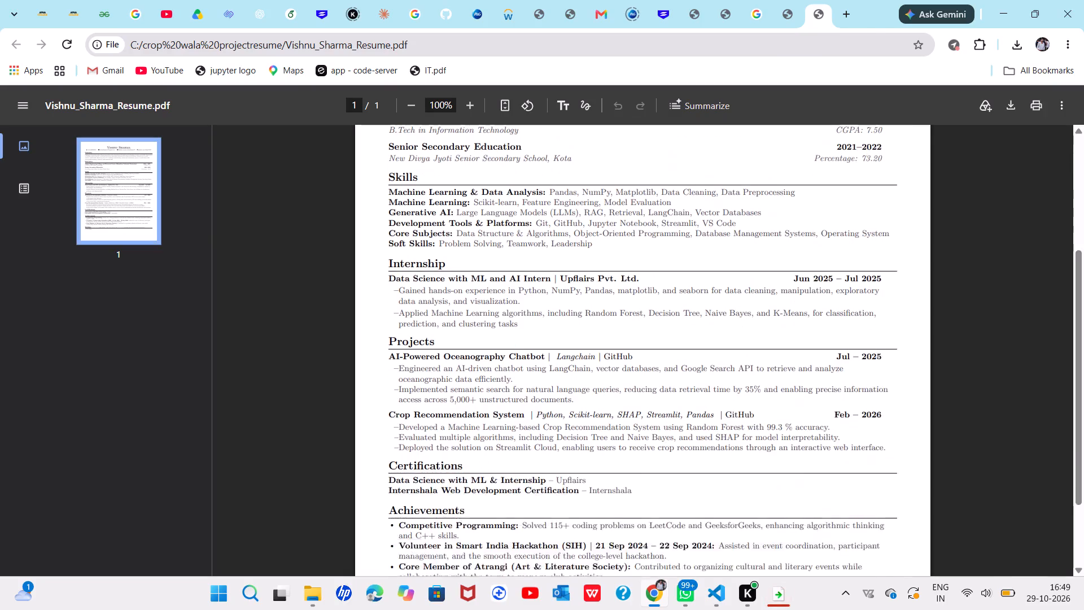
pyautogui.scroll(-1, 556, 343)
pyautogui.scroll(1, 556, 343)
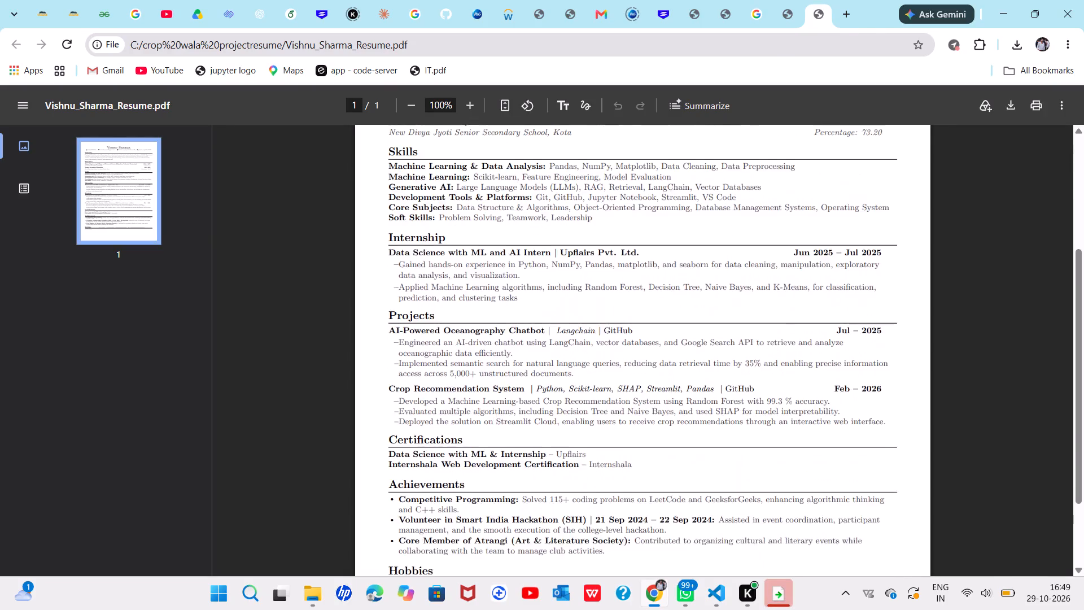
pyautogui.scroll(-1, 556, 343)
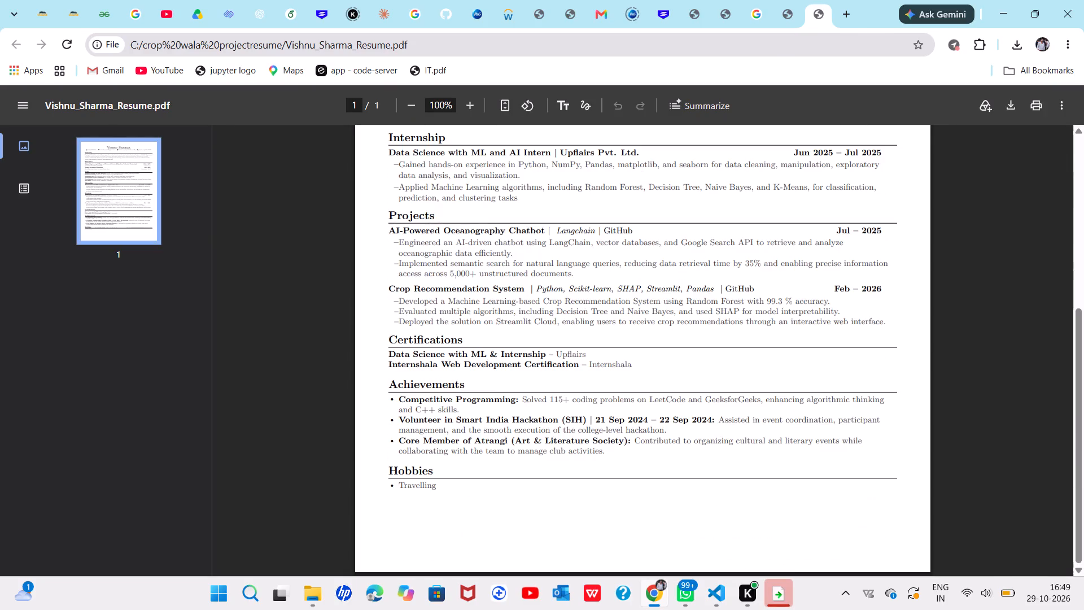
pyautogui.scroll(-1, 556, 343)
pyautogui.scroll(4, 556, 343)
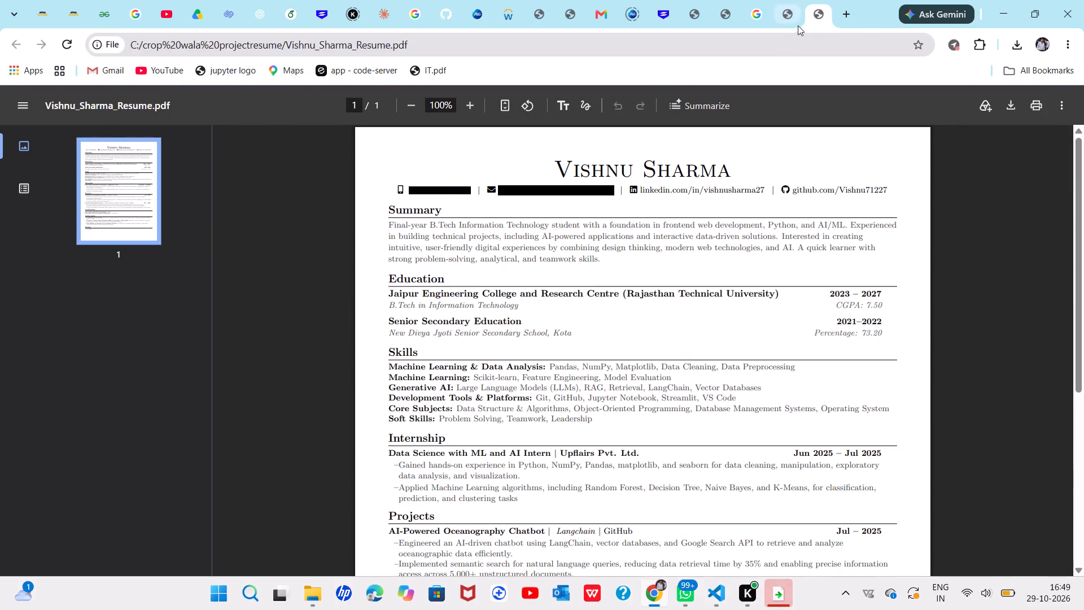
# Compare resume PDF (13) with the crop-project resume PDF, focusing on the Summary, Skills and Projects sections.
pyautogui.click(789, 15)
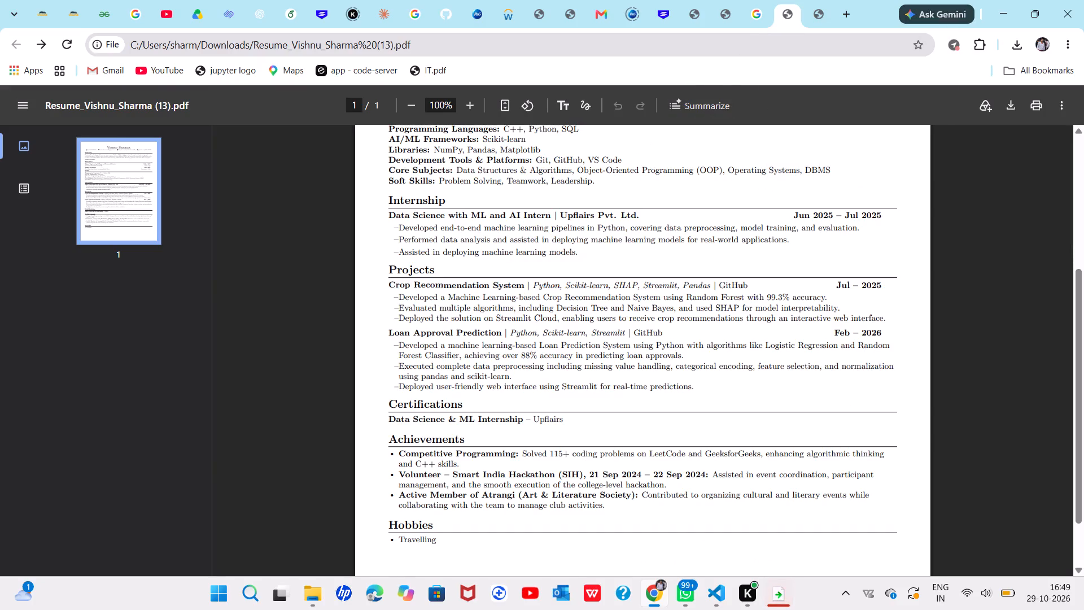
pyautogui.click(819, 18)
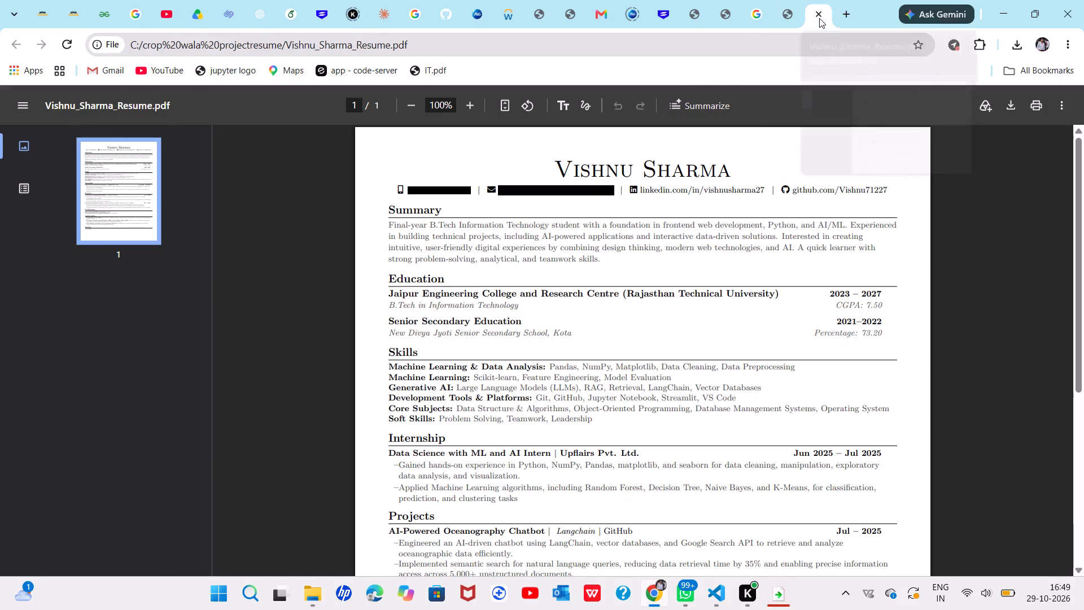
pyautogui.scroll(-2, 711, 202)
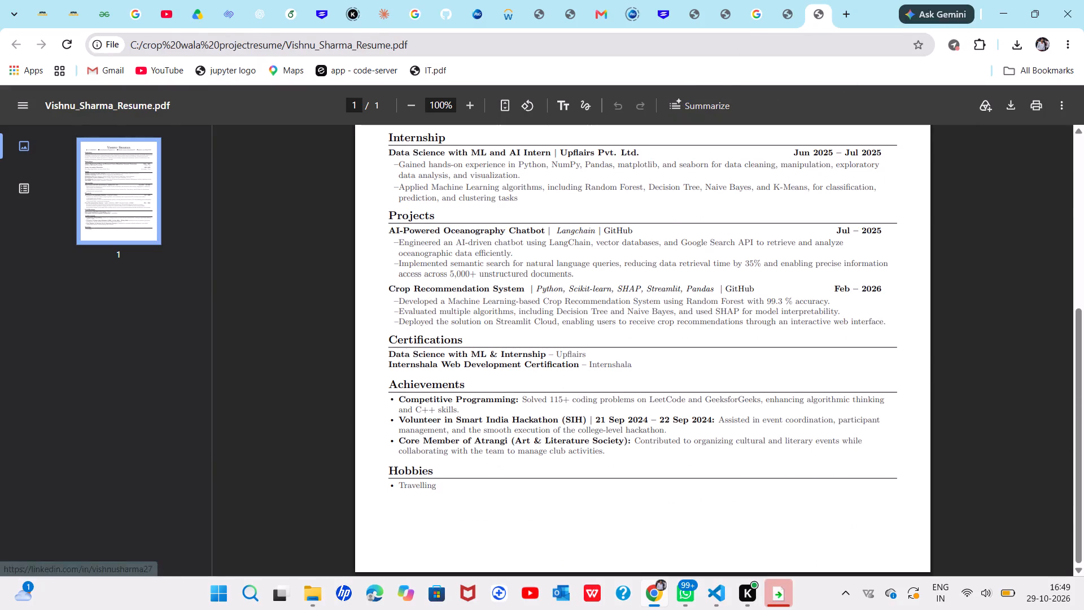
pyautogui.scroll(2, 530, 422)
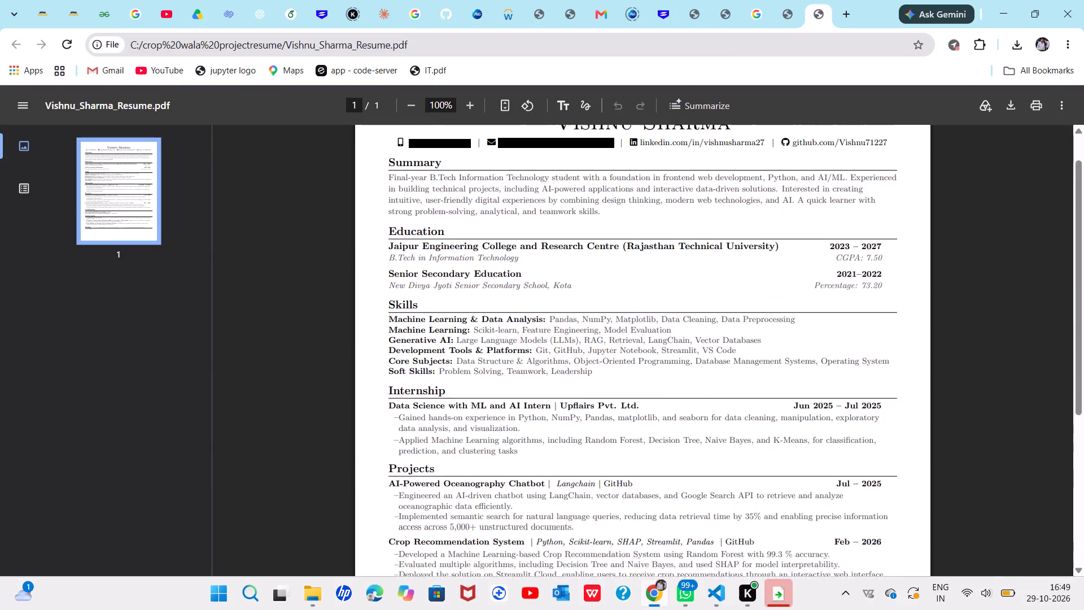
pyautogui.scroll(1, 530, 422)
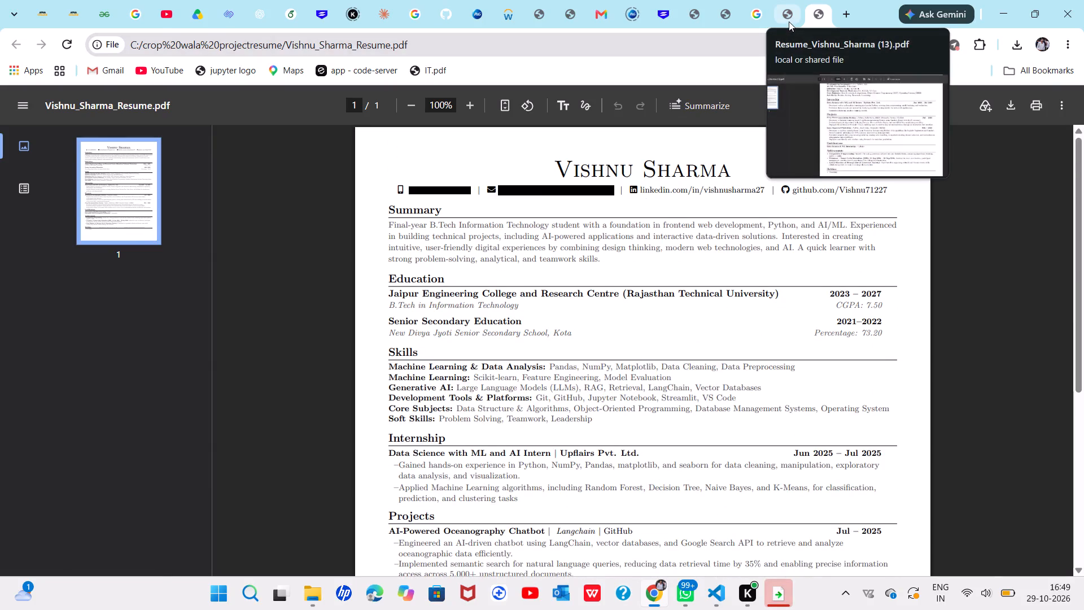
pyautogui.click(789, 21)
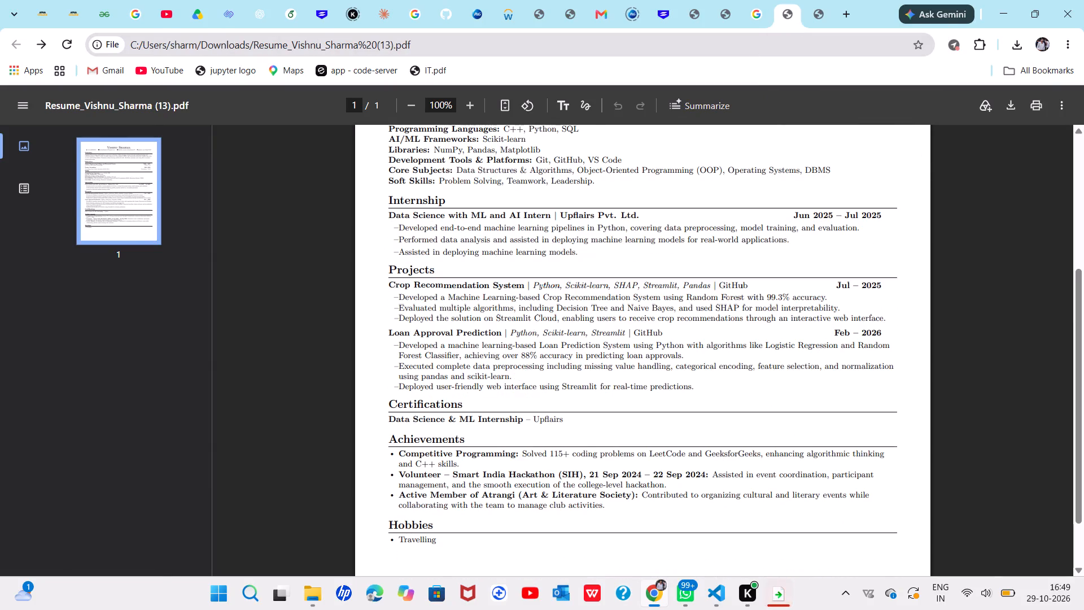
pyautogui.scroll(2, 539, 382)
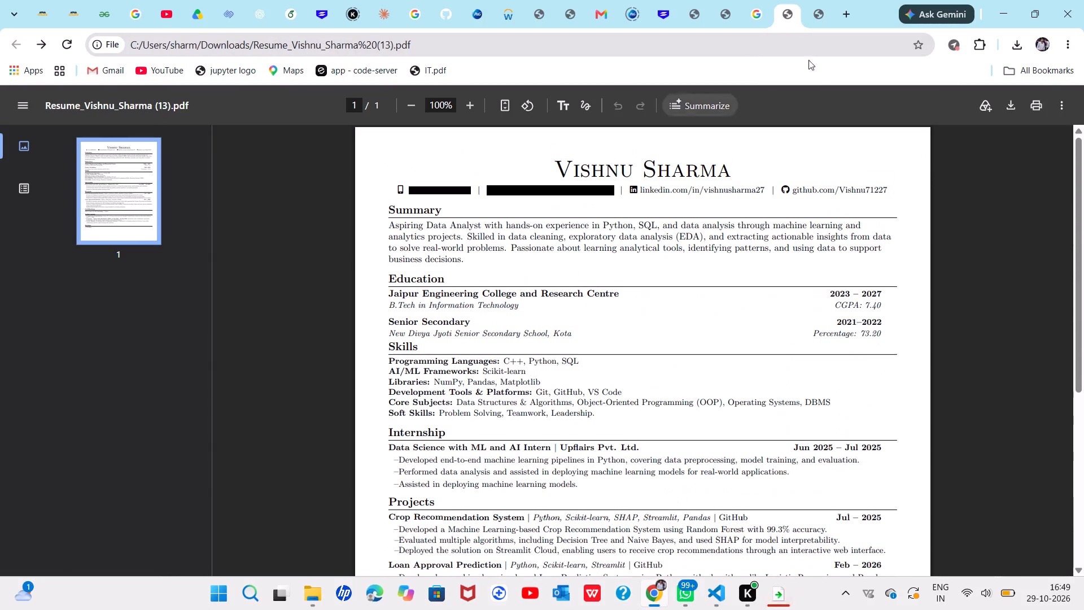
pyautogui.click(820, 20)
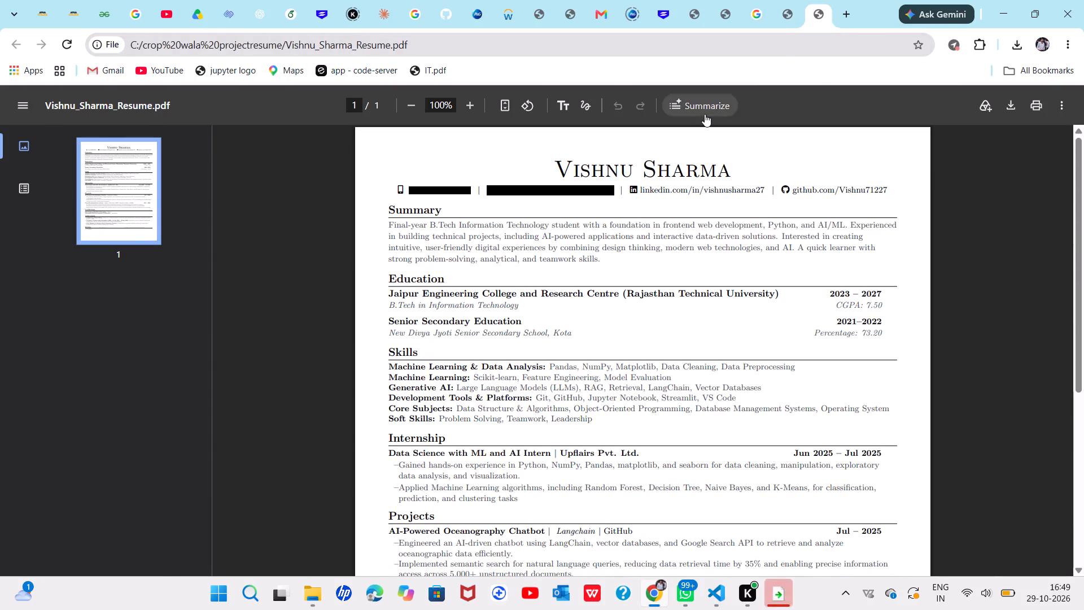
pyautogui.click(787, 16)
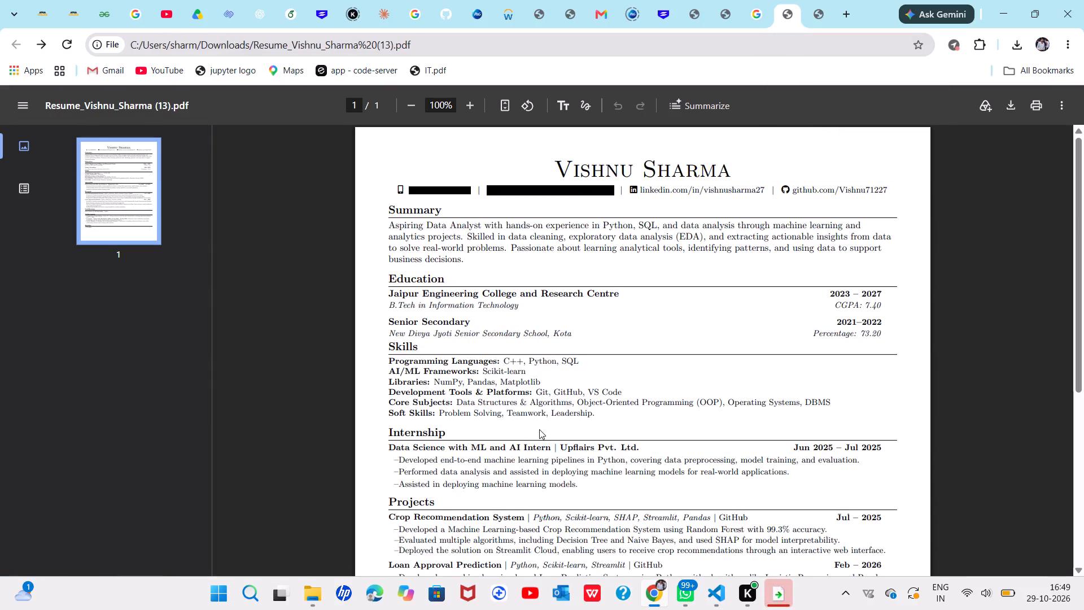
pyautogui.scroll(-2, 539, 429)
pyautogui.scroll(1, 539, 429)
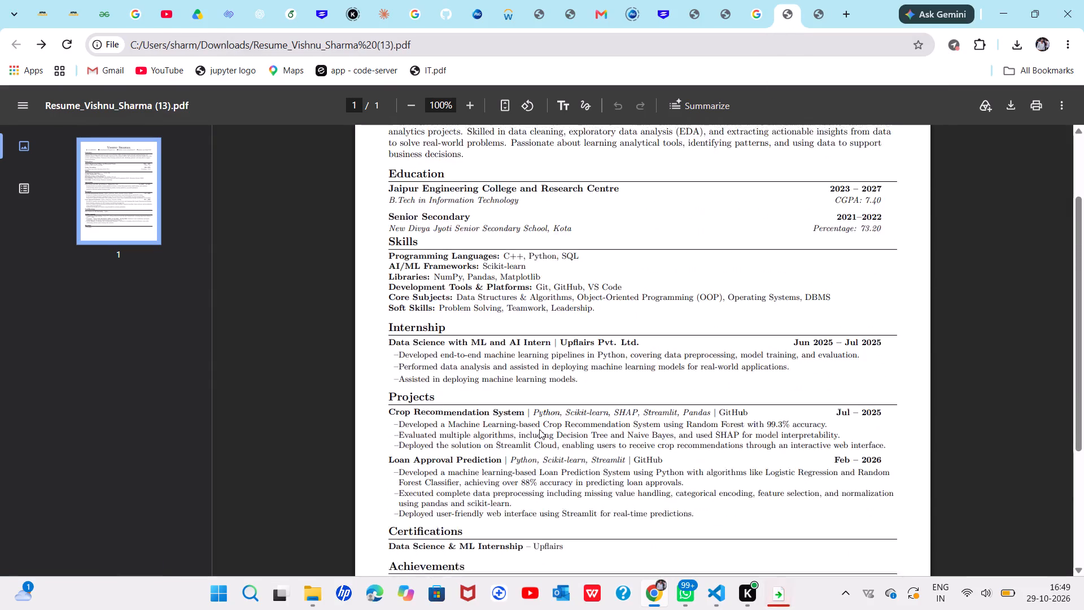
pyautogui.scroll(1, 539, 429)
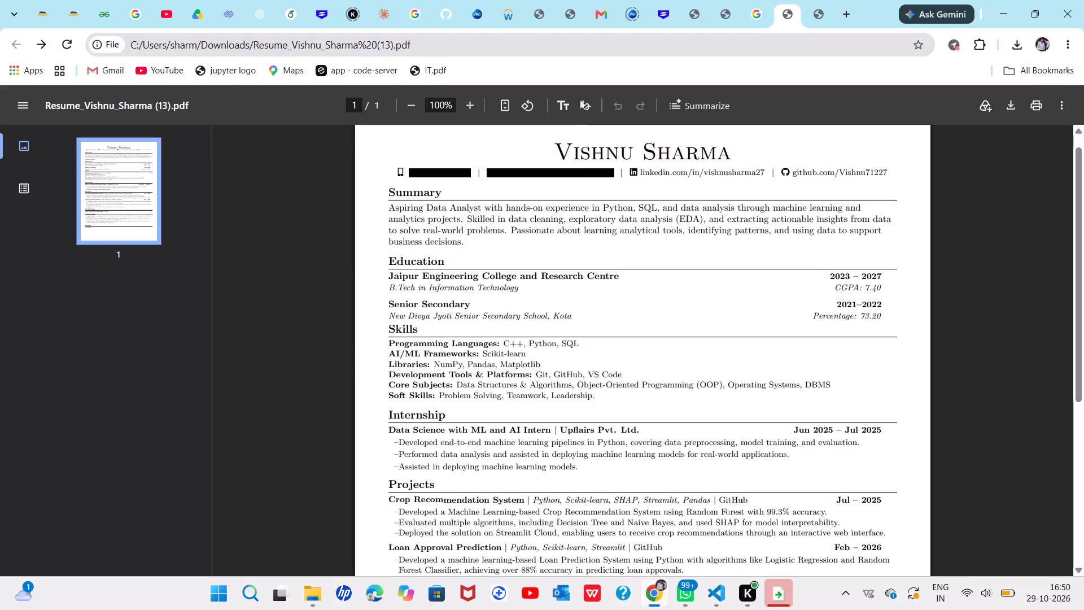
pyautogui.click(696, 15)
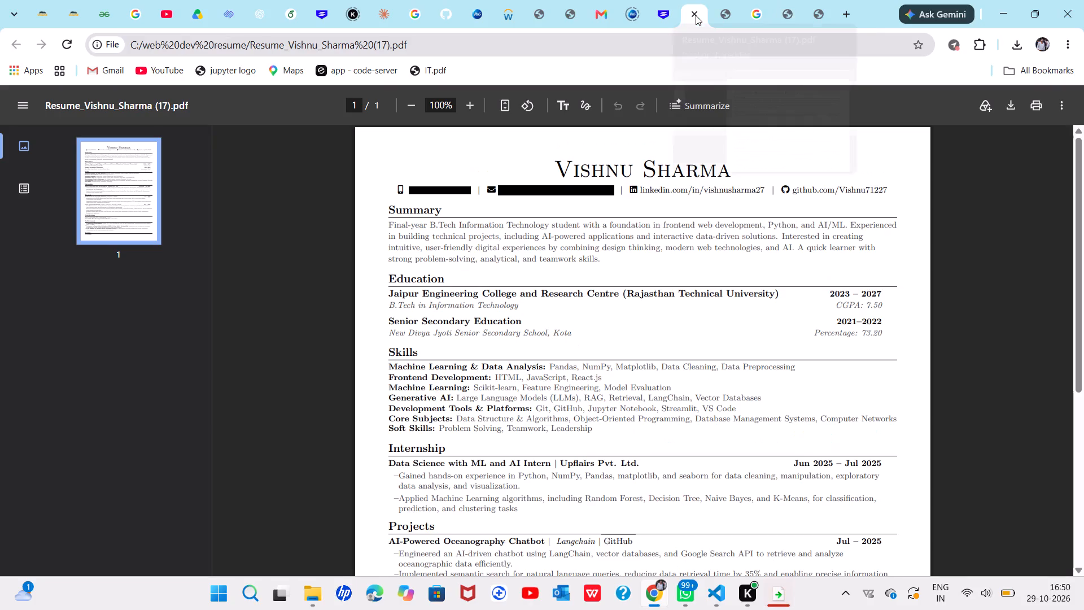
pyautogui.click(291, 12)
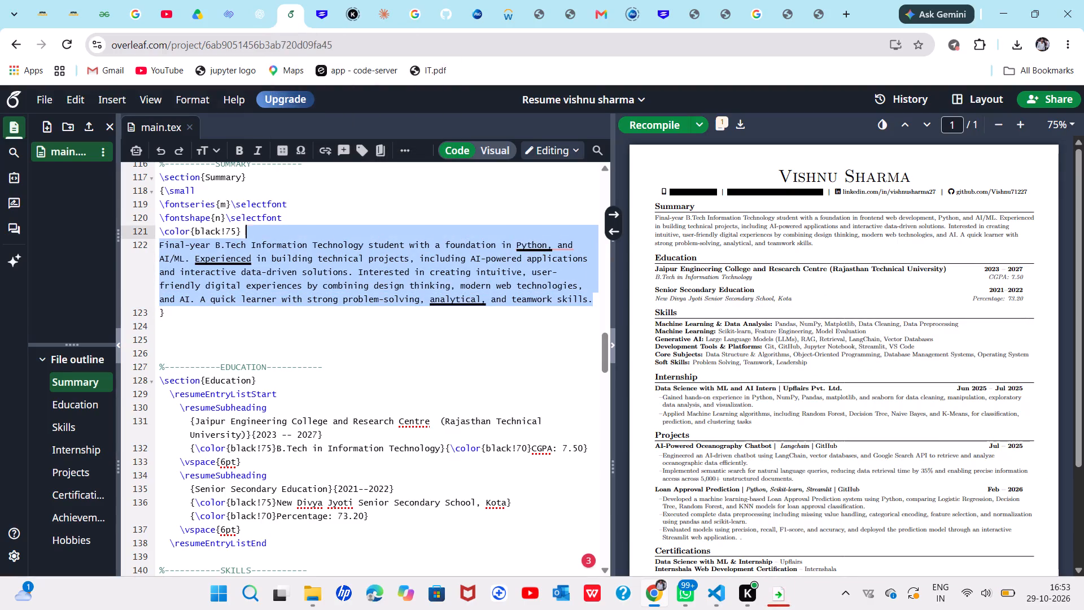
pyautogui.moveTo(242, 233); pyautogui.dragTo(158, 247)
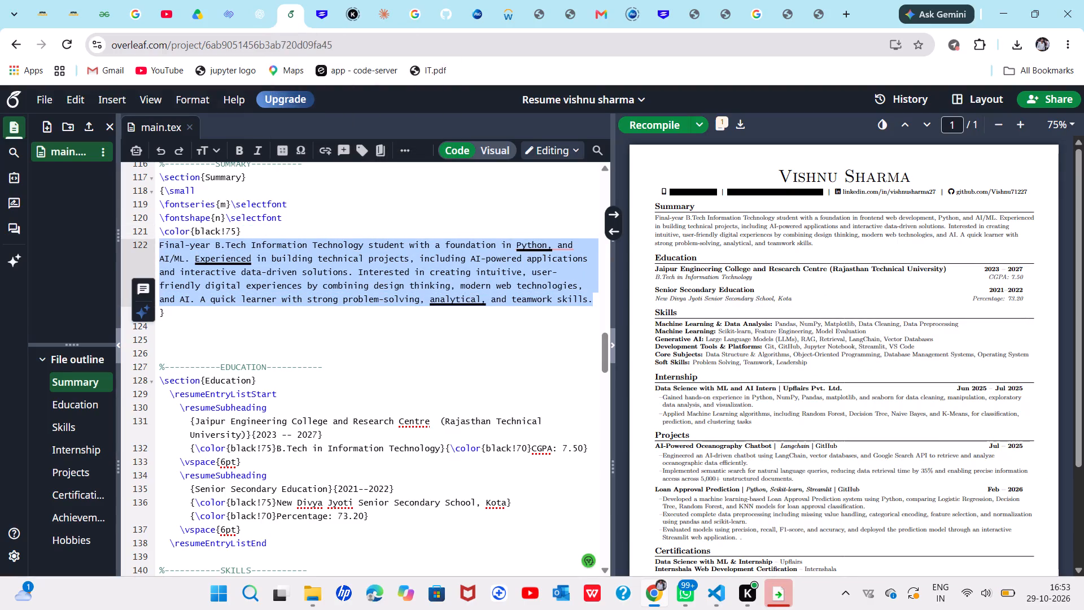
pyautogui.press('BackSpace')
pyautogui.hotkey('ctrl', 'v')
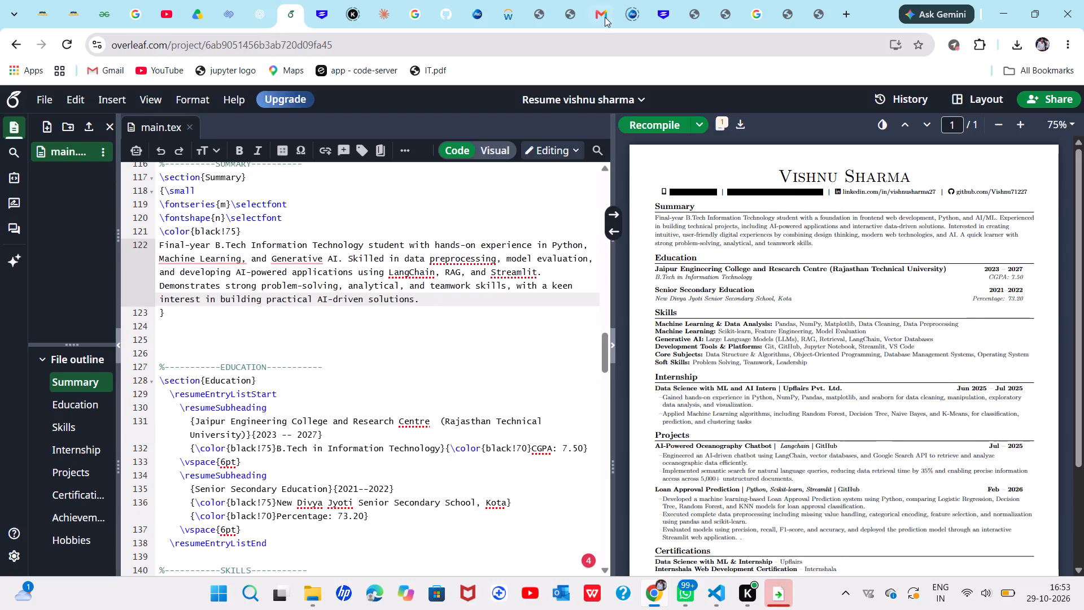
# Look through the resume PDFs open in other browser tabs, examining the skills, projects and certifications of each version.
pyautogui.click(786, 14)
pyautogui.scroll(-1, 623, 306)
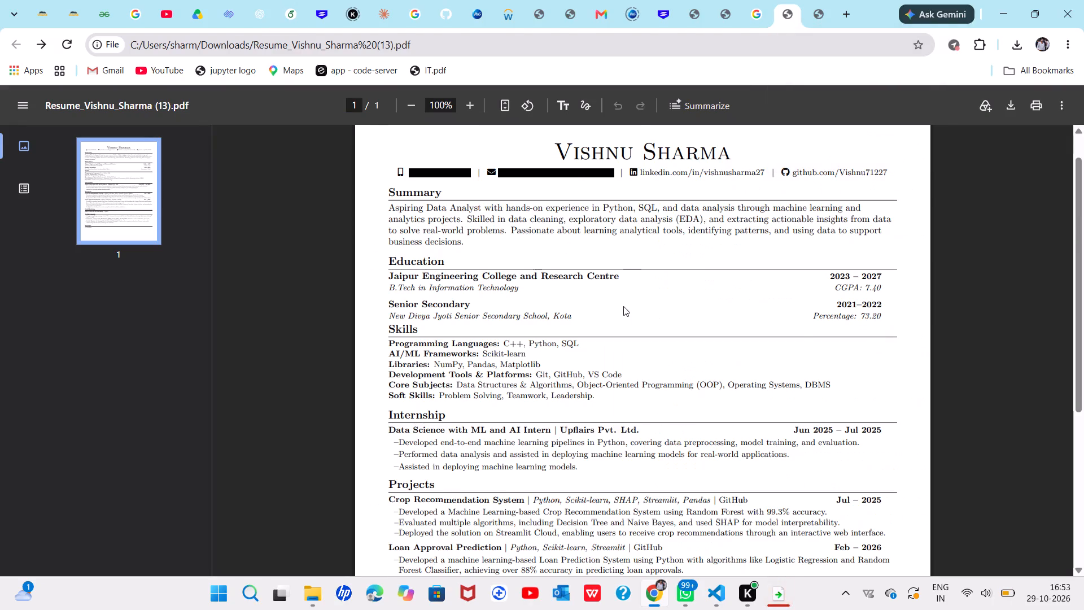
pyautogui.scroll(-1, 623, 306)
pyautogui.click(716, 15)
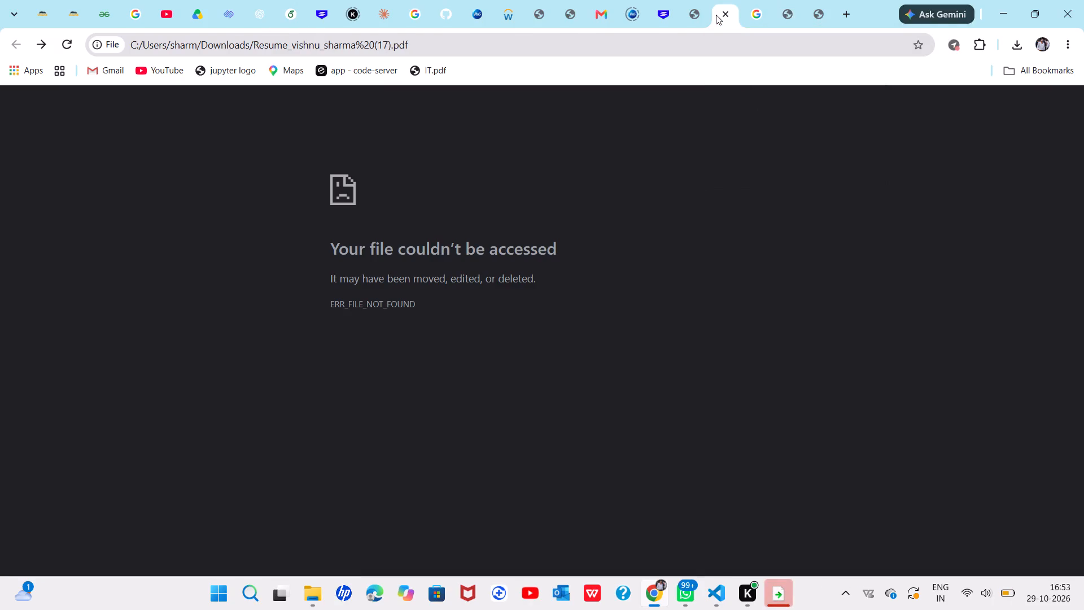
pyautogui.click(694, 10)
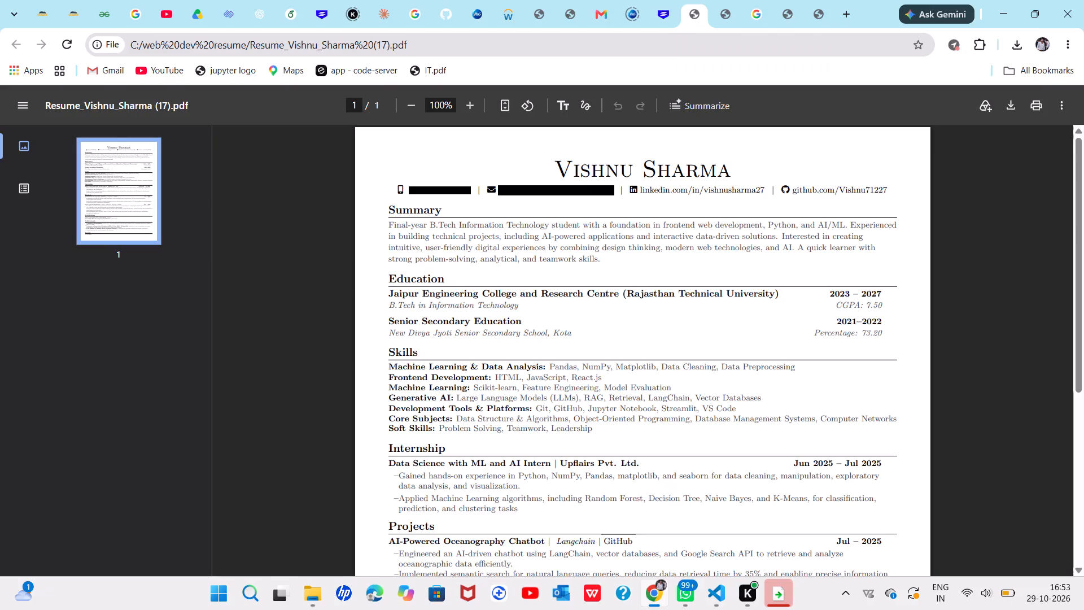
pyautogui.click(802, 12)
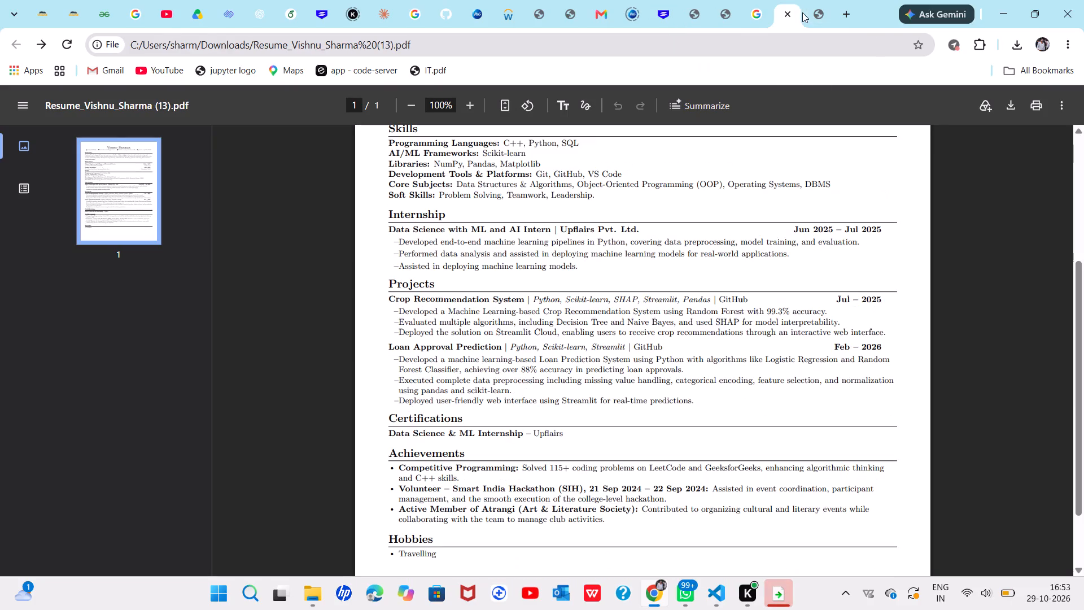
pyautogui.click(814, 14)
pyautogui.click(814, 14)
pyautogui.scroll(-1, 646, 352)
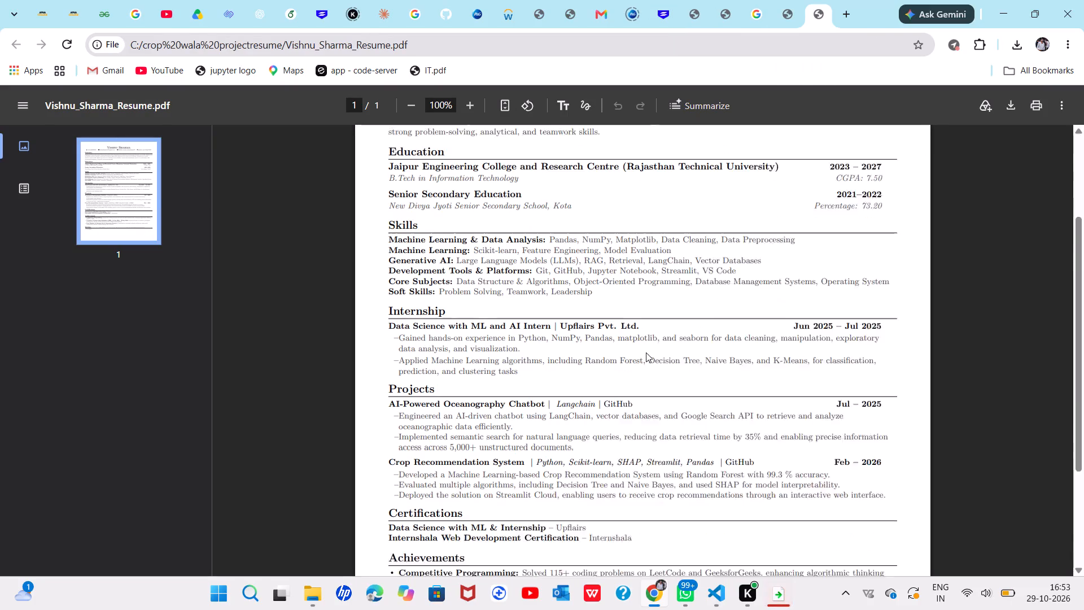
pyautogui.scroll(-3, 646, 352)
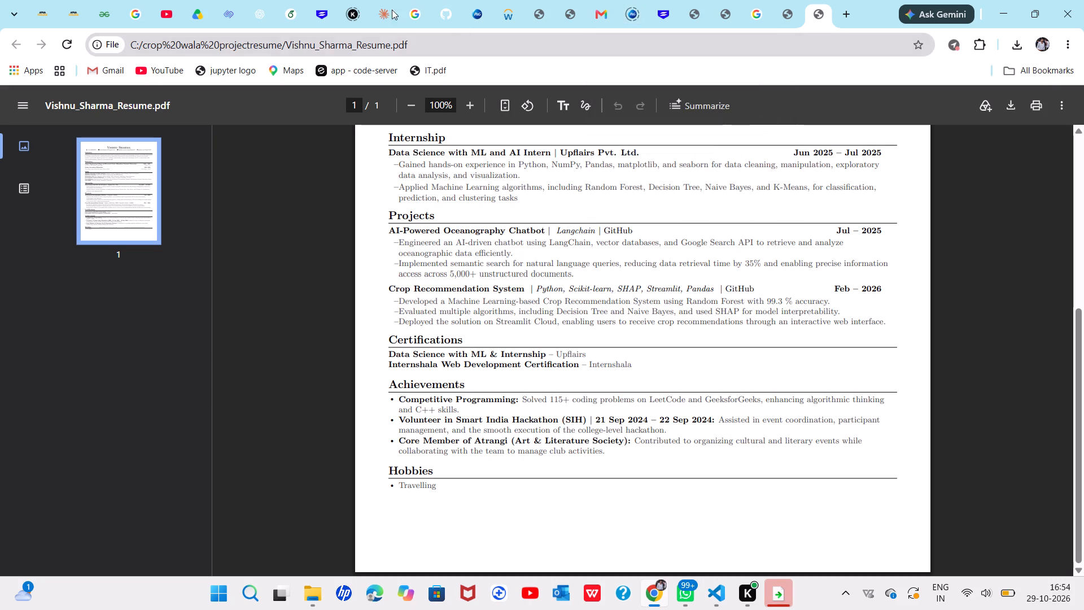
# Recompile the resume in Overleaf with the new summary and check the whole page in the PDF preview.
pyautogui.click(283, 14)
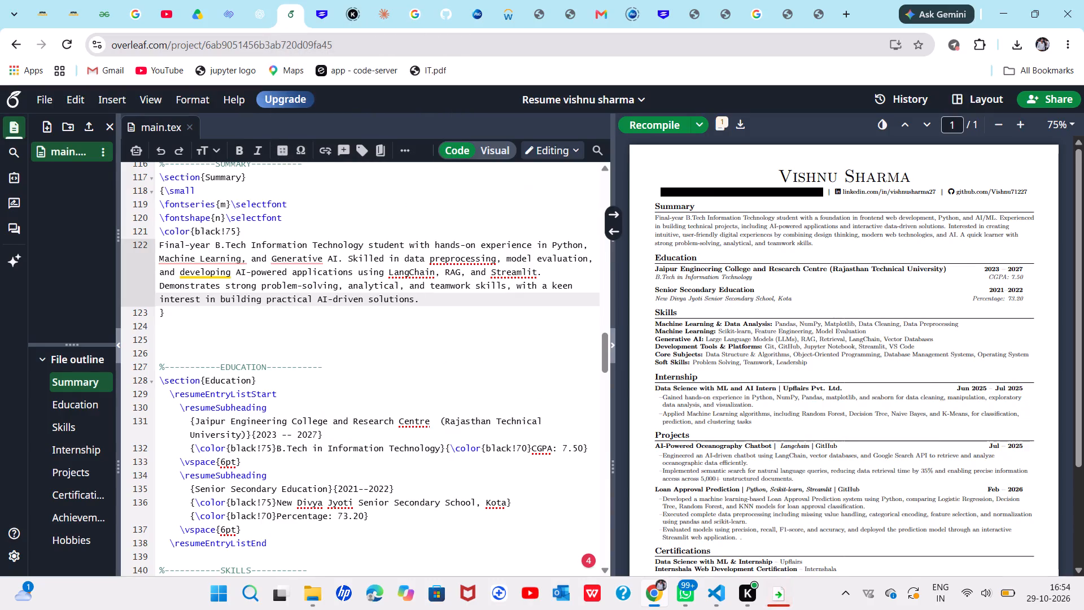
pyautogui.scroll(-2, 919, 399)
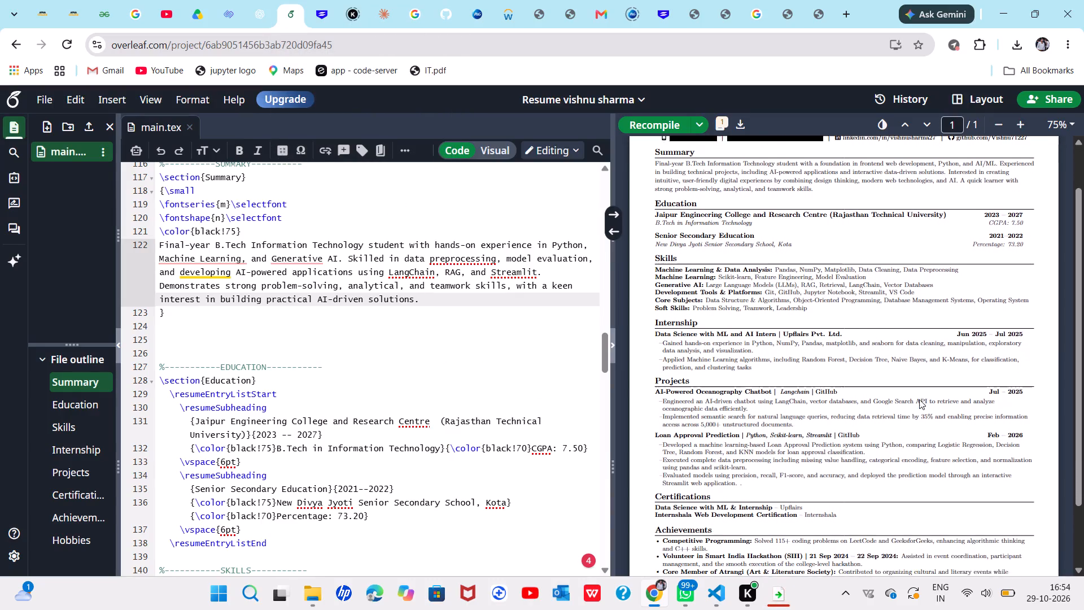
pyautogui.scroll(-1, 919, 399)
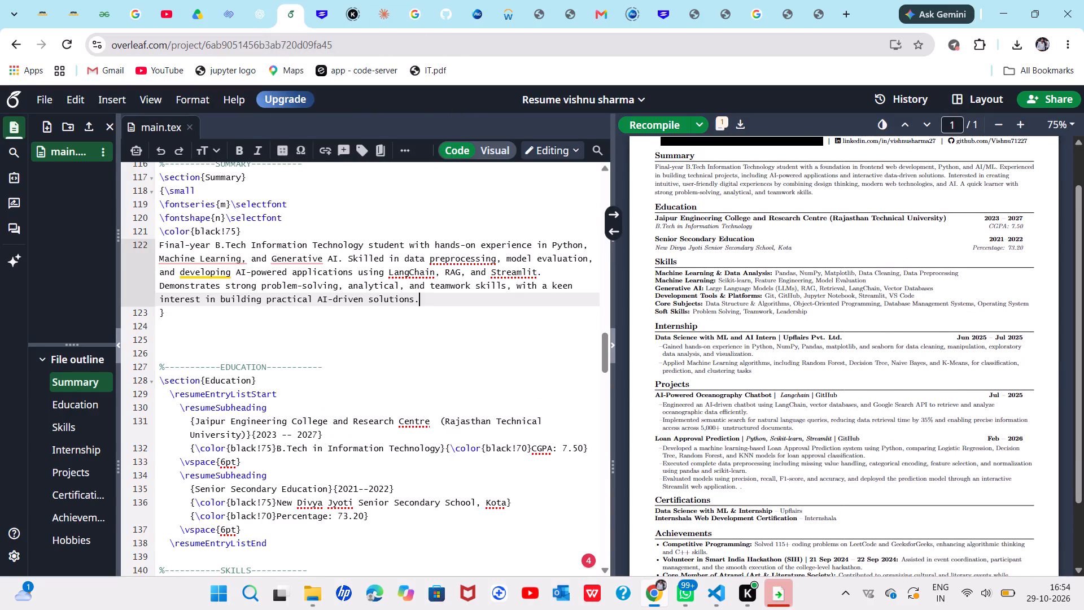
pyautogui.click(646, 120)
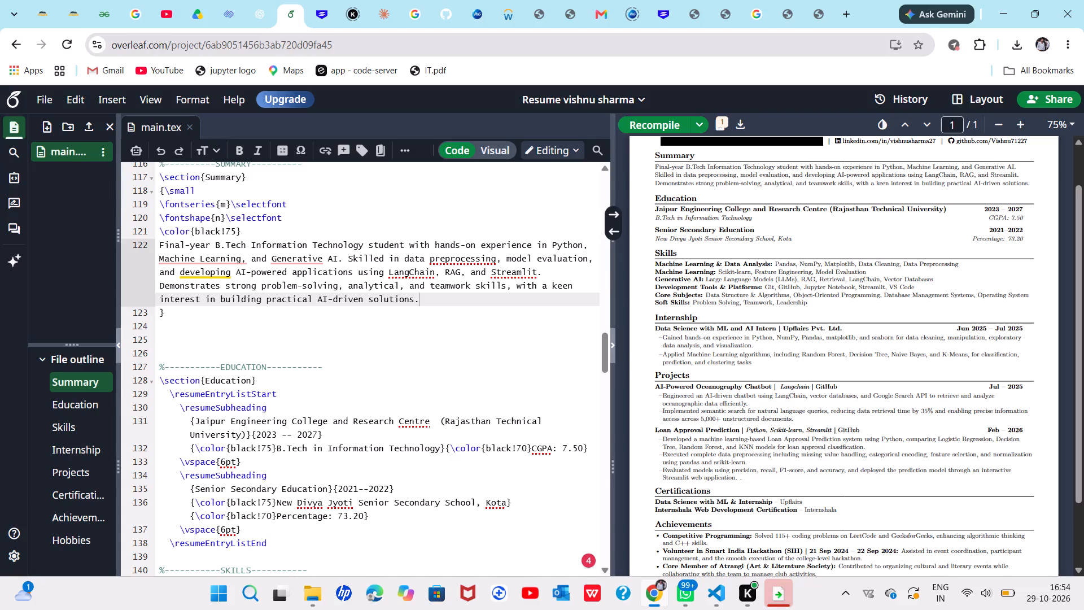
pyautogui.scroll(1, 861, 384)
pyautogui.scroll(-1, 861, 384)
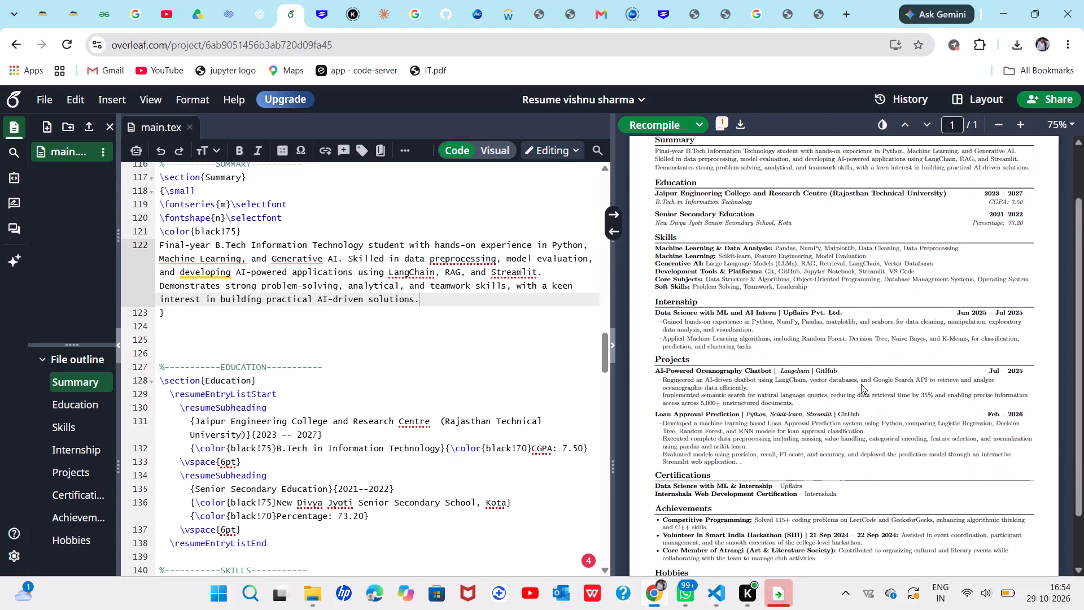
pyautogui.scroll(-1, 861, 384)
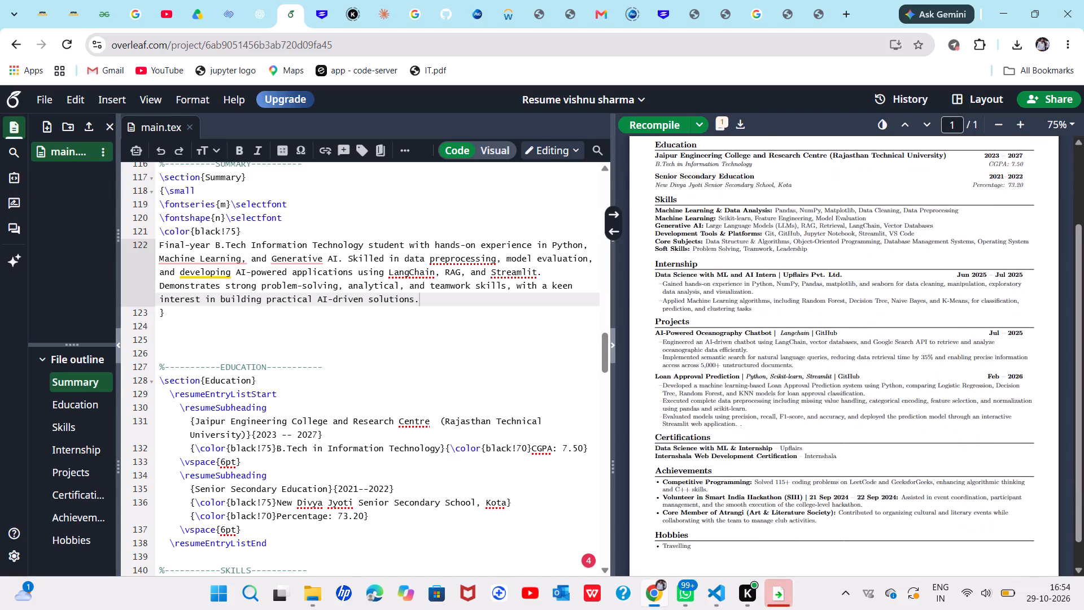
pyautogui.scroll(-1, 861, 384)
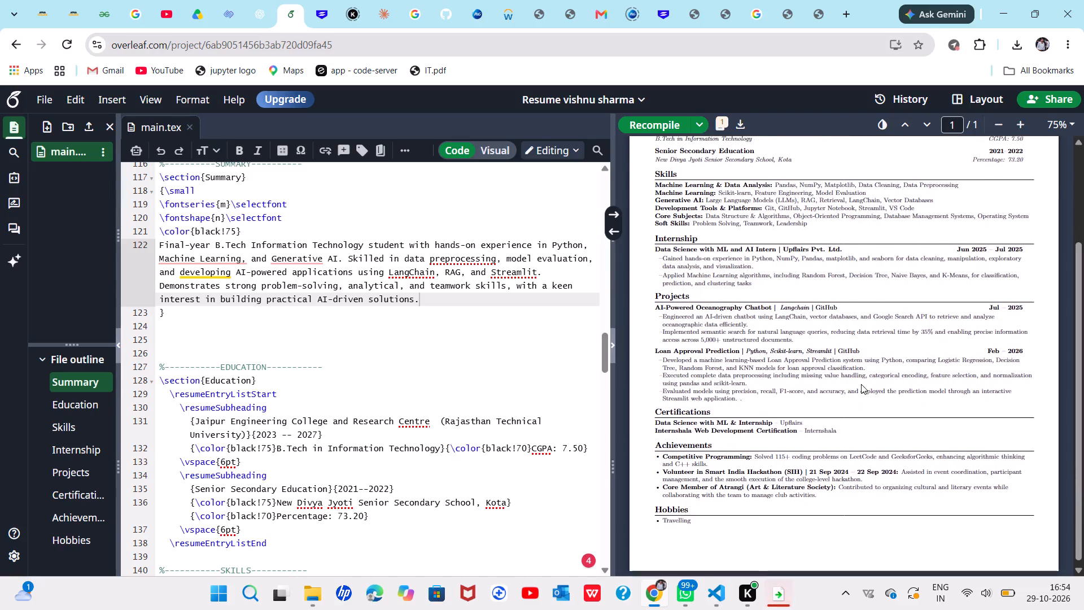
pyautogui.scroll(1, 861, 384)
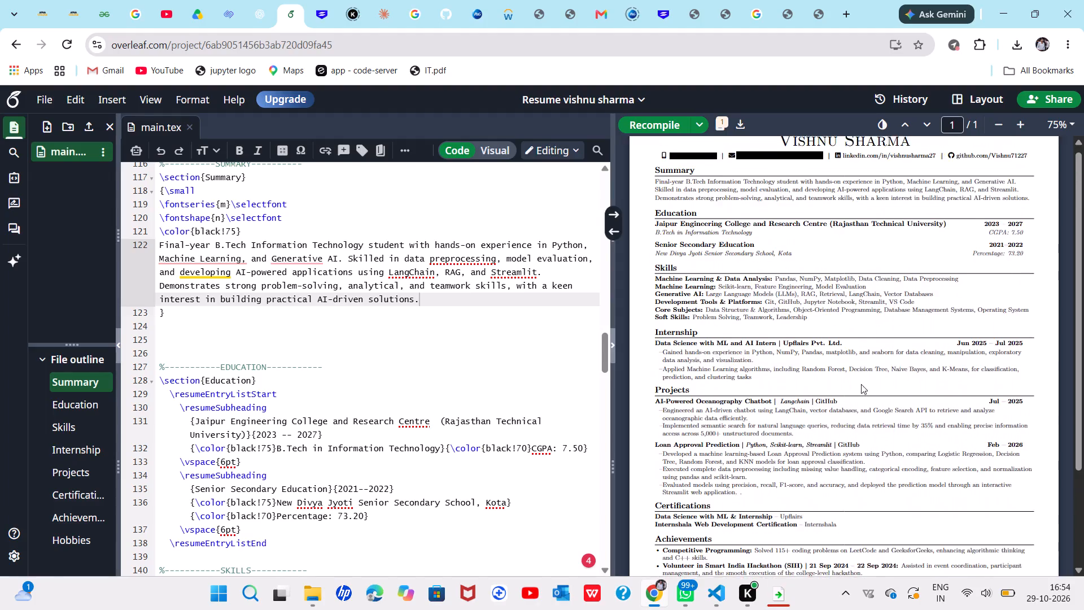
pyautogui.scroll(1, 861, 384)
# Download the recompiled resume as a PDF.
pyautogui.click(740, 124)
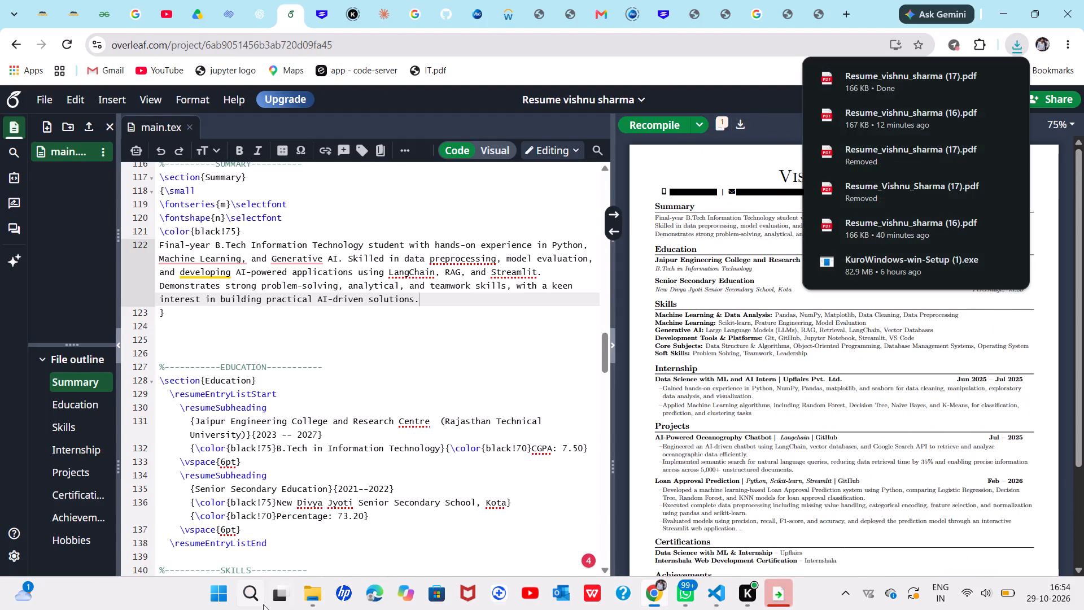
# Copy the newest downloaded resume PDF, number (17), from the Downloads folder in File Explorer.
pyautogui.click(266, 535)
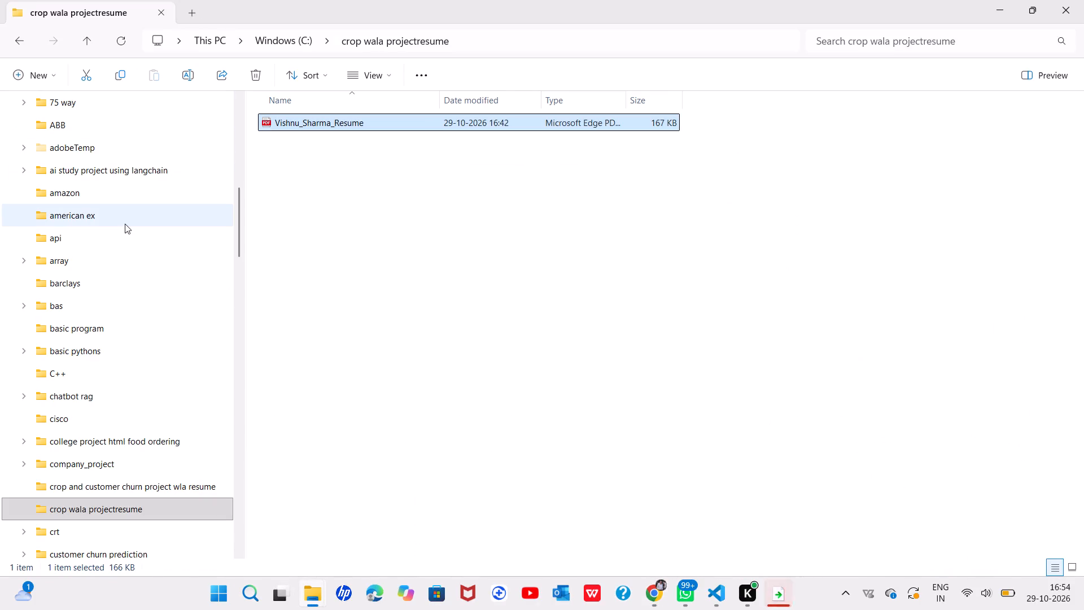
pyautogui.scroll(2, 125, 224)
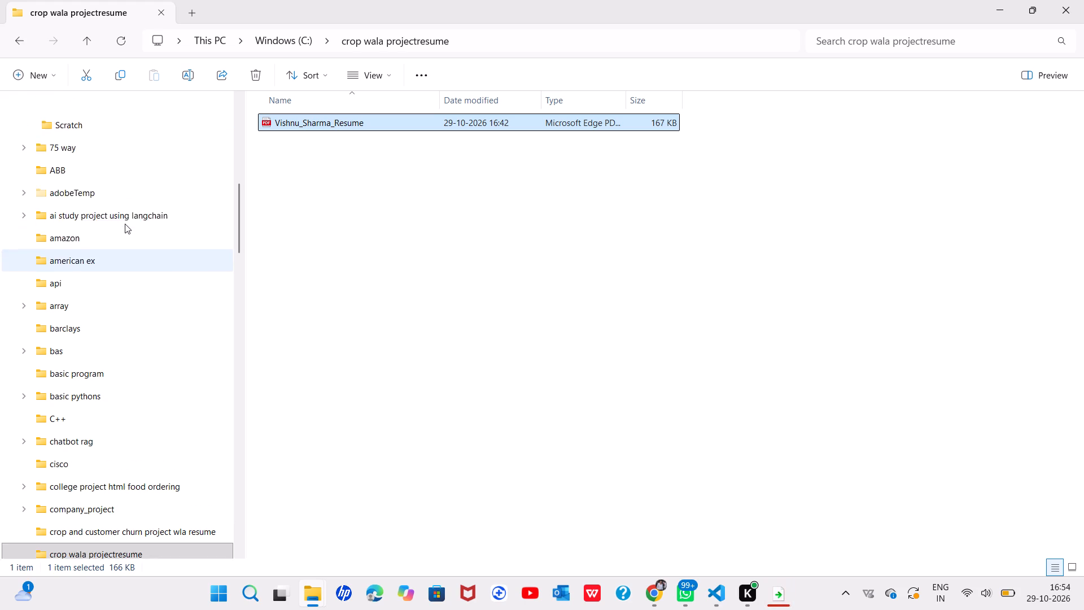
pyautogui.scroll(3, 125, 224)
pyautogui.scroll(-1, 125, 224)
pyautogui.scroll(5, 125, 224)
pyautogui.click(112, 216)
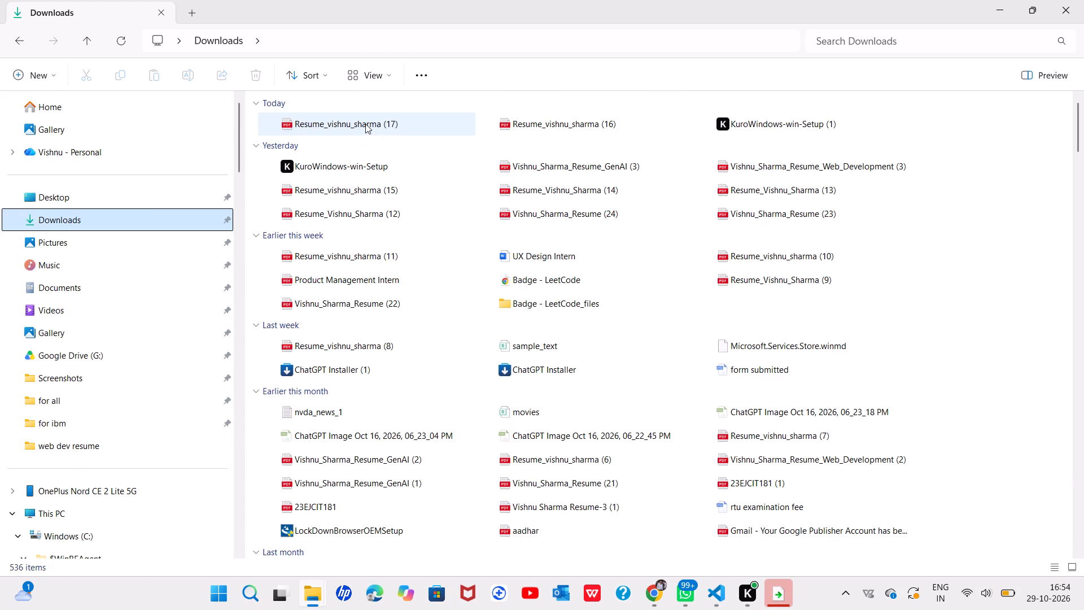
pyautogui.doubleClick(365, 124)
pyautogui.click(173, 208)
pyautogui.moveTo(173, 208); pyautogui.dragTo(171, 218)
pyautogui.doubleClick(171, 218)
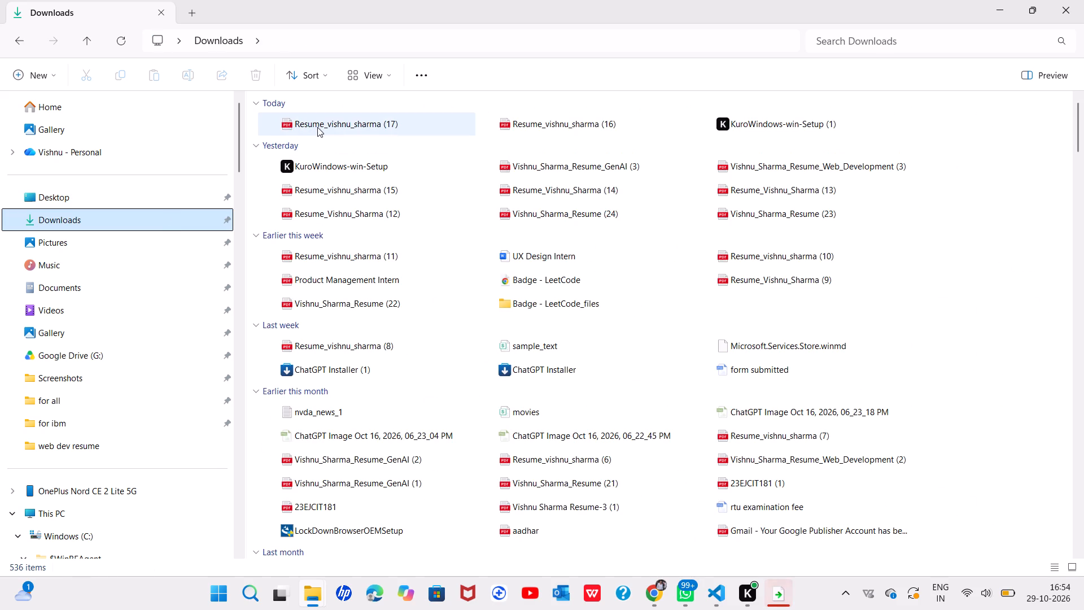
pyautogui.click(321, 125)
pyautogui.rightClick(321, 125)
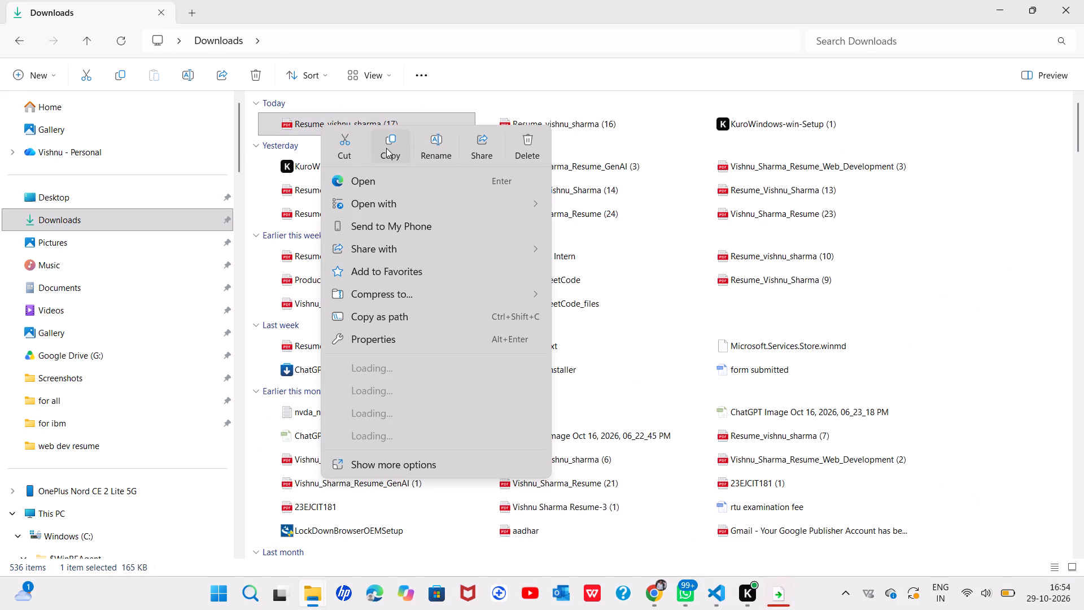
pyautogui.click(386, 148)
# Replace the old resume PDF in the "for ibm" folder with the copied one, deleting the old file first.
pyautogui.scroll(-2, 84, 396)
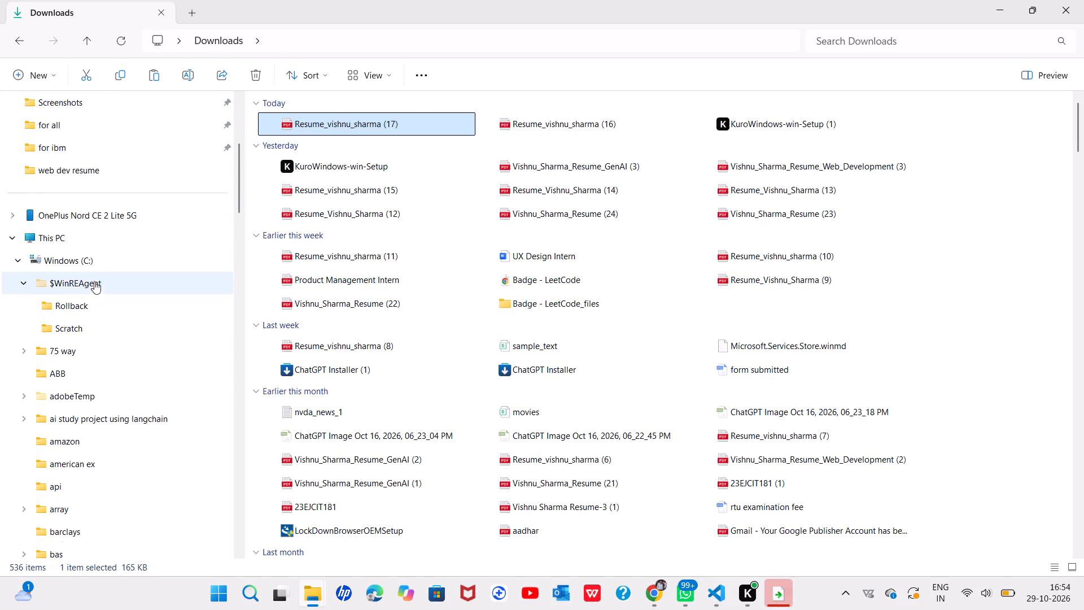
pyautogui.scroll(-1, 94, 281)
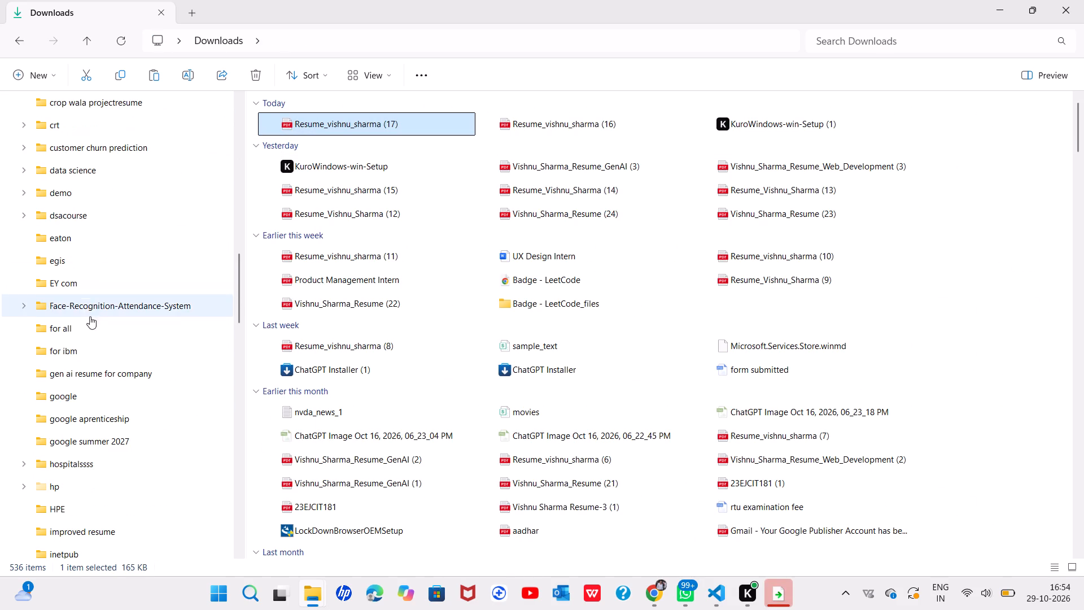
pyautogui.doubleClick(99, 343)
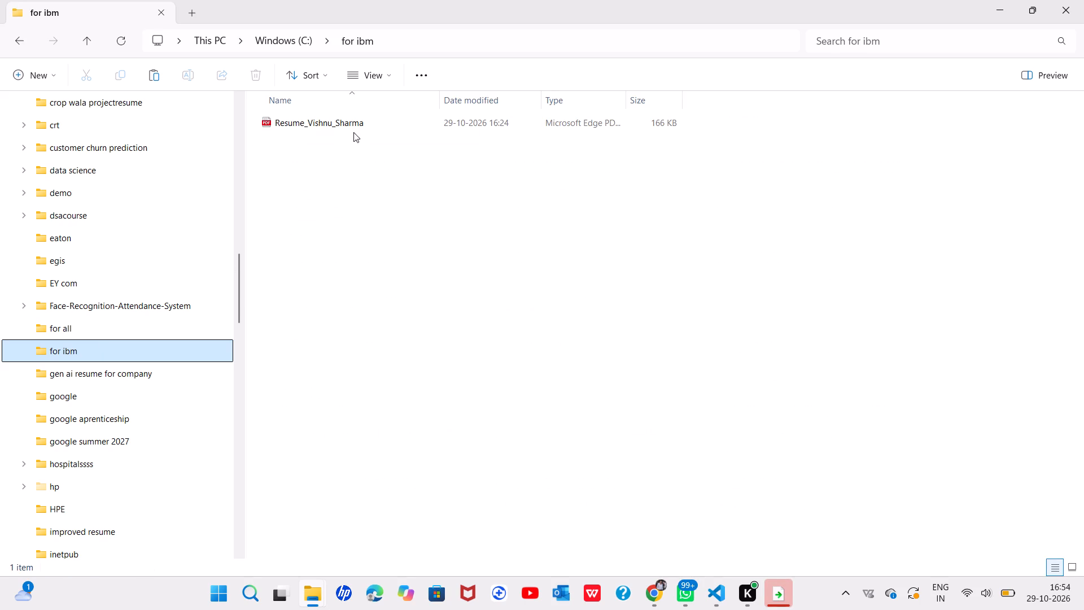
pyautogui.click(349, 120)
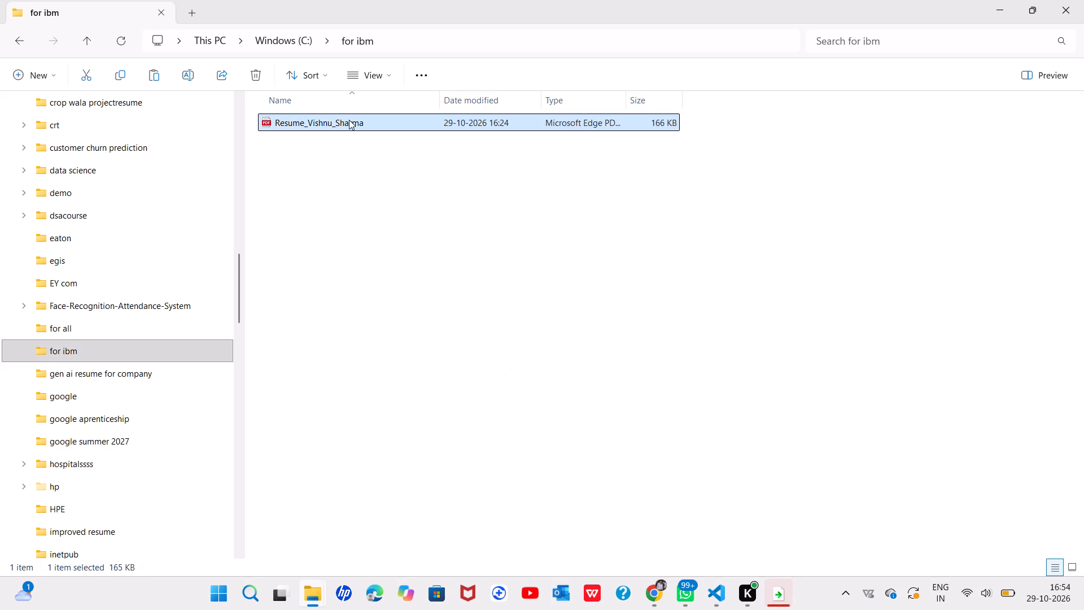
pyautogui.press('Delete')
pyautogui.hotkey('ctrl', 'v')
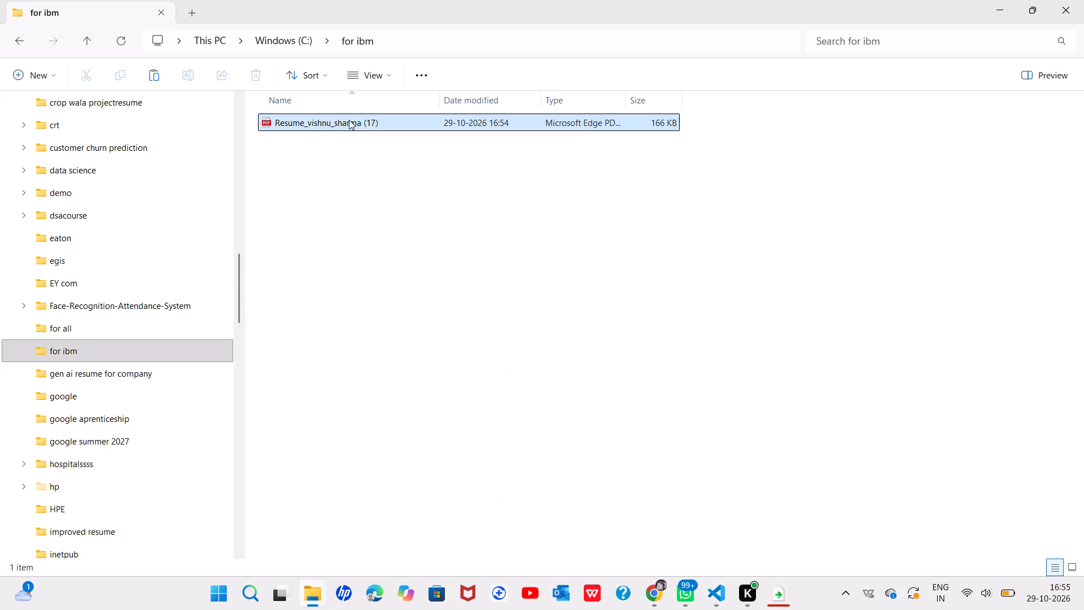
# Rename the pasted resume PDF, removing the (17) suffix and capitalising the initials of the first name and surname.
pyautogui.rightClick(342, 120)
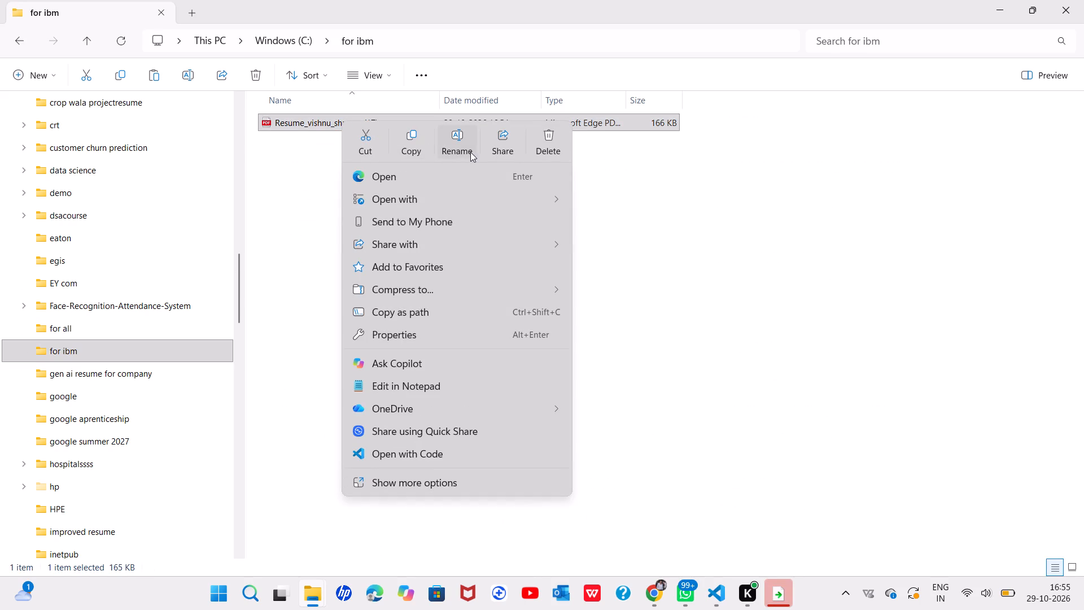
pyautogui.click(470, 152)
pyautogui.click(388, 123)
pyautogui.press('BackSpace')
pyautogui.press('BackSpace')
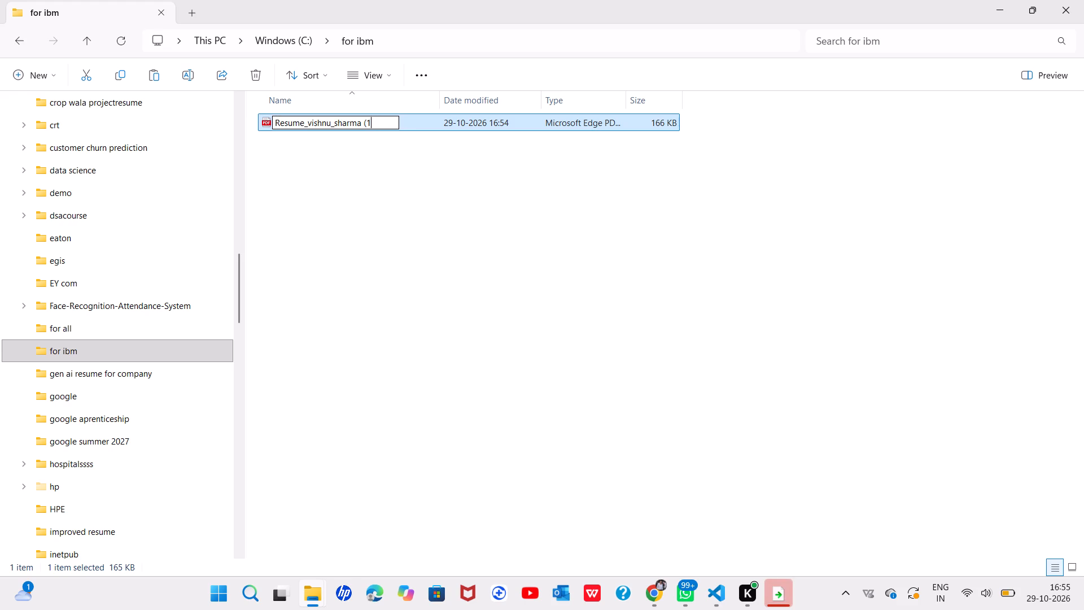
pyautogui.press('BackSpace')
pyautogui.press('BackSpace')
pyautogui.press('BackSpace')
pyautogui.press('Left')
pyautogui.press('Left')
pyautogui.press('Left')
pyautogui.press('Left')
pyautogui.press('Left')
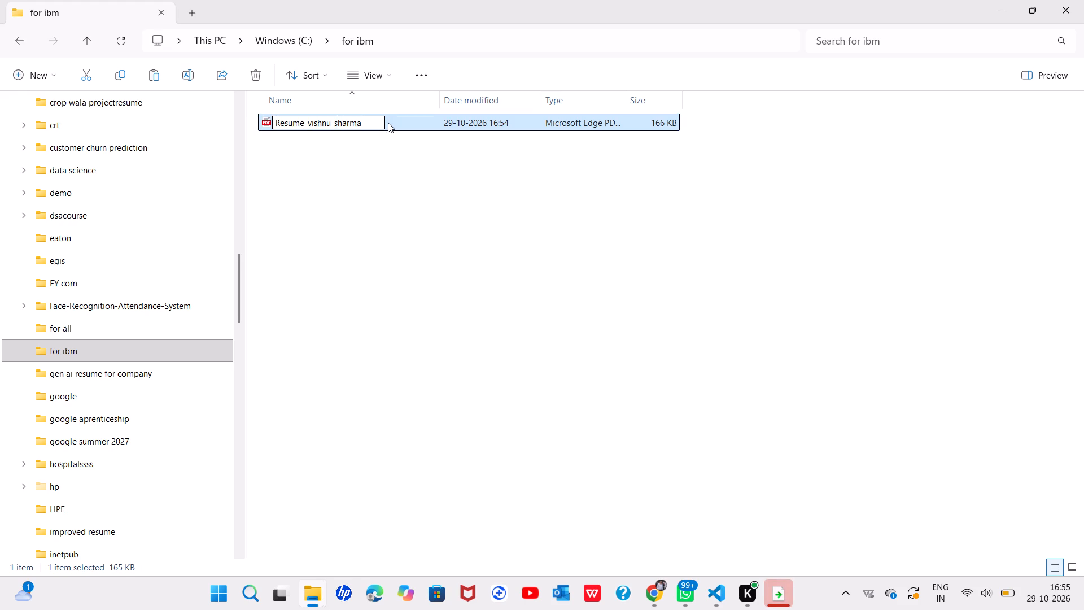
pyautogui.press('BackSpace')
pyautogui.hotkey('shift', 's')
pyautogui.press('Left')
pyautogui.press('Left')
pyautogui.press('Left')
pyautogui.press('Left')
pyautogui.press('Left')
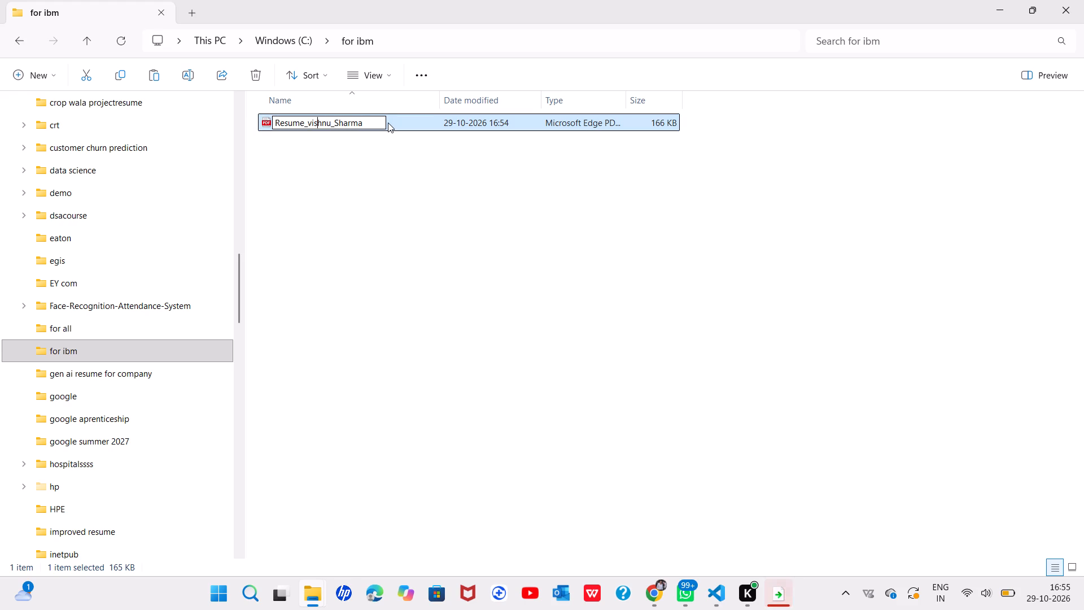
pyautogui.press('Left')
pyautogui.press('Left')
pyautogui.press('BackSpace')
pyautogui.hotkey('shift', 'v')
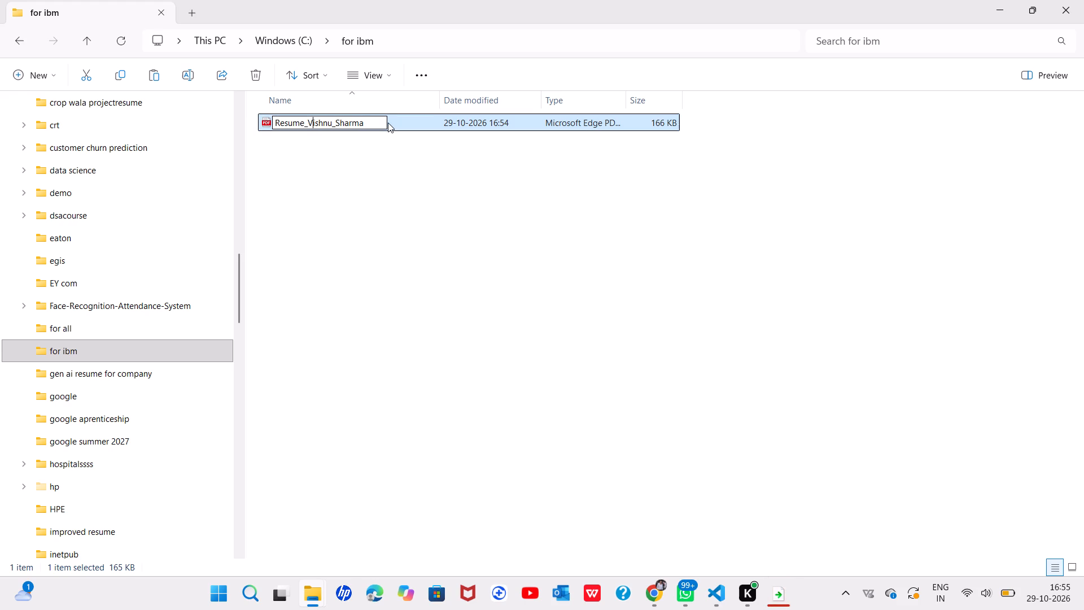
pyautogui.press('Return')
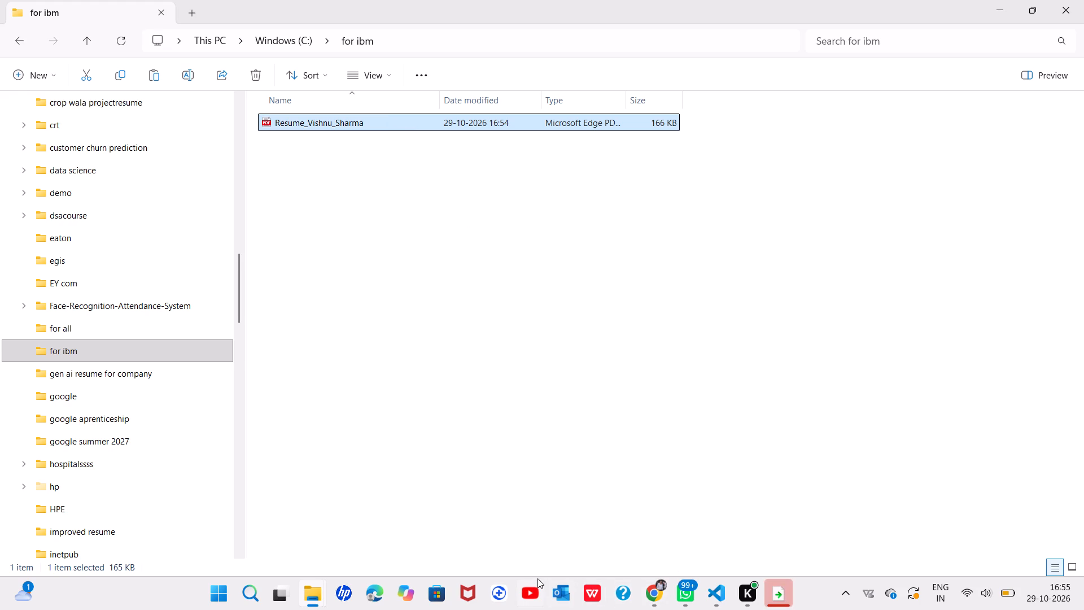
# Switch to the Superset profile in Chrome and delete the general resume created at 16:27 on 29 Oct 2026.
pyautogui.click(611, 537)
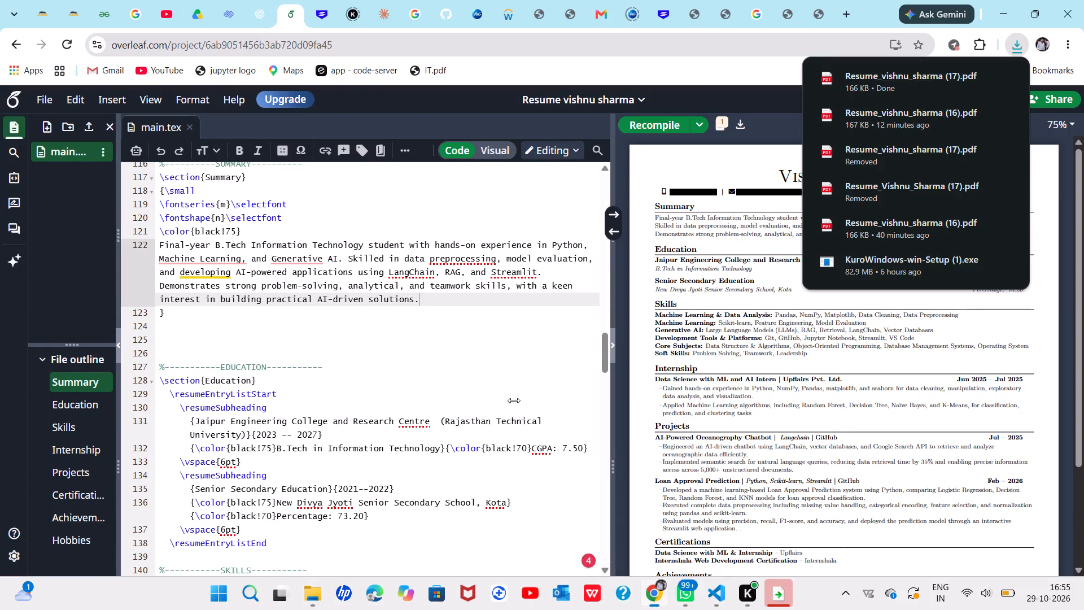
pyautogui.click(216, 1)
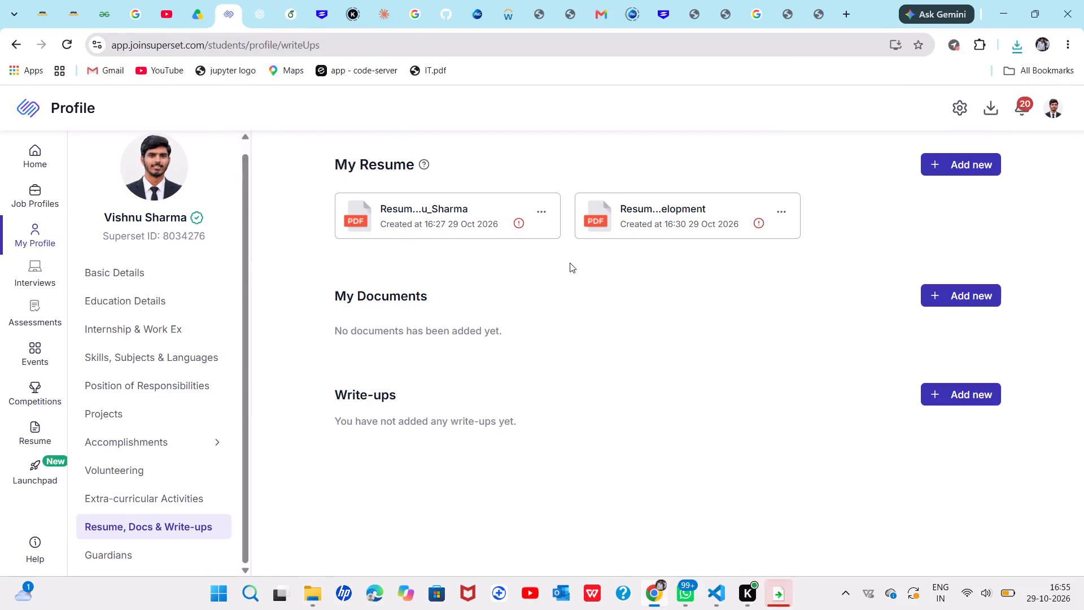
pyautogui.click(540, 206)
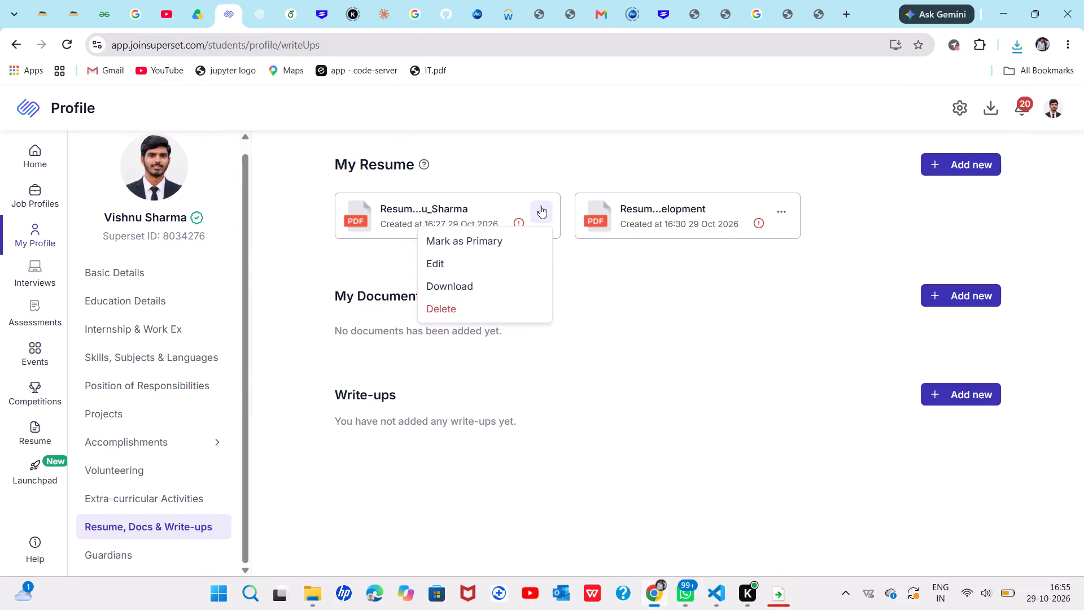
pyautogui.click(477, 307)
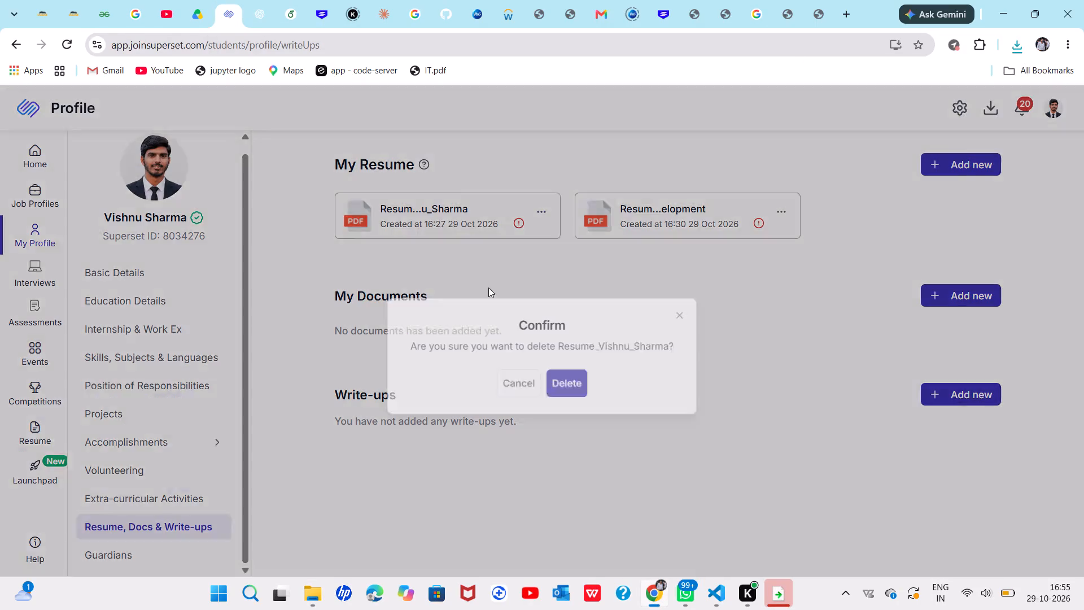
pyautogui.click(569, 361)
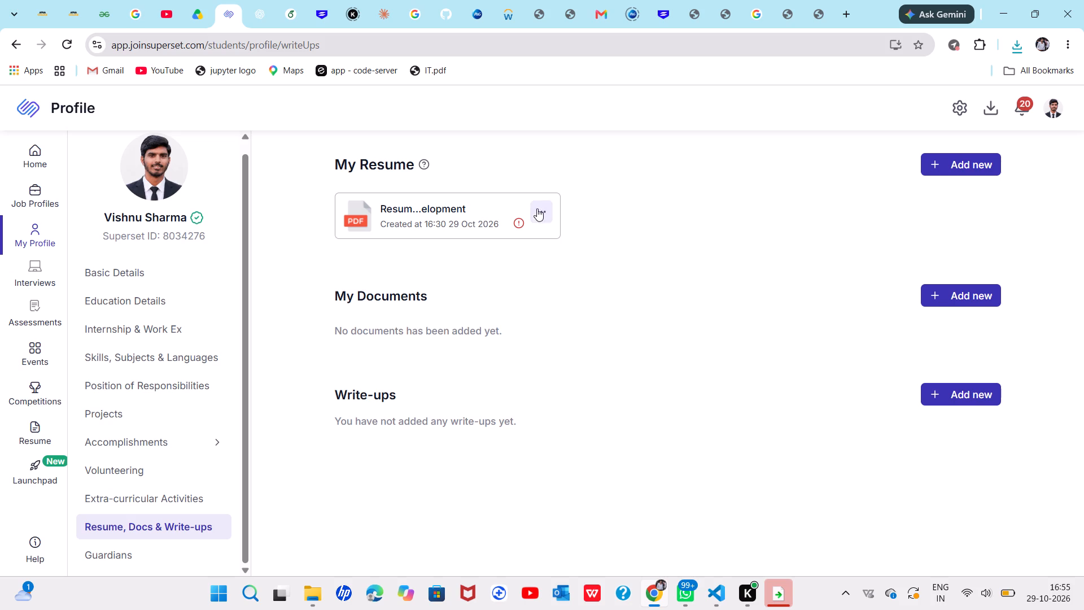
# Upload the renamed PDF from the "for ibm" folder as a new Superset resume, titled the same as its file name.
pyautogui.click(937, 167)
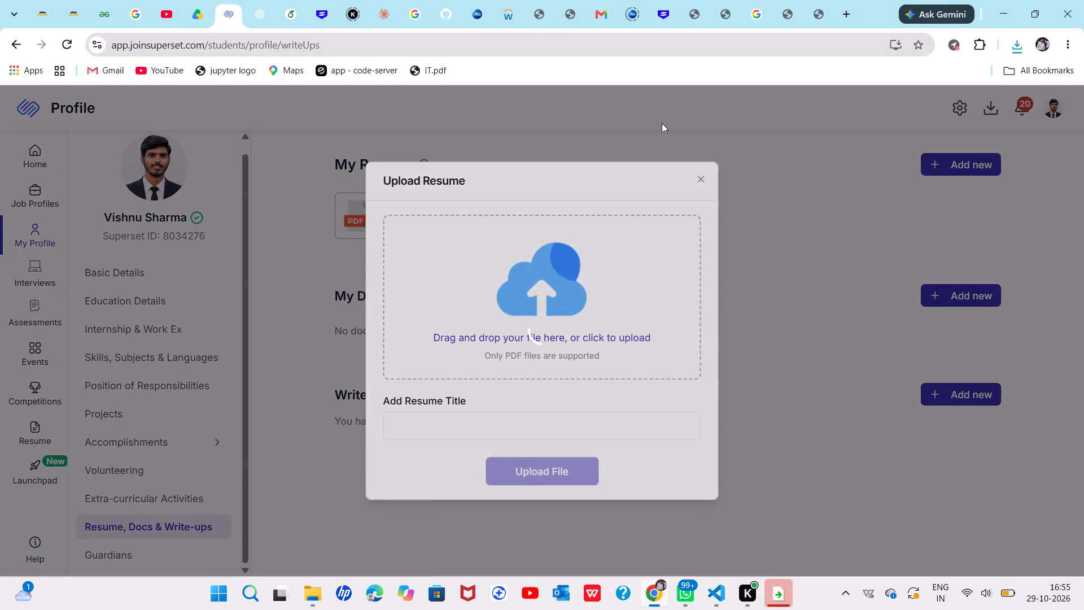
pyautogui.click(557, 331)
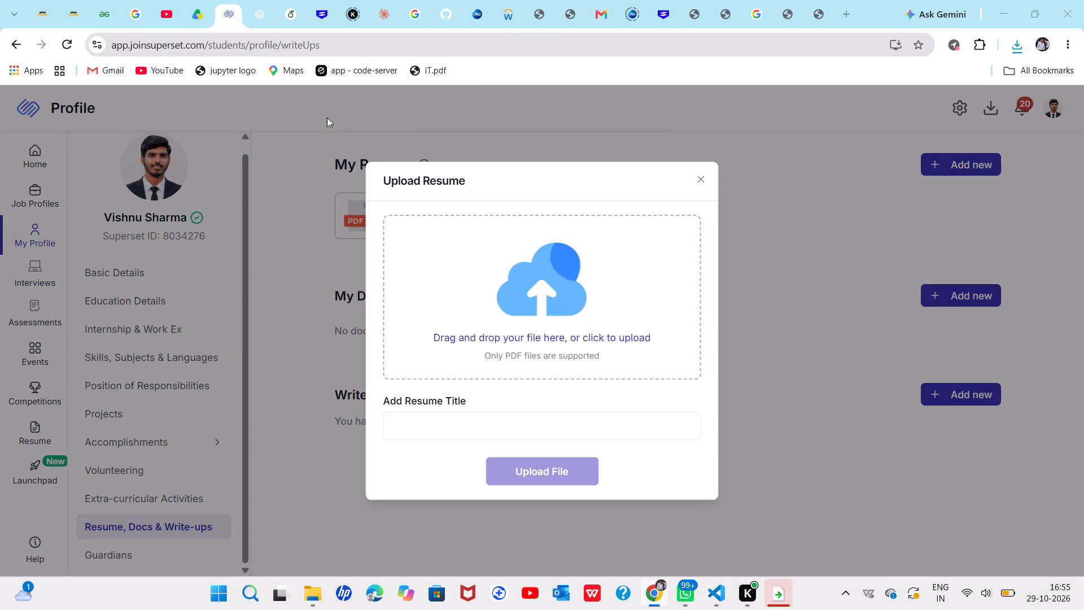
pyautogui.doubleClick(220, 108)
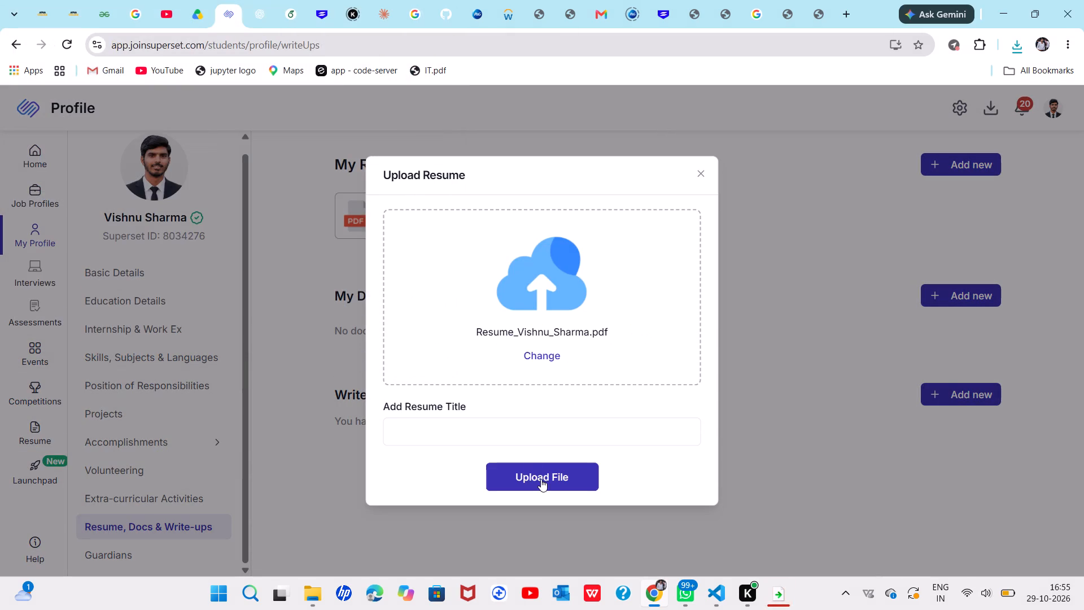
pyautogui.click(503, 427)
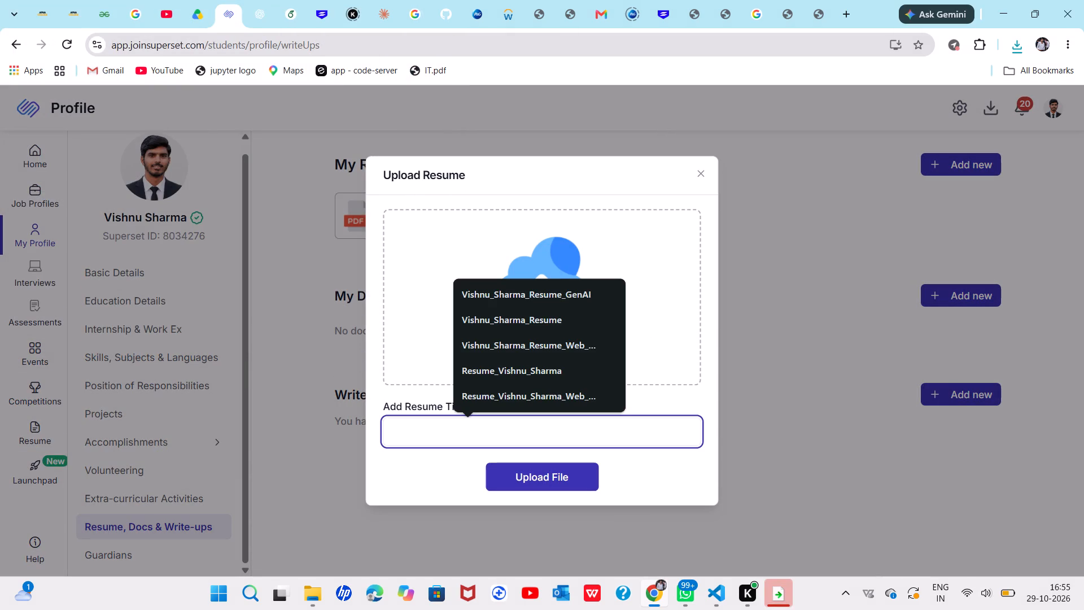
pyautogui.click(485, 360)
pyautogui.click(543, 473)
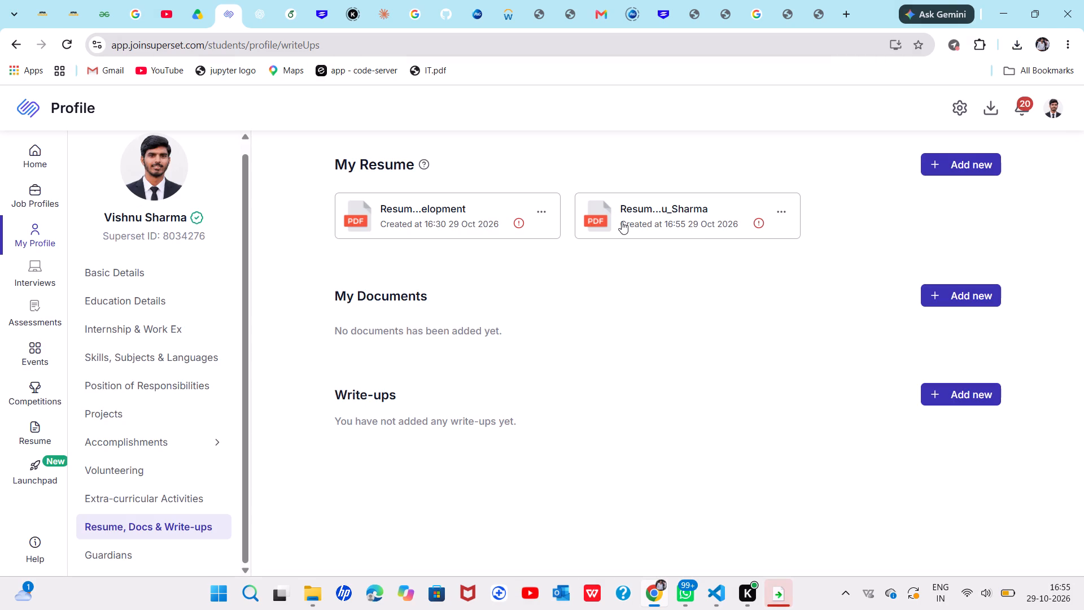
# Download the newly uploaded resume from Superset's My Resume section.
pyautogui.click(780, 212)
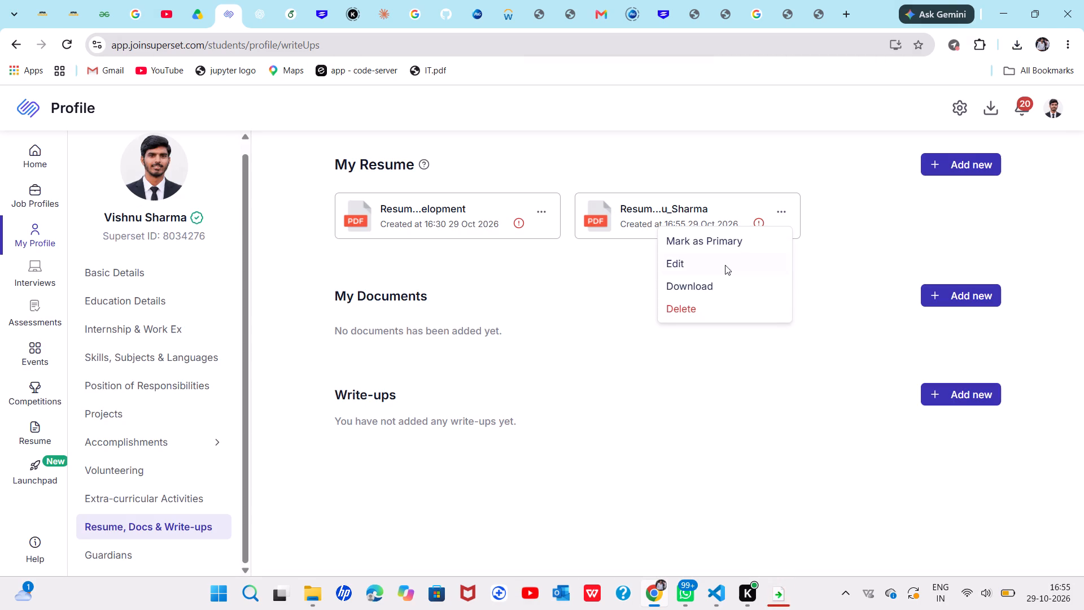
pyautogui.click(715, 286)
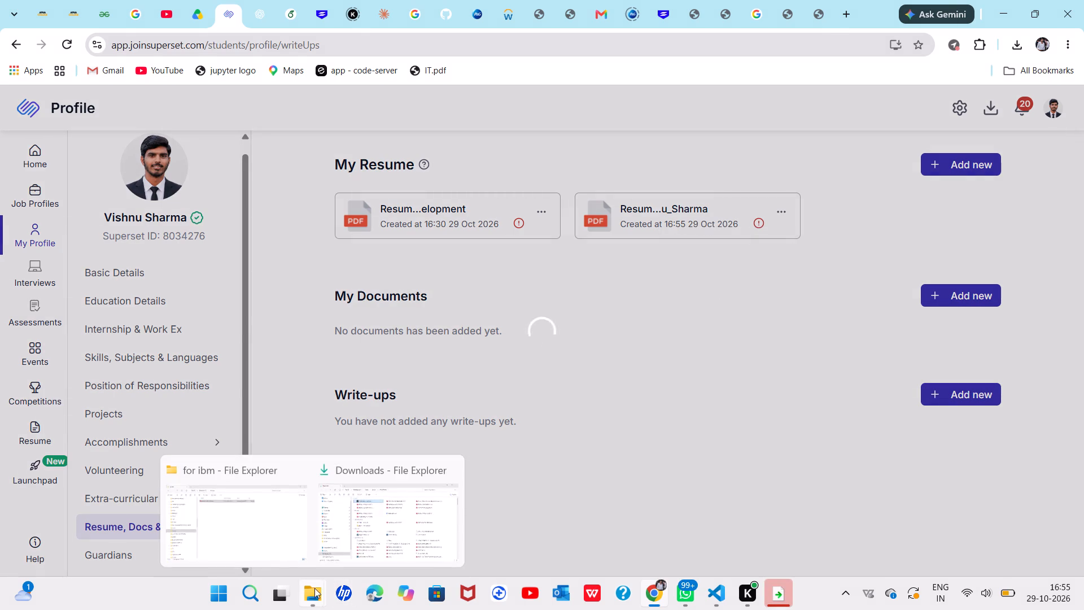
# Open the resume PDF just downloaded from Superset in Chrome and check the whole page from Summary to Hobbies.
pyautogui.click(259, 526)
pyautogui.scroll(8, 121, 157)
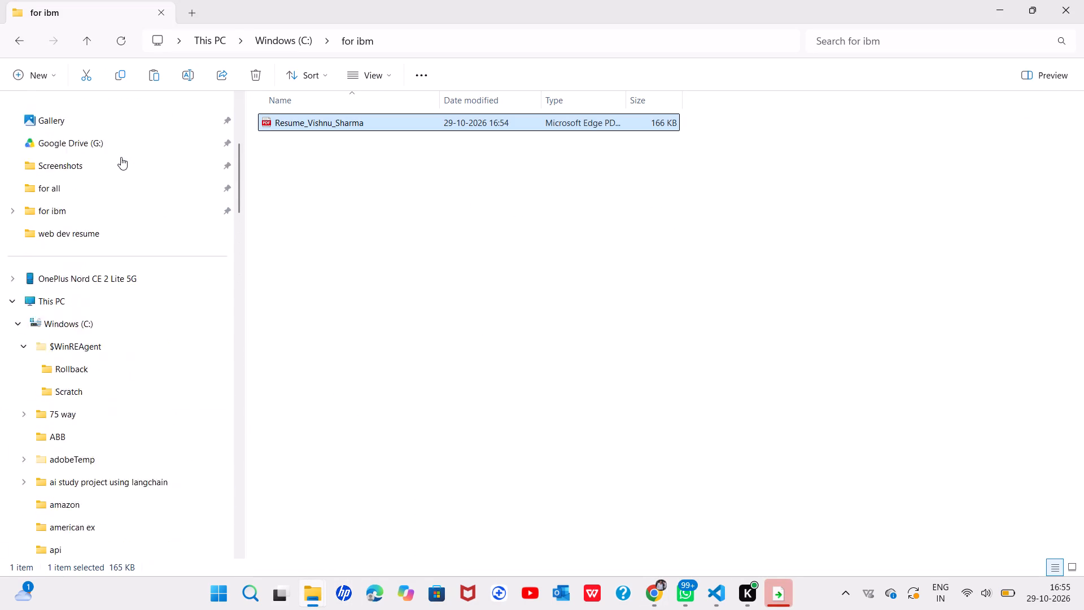
pyautogui.click(107, 216)
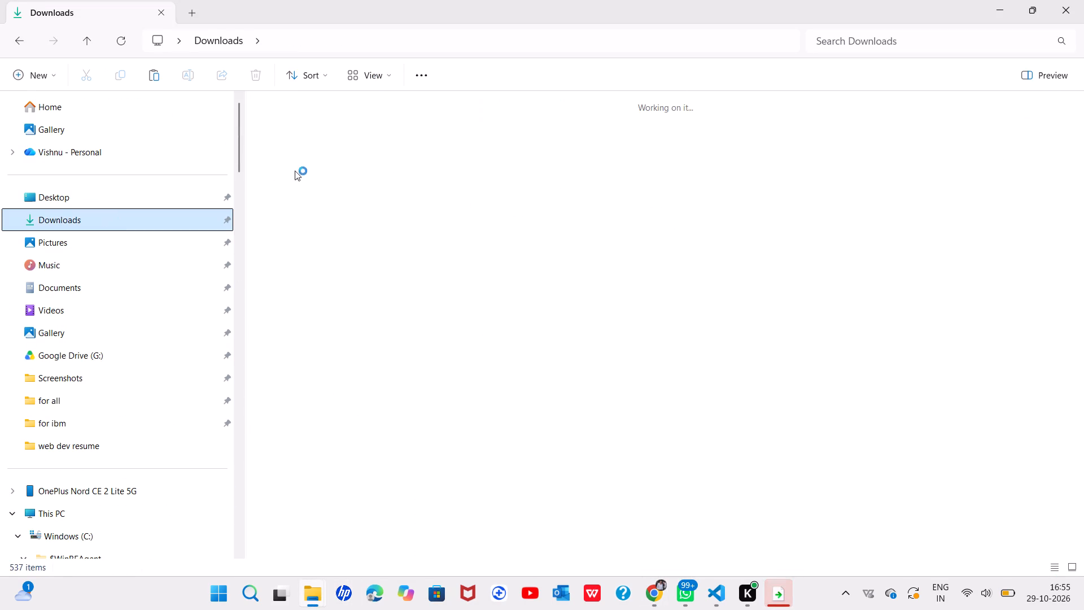
pyautogui.click(340, 123)
pyautogui.rightClick(340, 123)
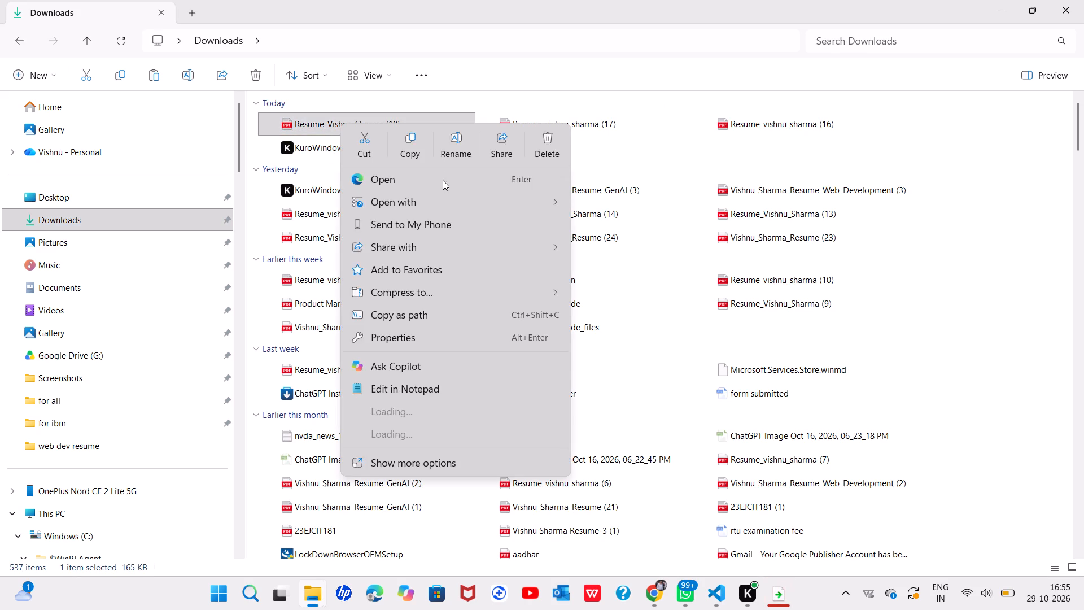
pyautogui.click(605, 203)
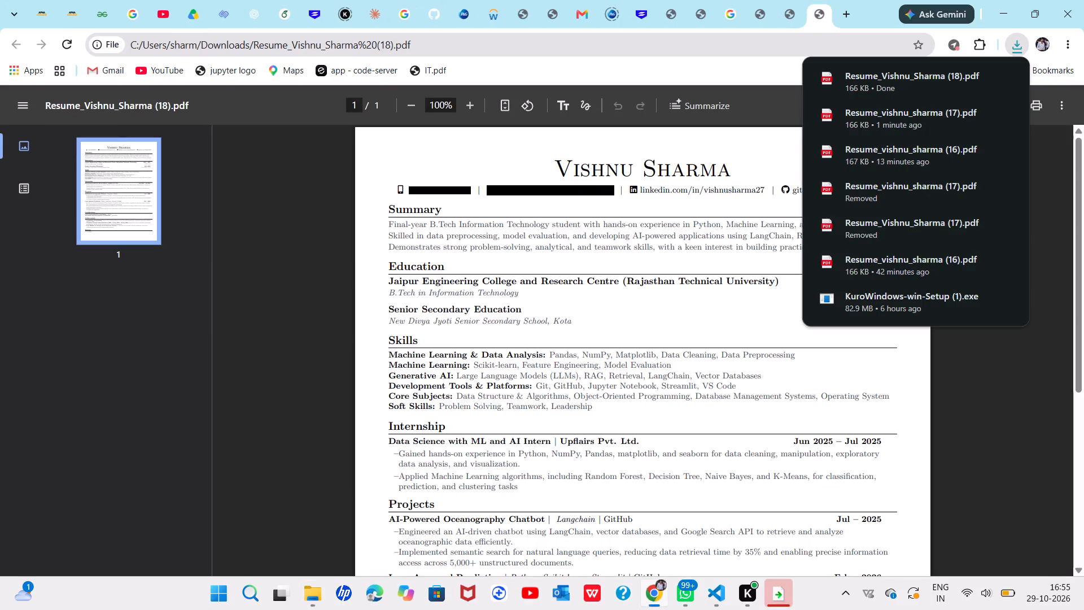
pyautogui.click(540, 294)
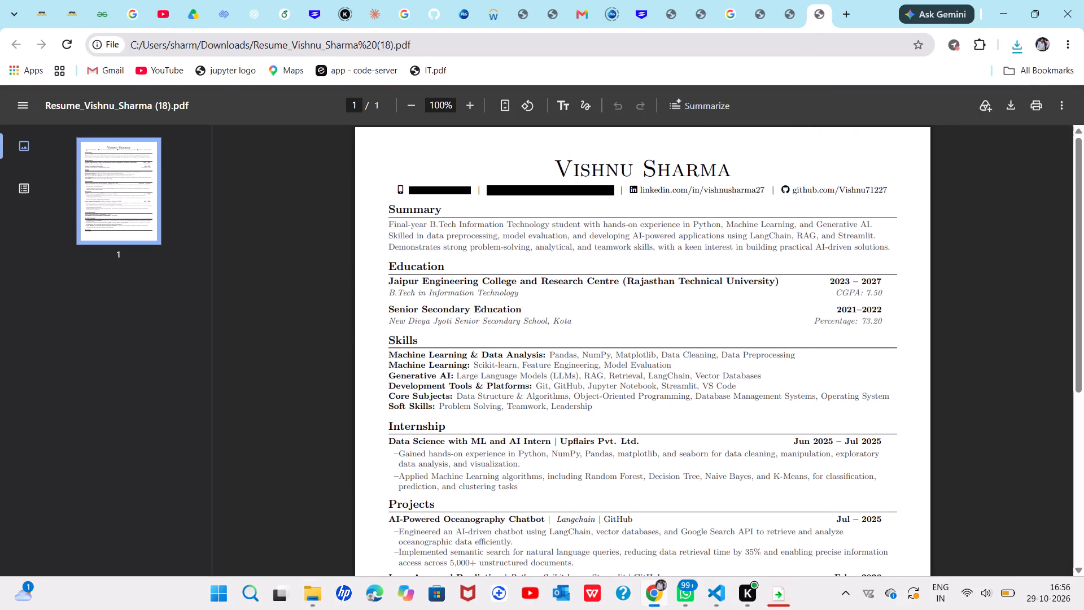
pyautogui.scroll(-3, 549, 320)
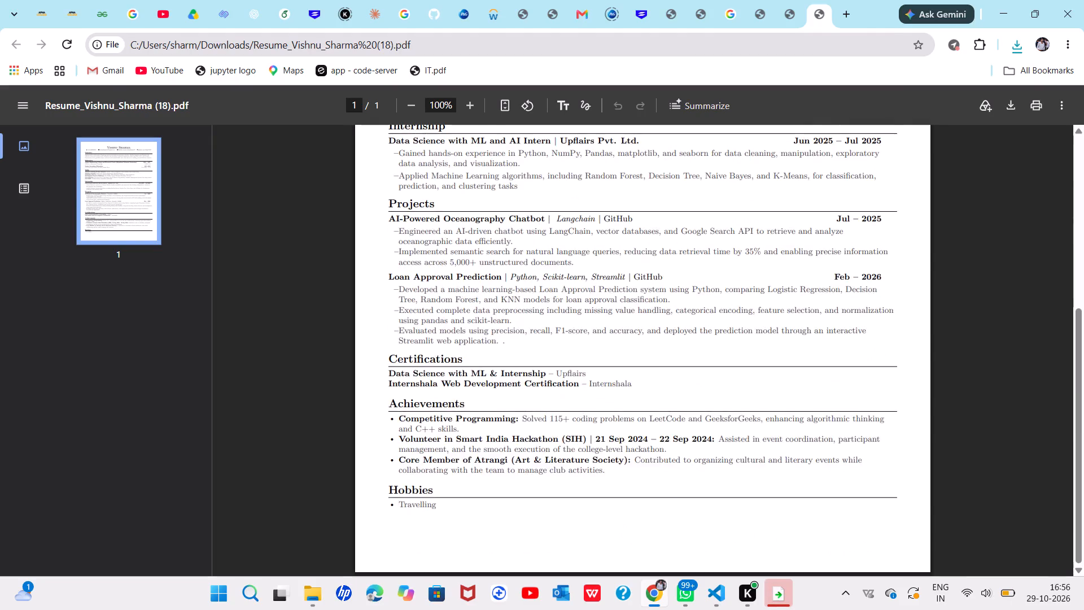
pyautogui.scroll(4, 549, 320)
pyautogui.scroll(-2, 549, 320)
pyautogui.scroll(3, 549, 320)
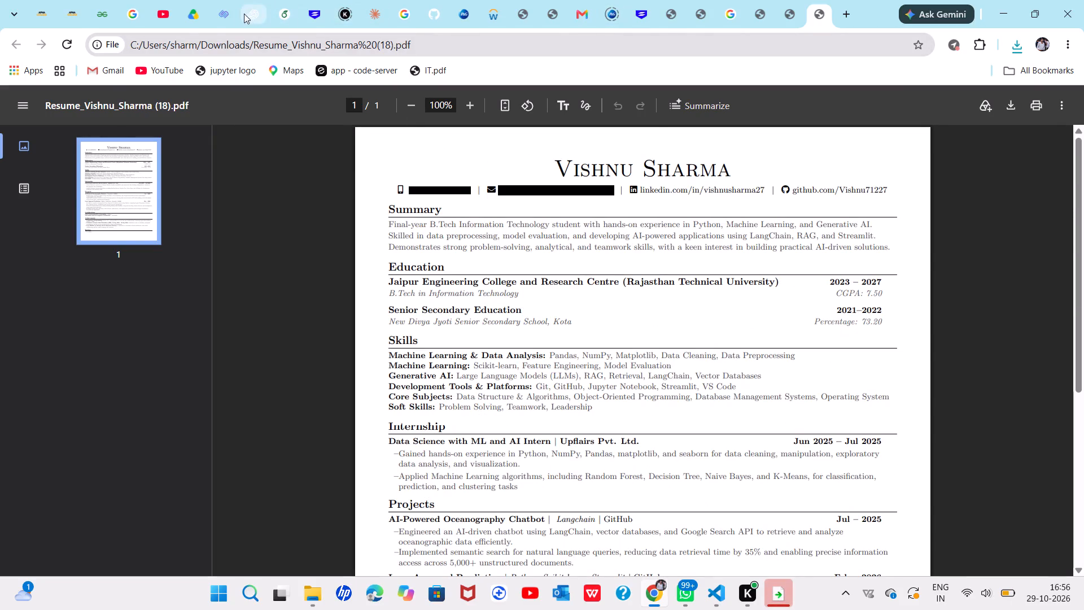
# Switch to File Explorer and delete the two resume PDFs numbered (18) and (17) from the Downloads folder.
pyautogui.click(225, 16)
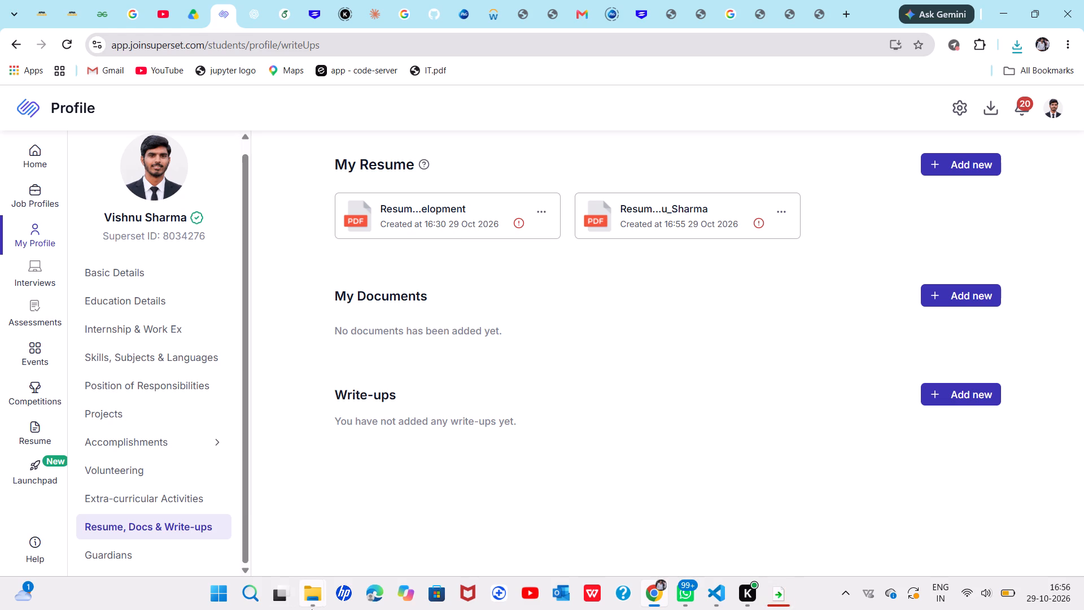
pyautogui.click(239, 498)
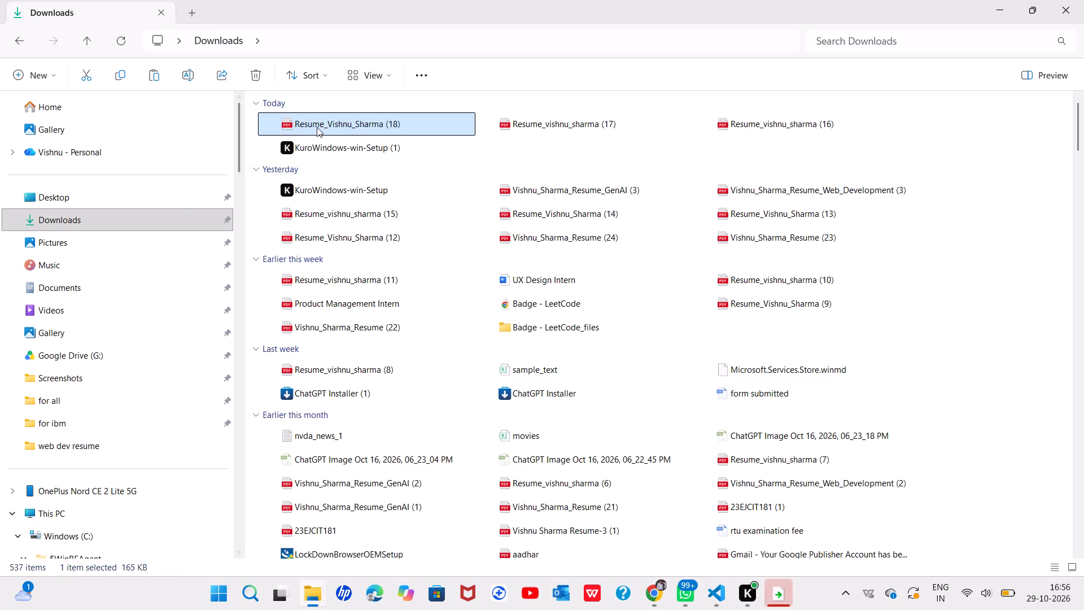
pyautogui.click(317, 127)
pyautogui.press('Delete')
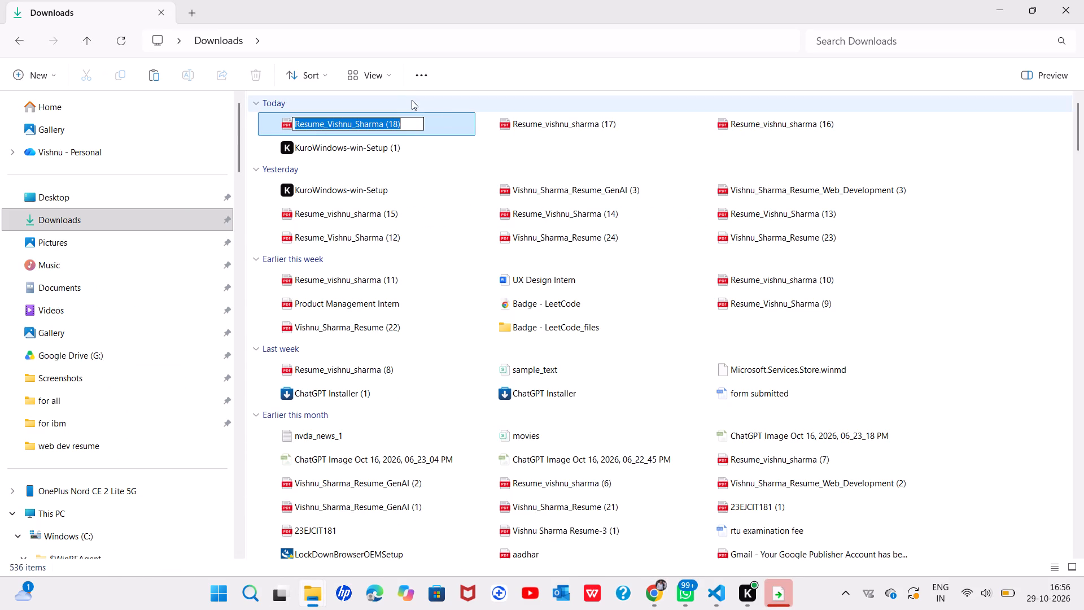
pyautogui.doubleClick(452, 117)
pyautogui.press('Delete')
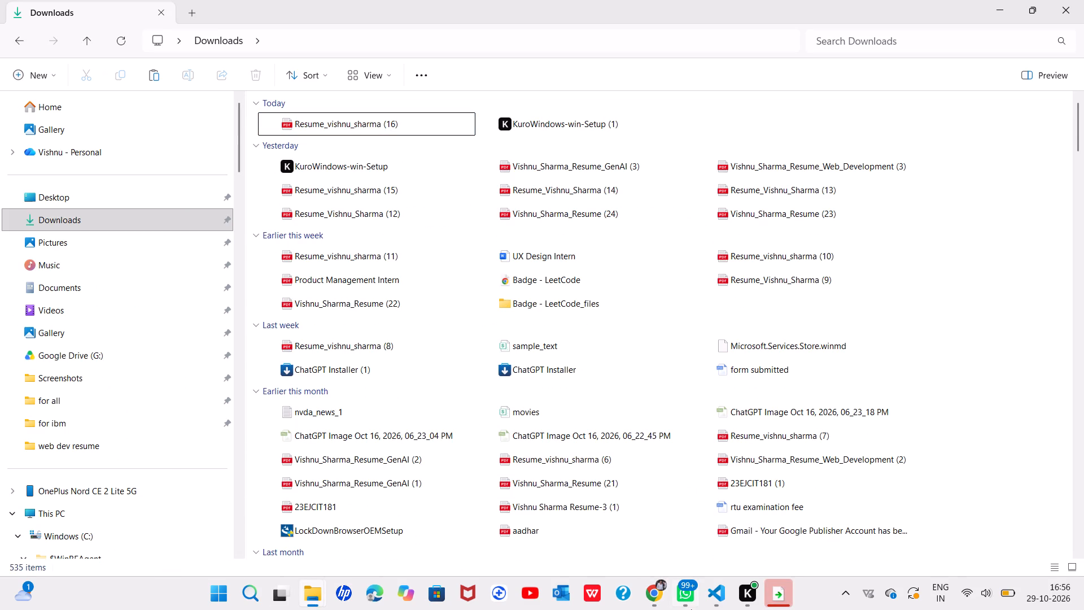
# Switch to the Superset profile in Chrome and download the web development resume created at 16:30 on 29 Oct 2026.
pyautogui.click(622, 520)
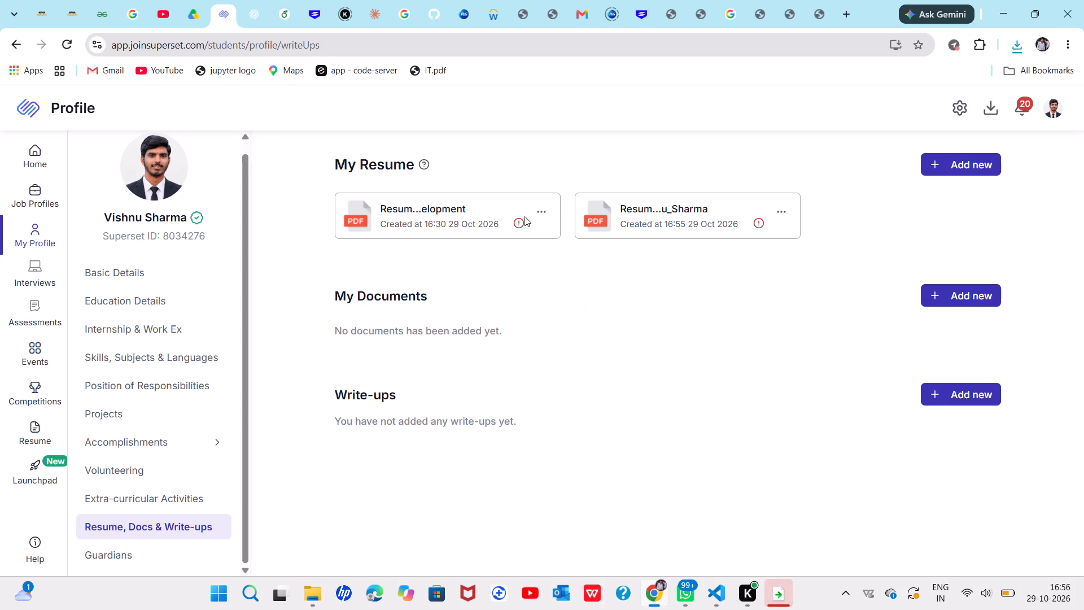
pyautogui.click(537, 208)
pyautogui.click(495, 295)
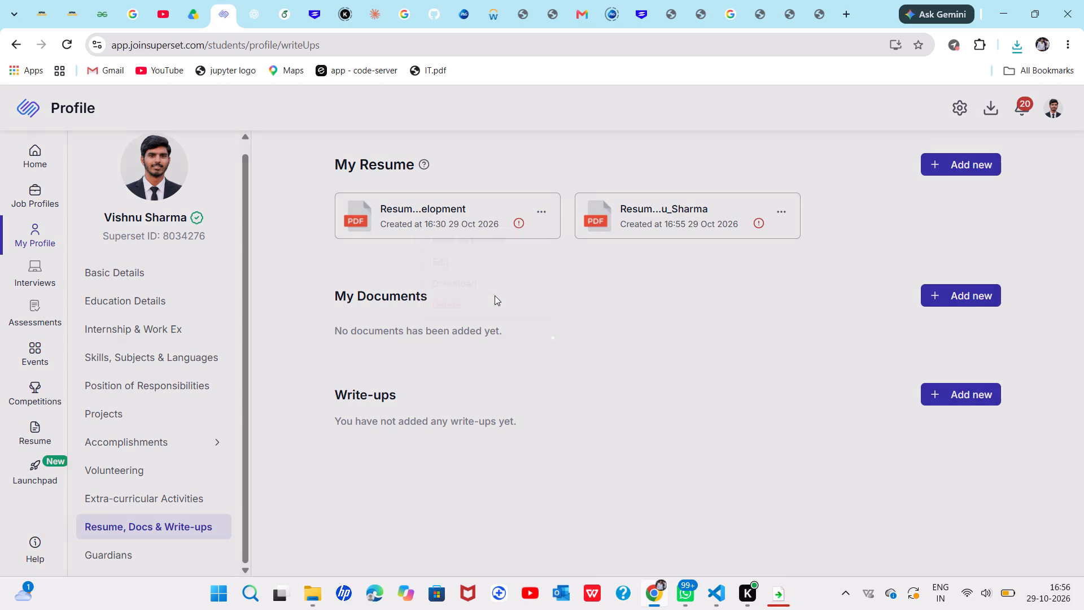
# Open the web development resume PDF just saved to Downloads in Chrome and check its sections from Summary to Achievements.
pyautogui.click(258, 531)
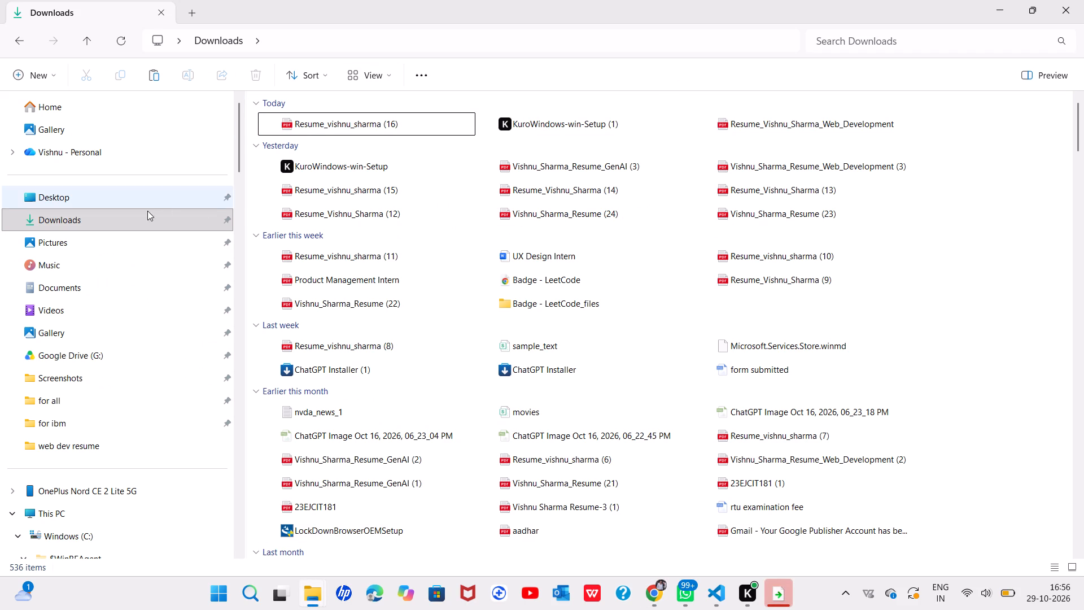
pyautogui.click(136, 225)
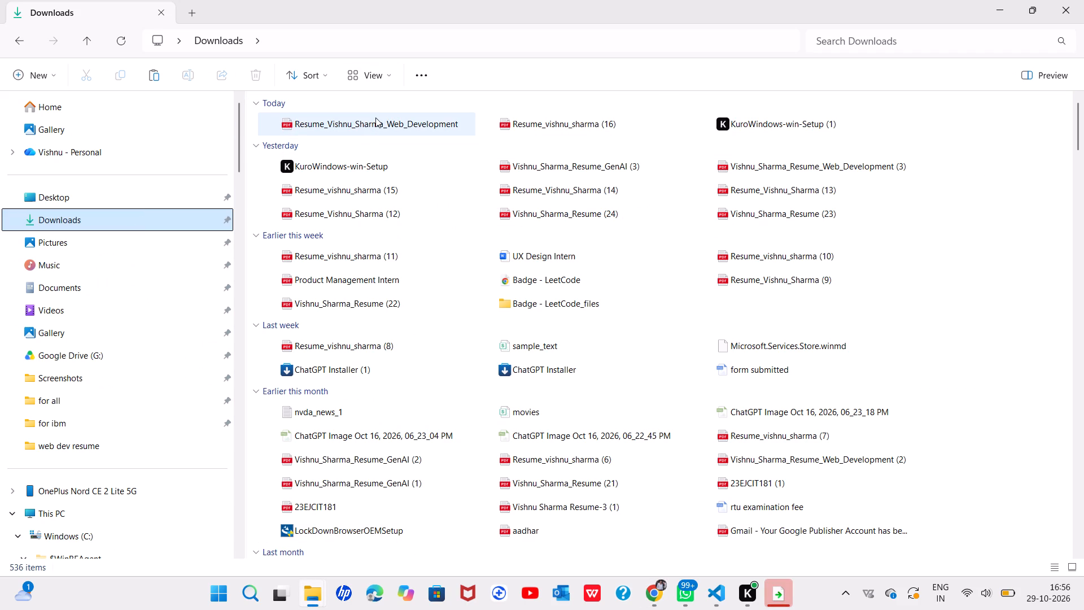
pyautogui.click(375, 117)
pyautogui.rightClick(375, 117)
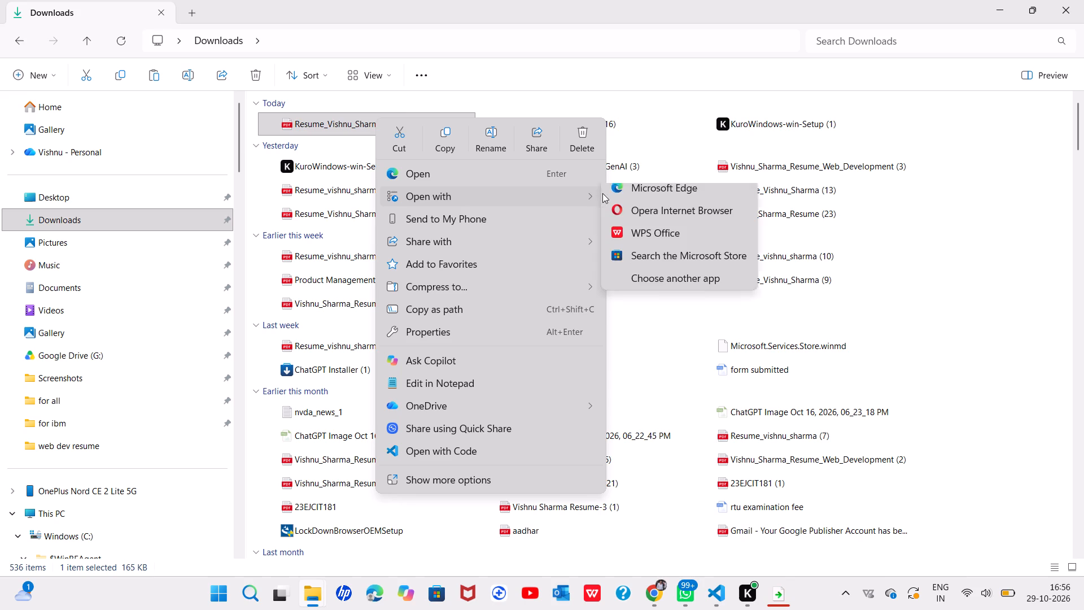
pyautogui.click(639, 191)
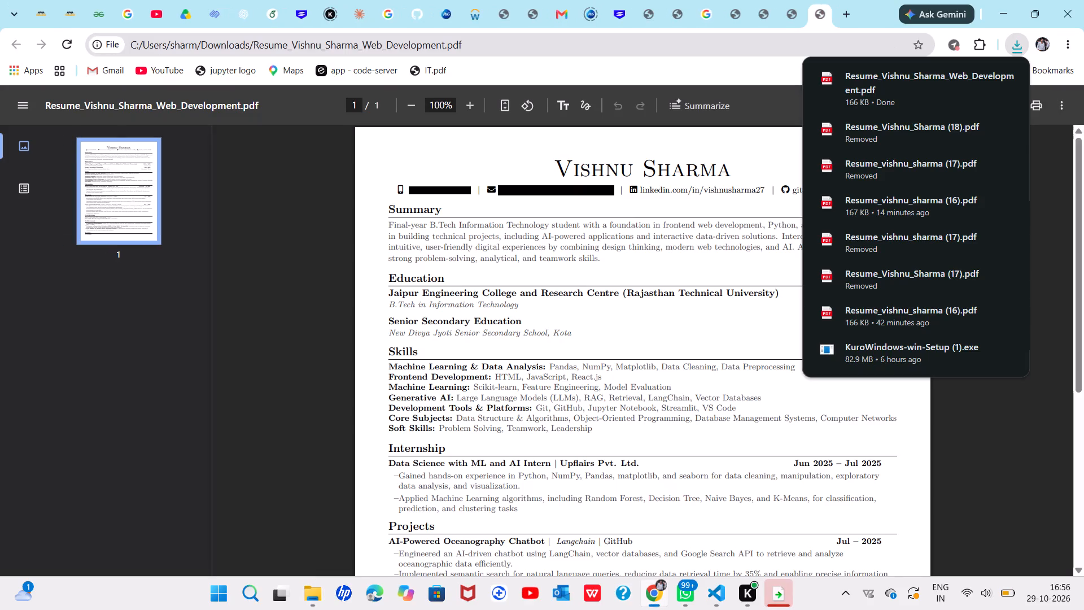
pyautogui.click(537, 292)
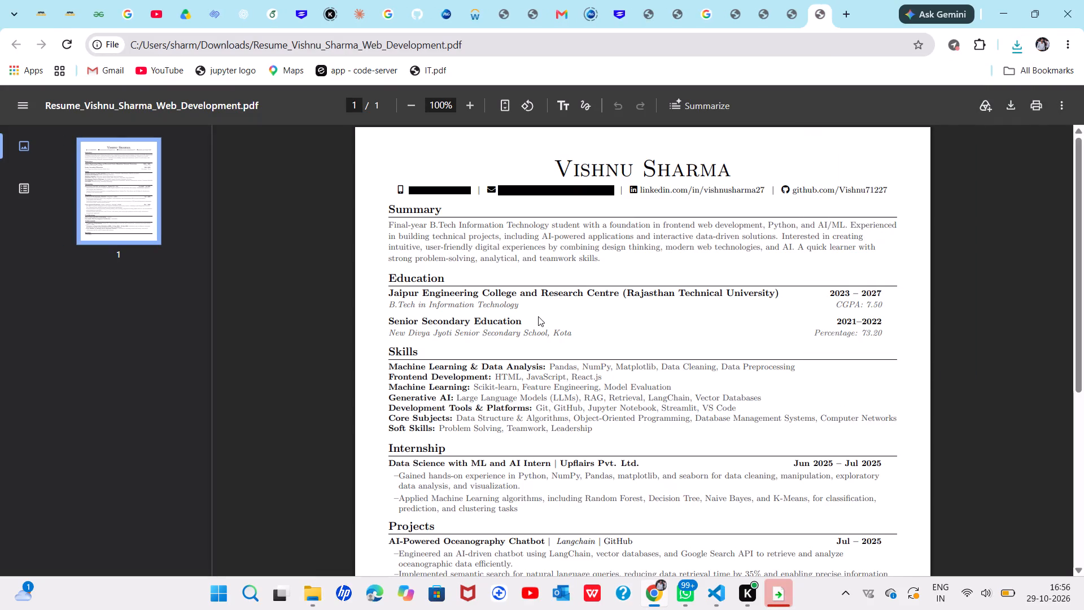
pyautogui.scroll(-3, 538, 316)
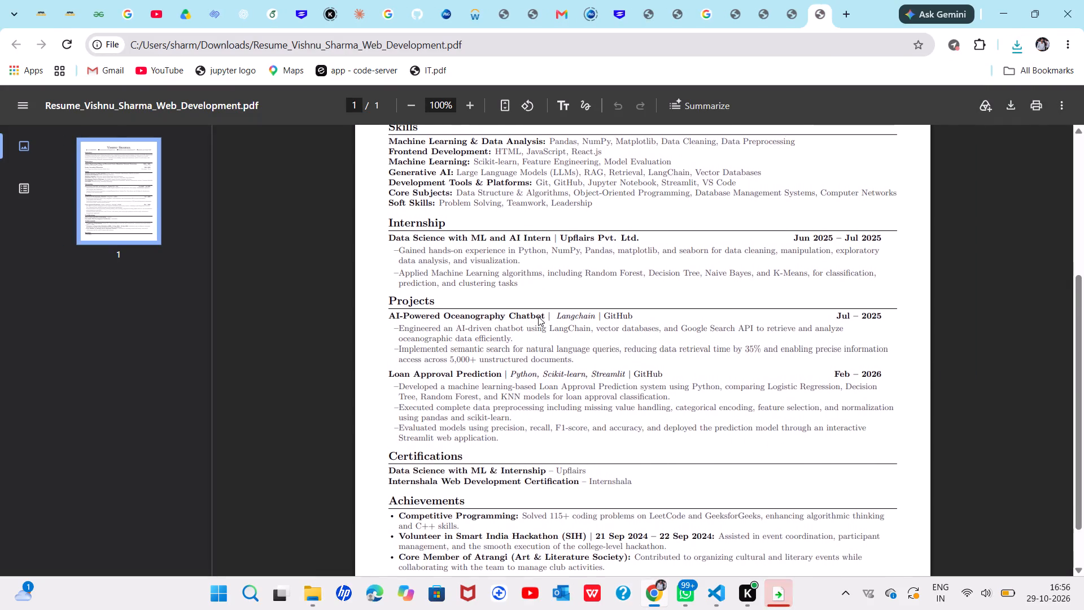
pyautogui.scroll(-1, 538, 316)
pyautogui.scroll(4, 538, 316)
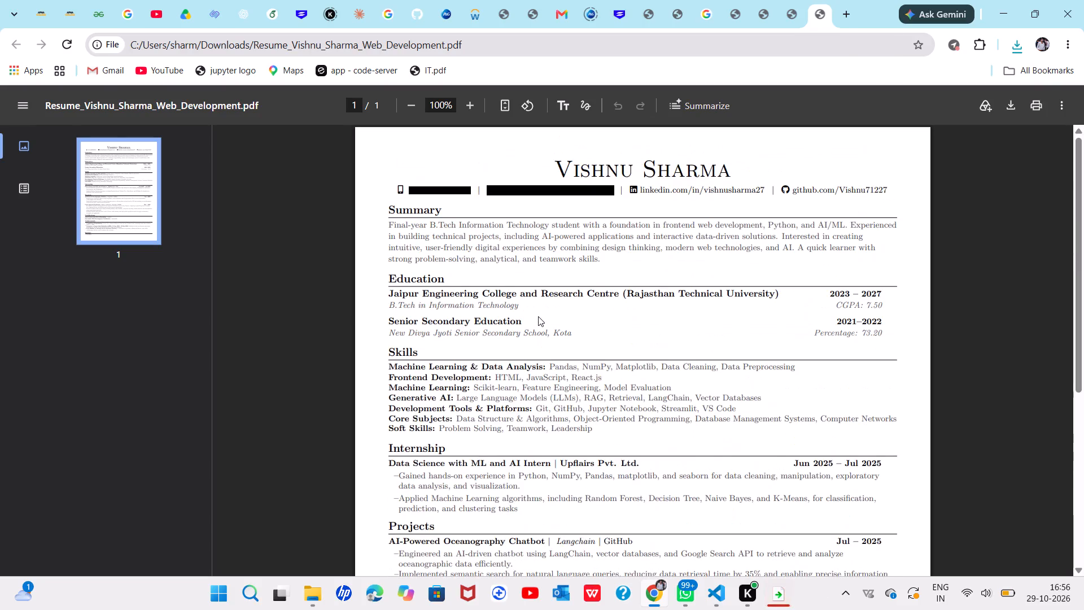
pyautogui.scroll(-1, 538, 316)
pyautogui.scroll(1, 538, 316)
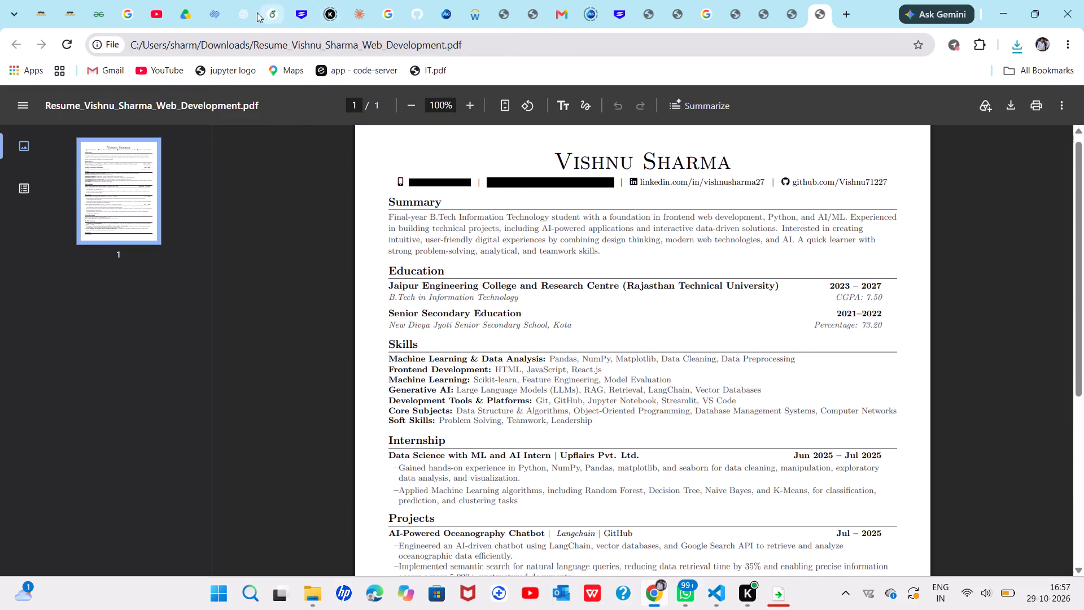
# Close all the open resume PDF tabs and the web development search tab after the college network sign-in tab in Chrome.
pyautogui.click(820, 12)
pyautogui.click(670, 13)
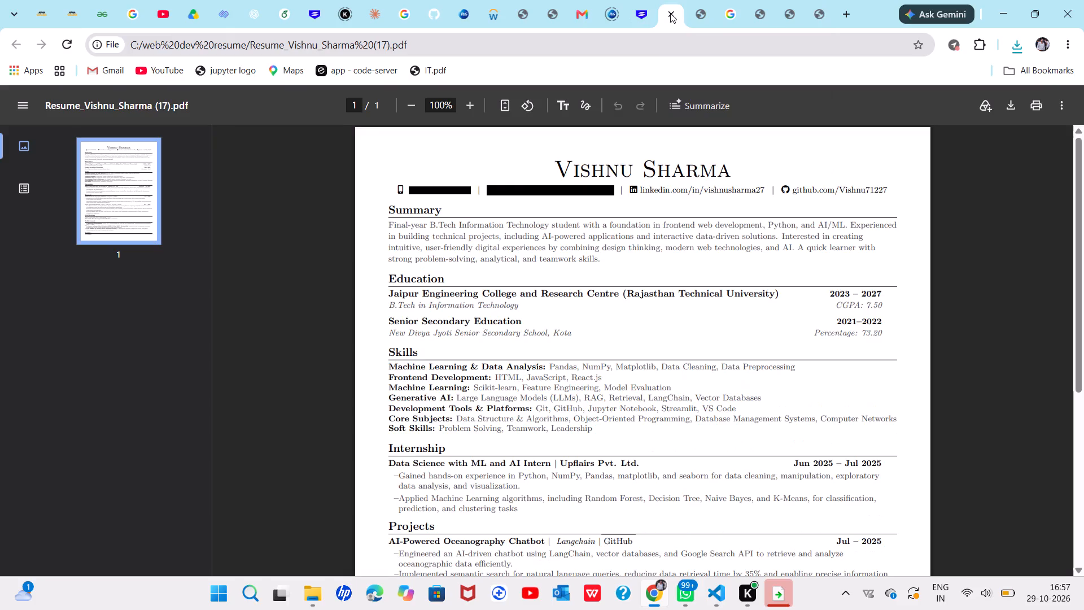
pyautogui.doubleClick(670, 13)
pyautogui.click(670, 13)
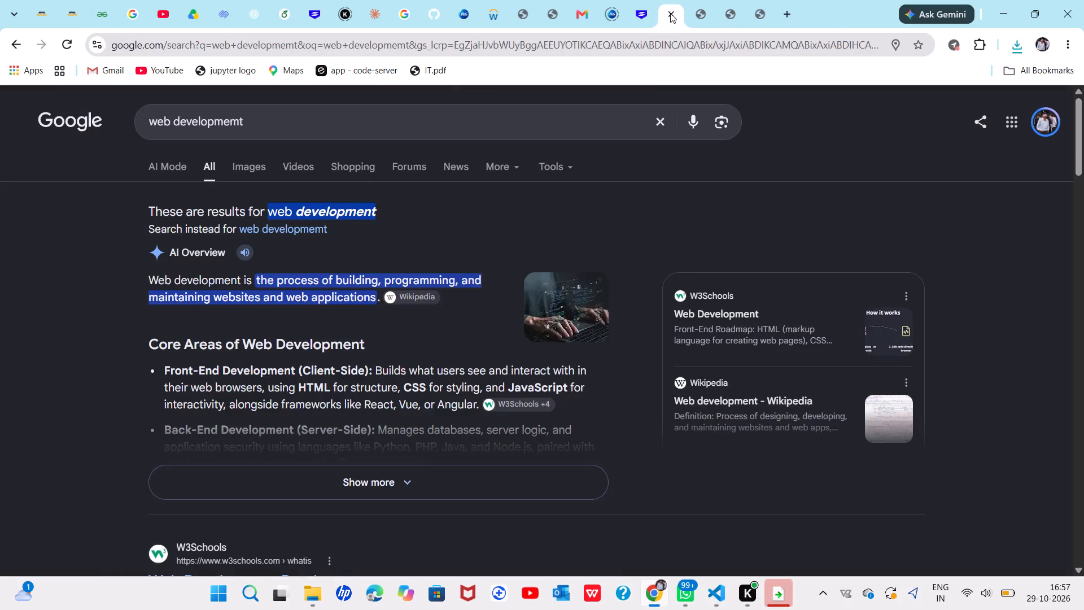
pyautogui.click(670, 13)
pyautogui.tripleClick(670, 13)
pyautogui.doubleClick(670, 13)
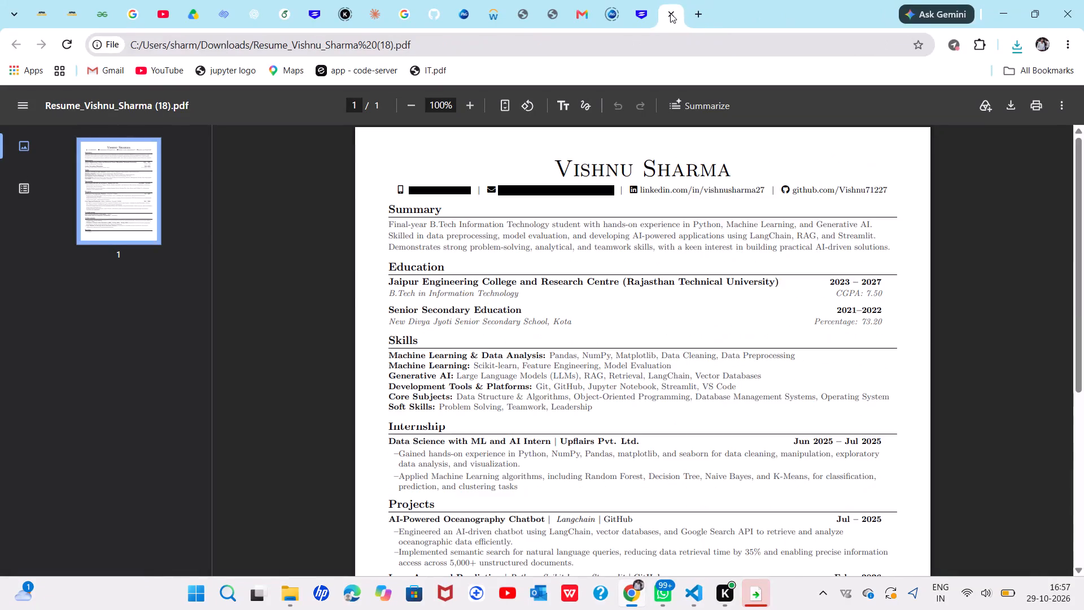
pyautogui.click(670, 13)
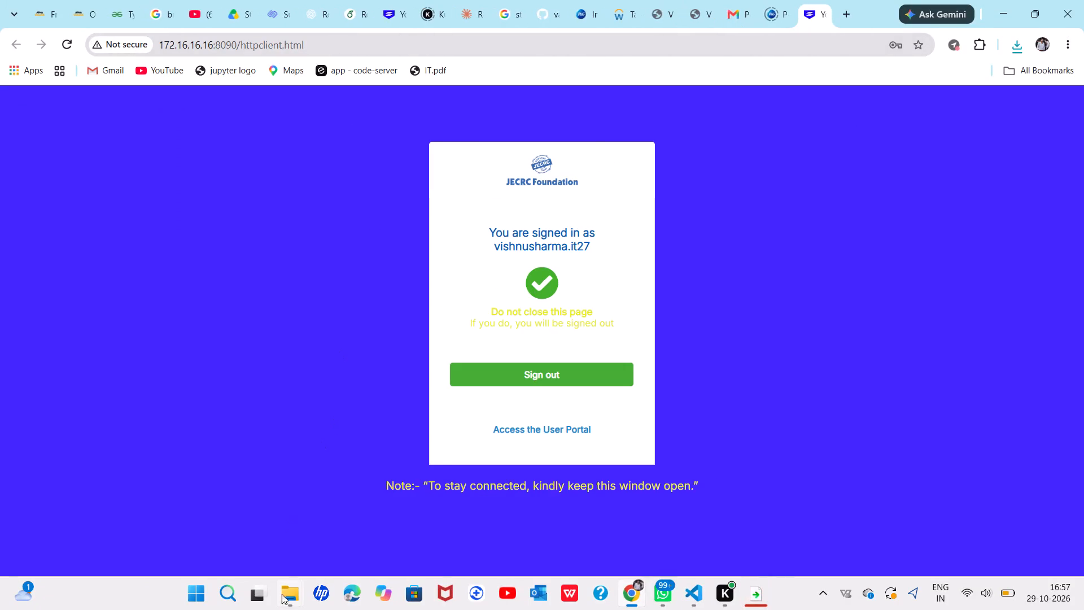
# Open the resume PDF numbered (16) from the Downloads folder in Chrome and check its summary, skills and projects.
pyautogui.click(257, 525)
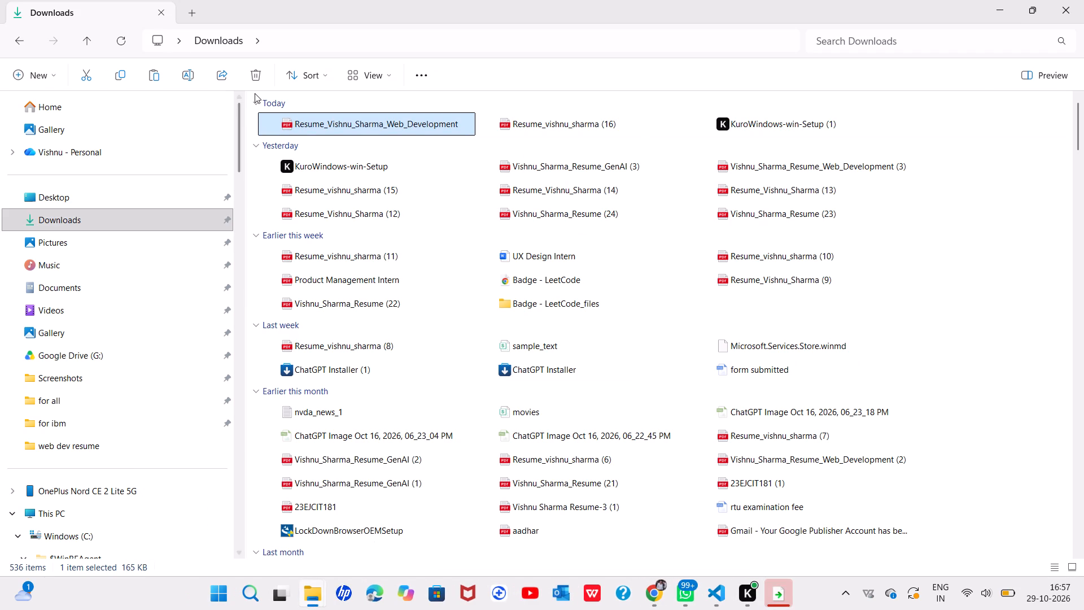
pyautogui.click(641, 554)
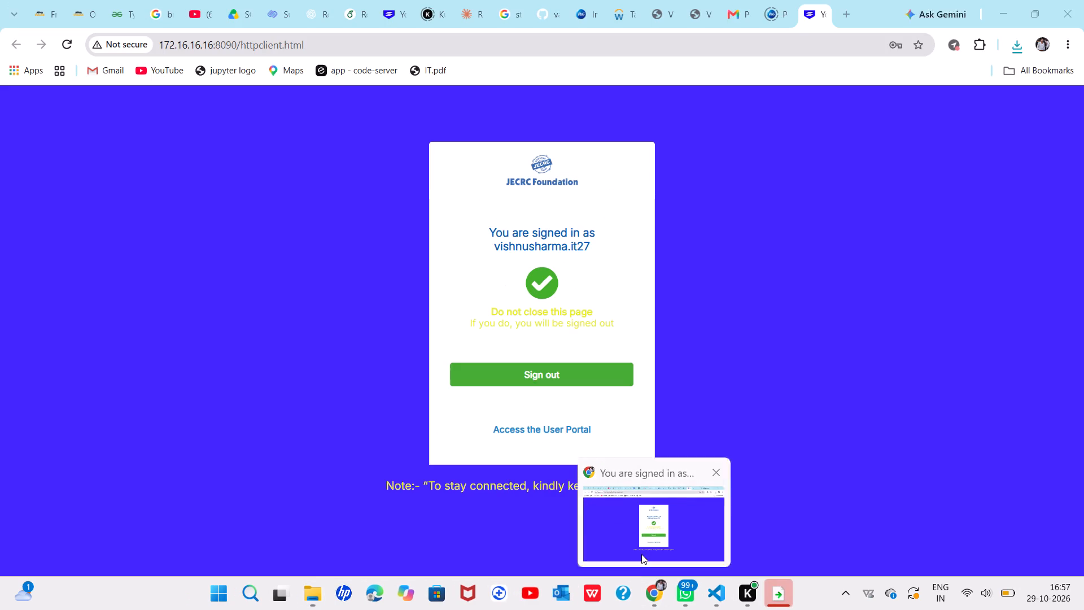
pyautogui.click(267, 2)
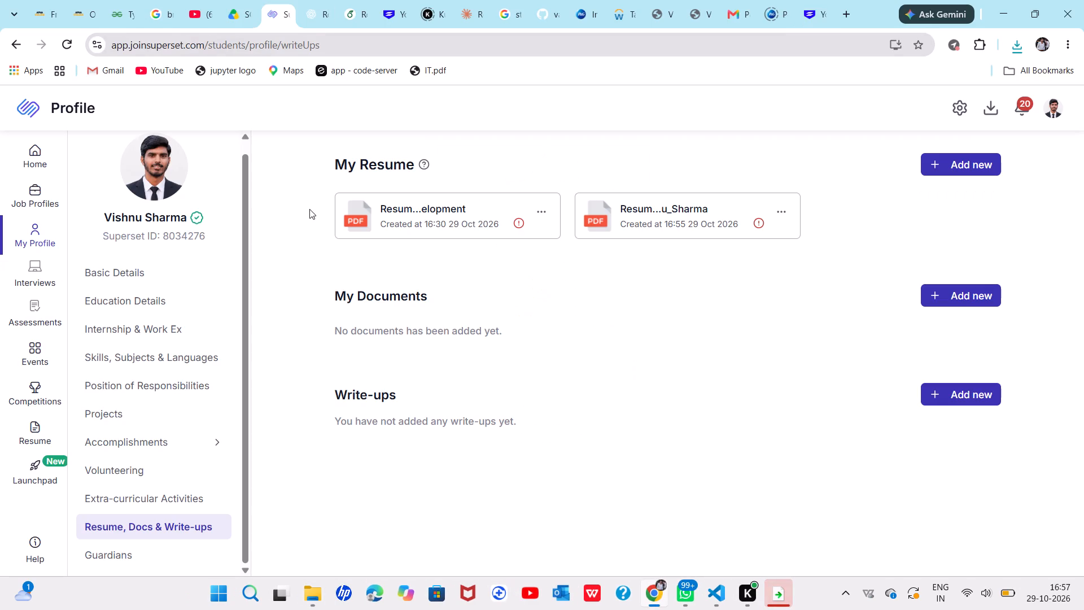
pyautogui.click(266, 535)
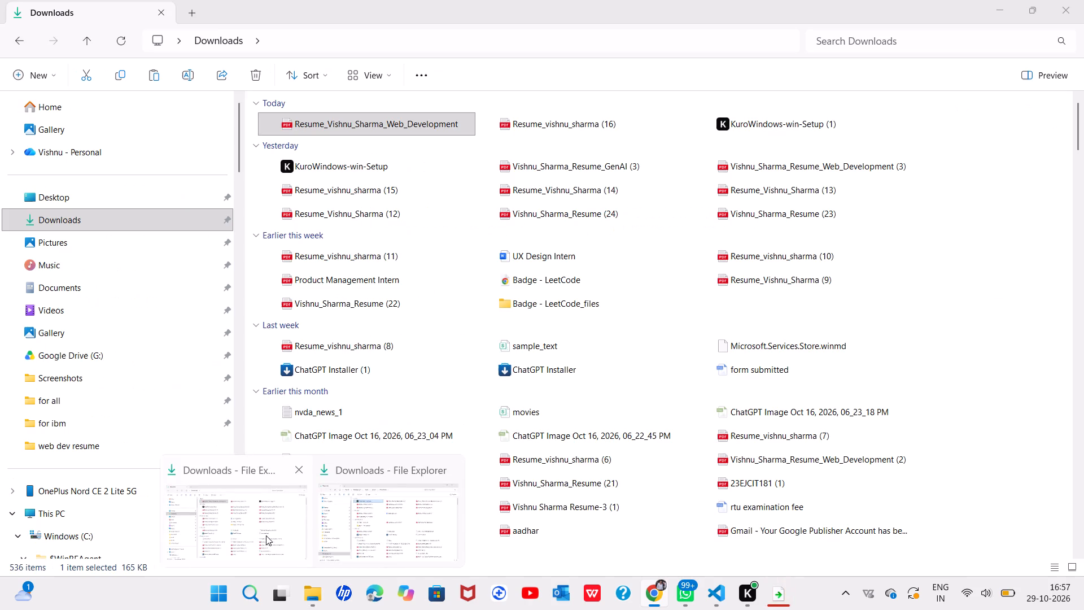
pyautogui.click(595, 120)
pyautogui.rightClick(595, 120)
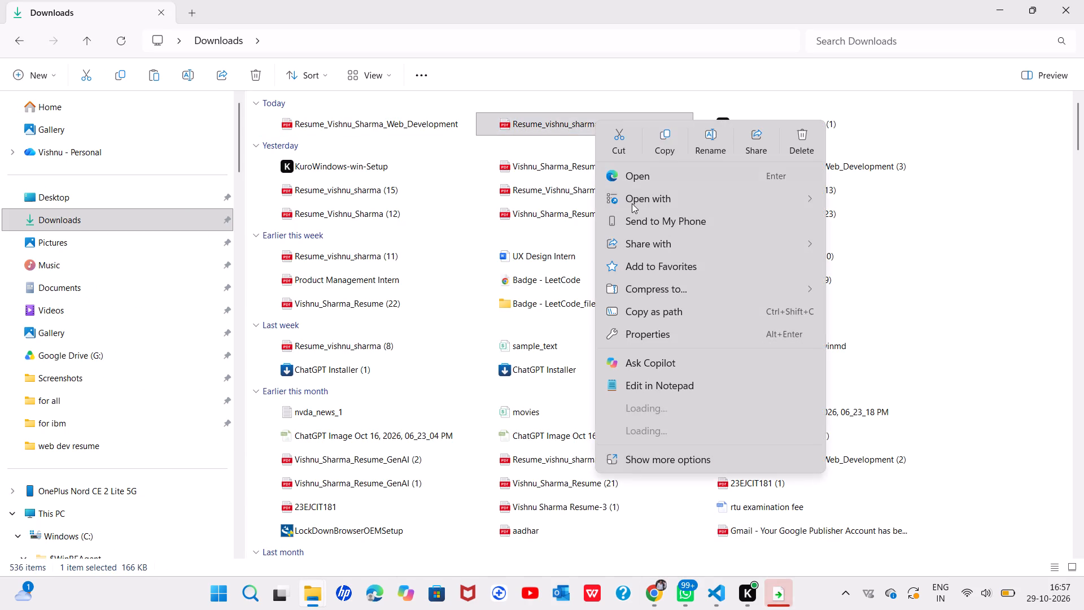
pyautogui.click(838, 196)
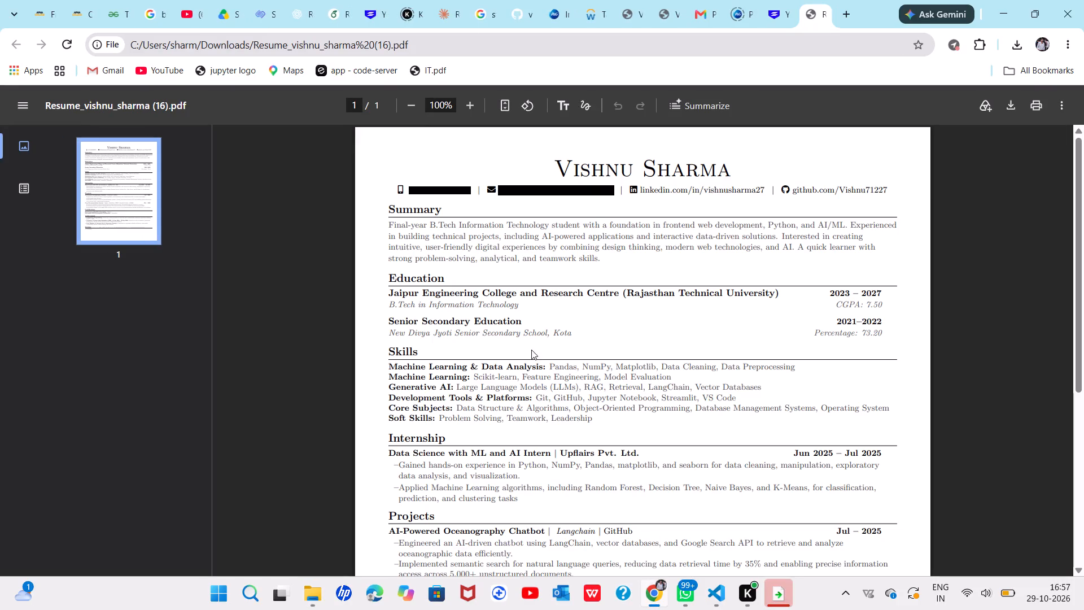
pyautogui.scroll(-1, 525, 363)
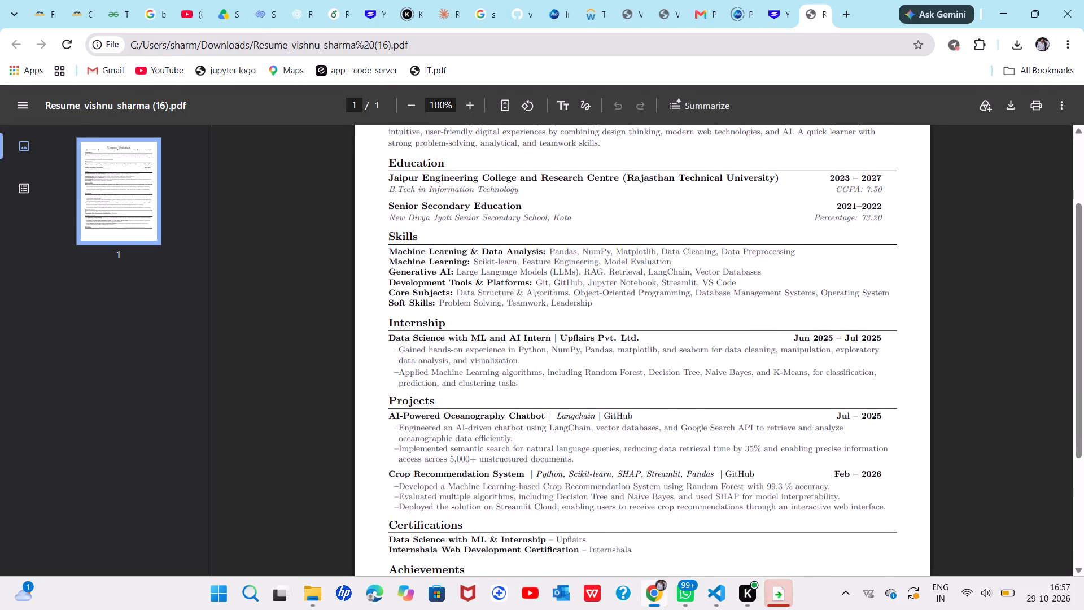
pyautogui.scroll(2, 525, 363)
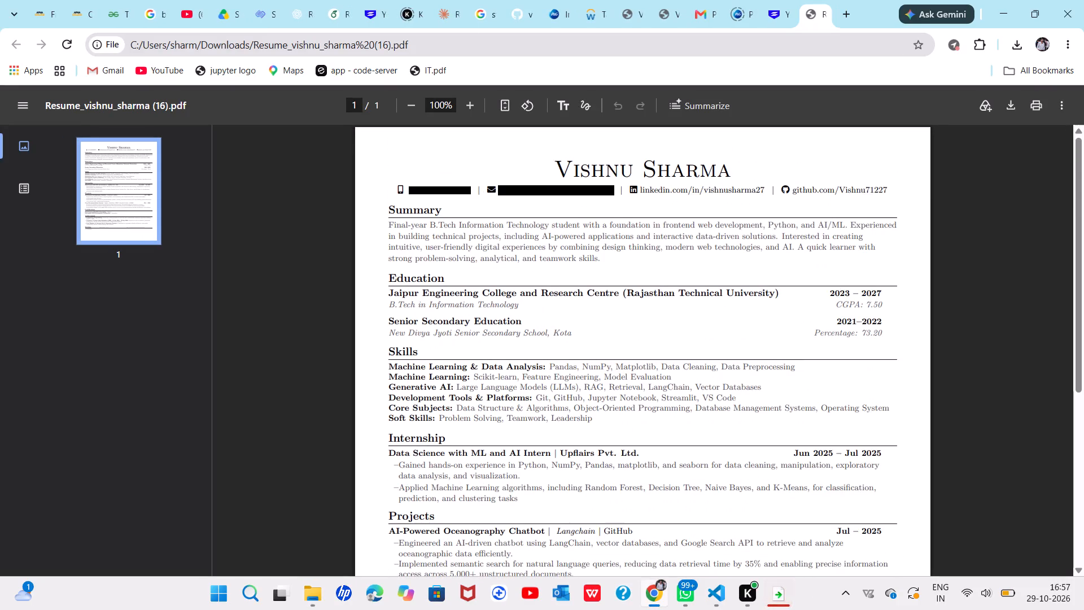
# Download the general resume created at 16:55 on 29 Oct 2026 from Superset's My Resume section again.
pyautogui.click(259, 13)
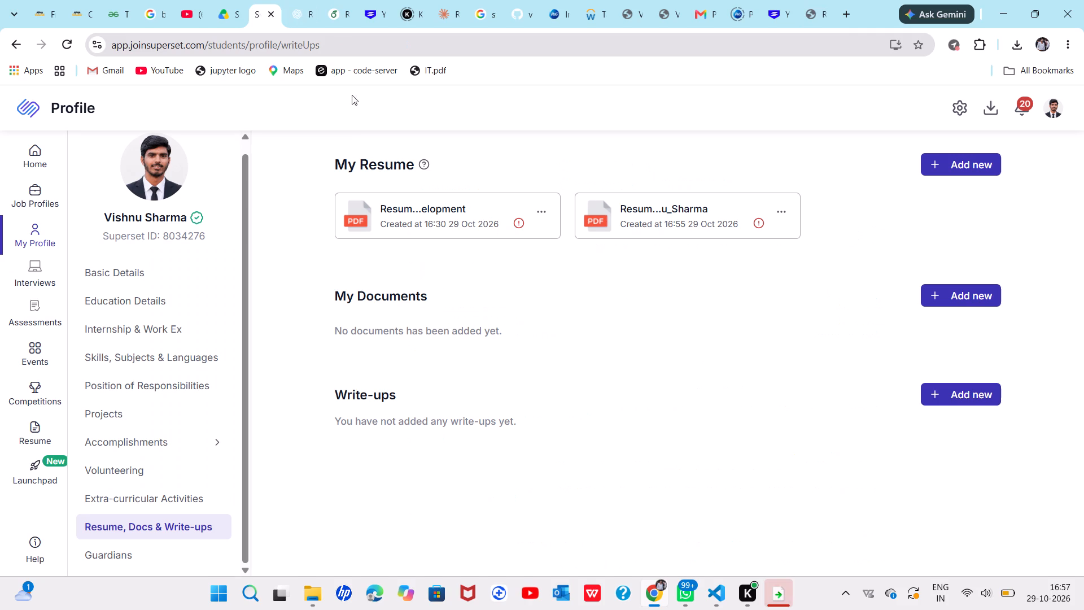
pyautogui.click(779, 213)
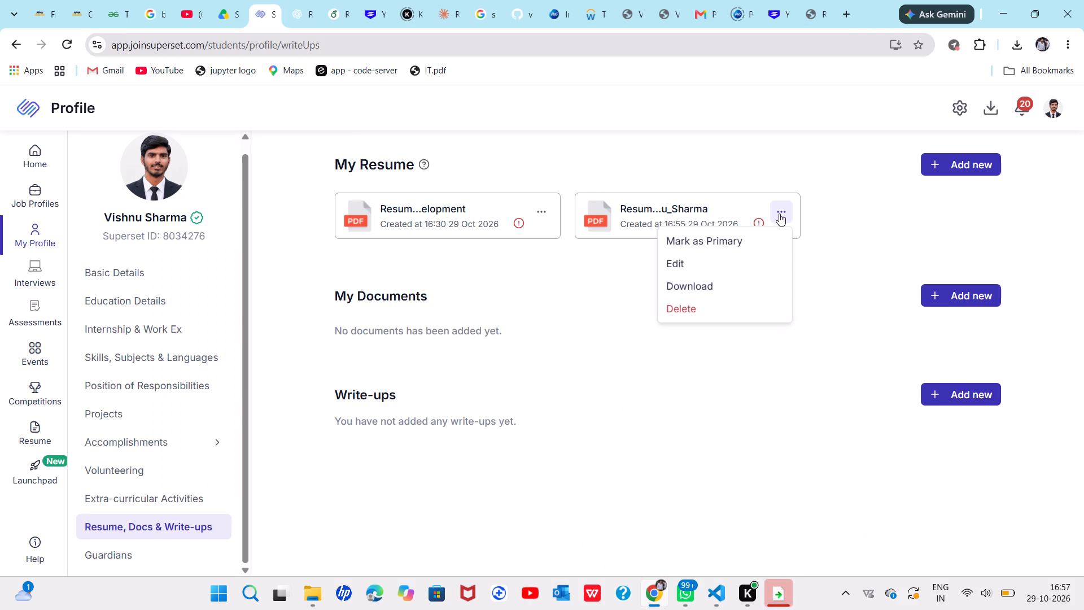
pyautogui.click(726, 294)
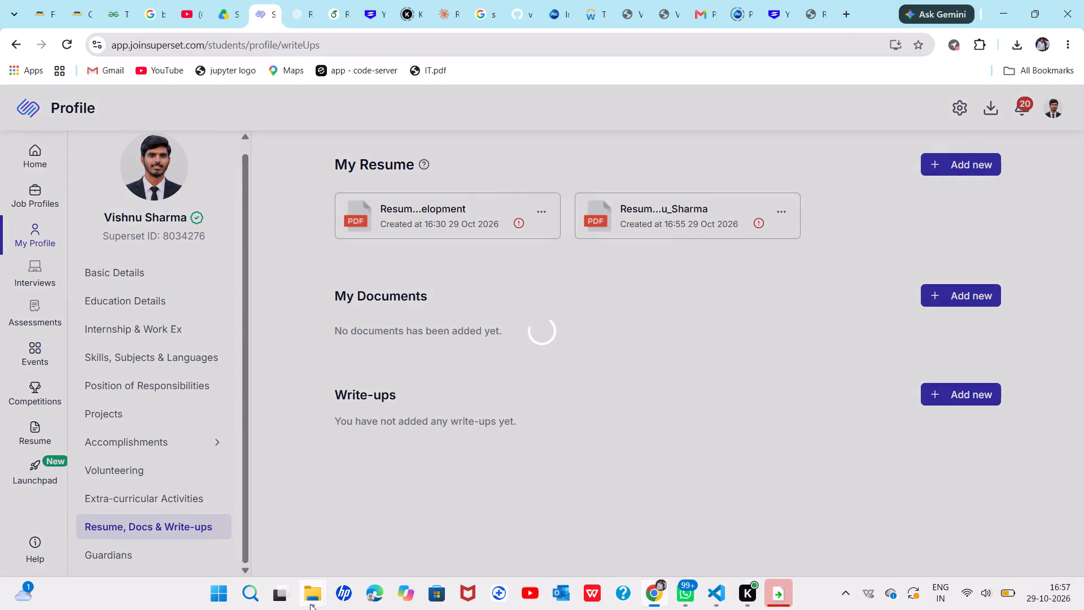
# Open the newly downloaded resume PDF numbered (17) from the Downloads folder in Chrome and check its sections from Summary to Hobbies.
pyautogui.click(278, 532)
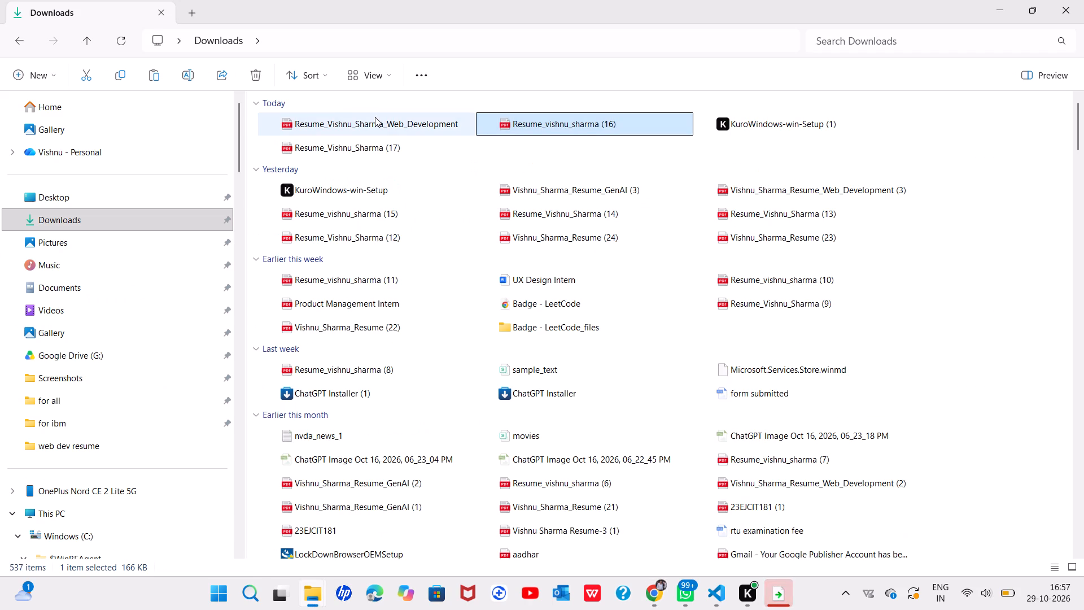
pyautogui.click(158, 228)
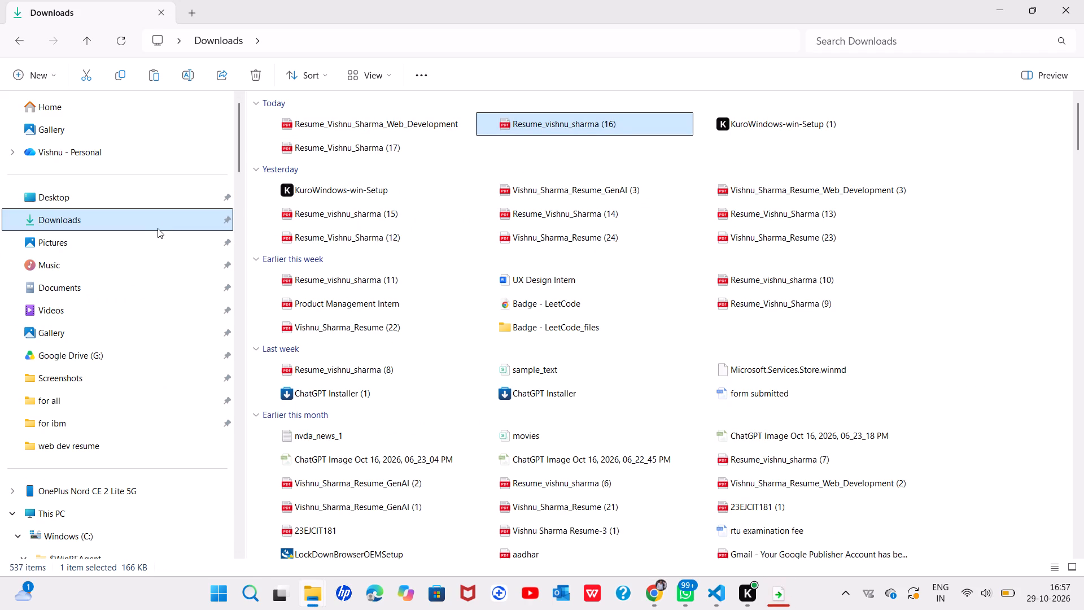
pyautogui.click(353, 132)
pyautogui.rightClick(353, 132)
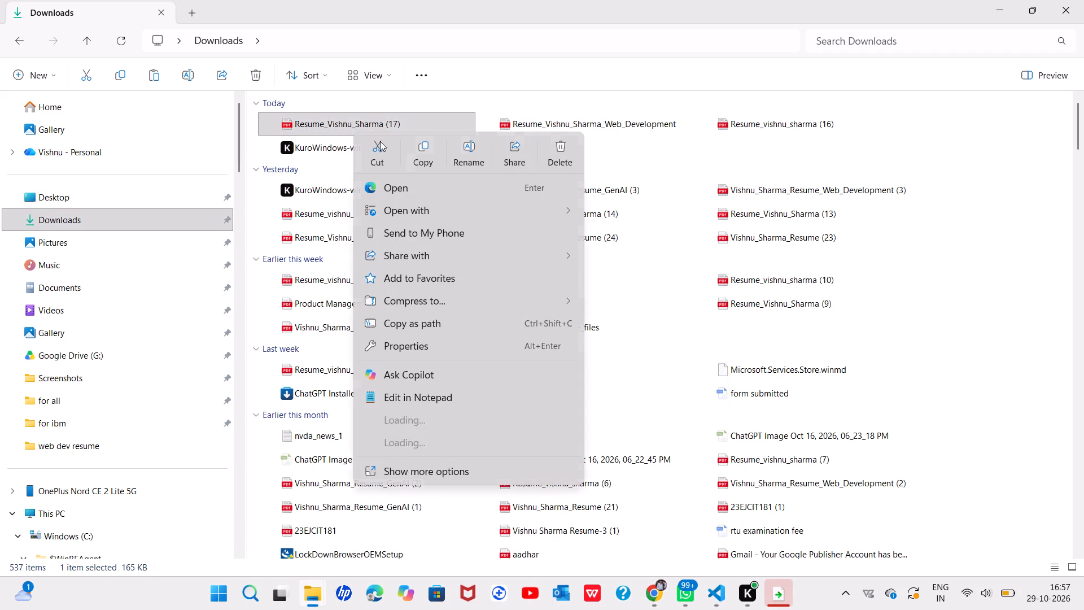
pyautogui.click(631, 208)
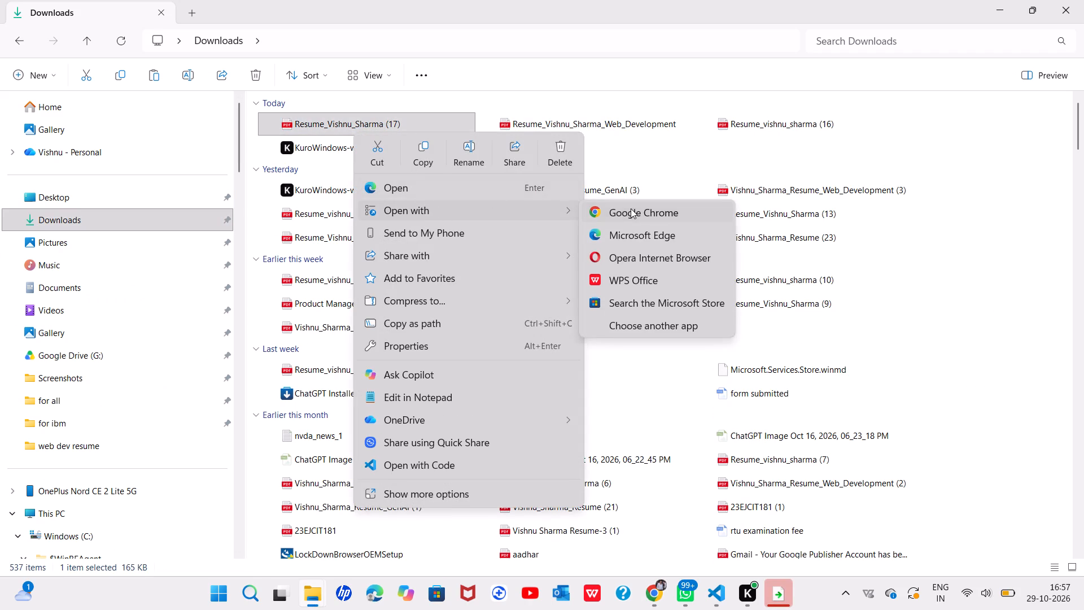
pyautogui.click(532, 306)
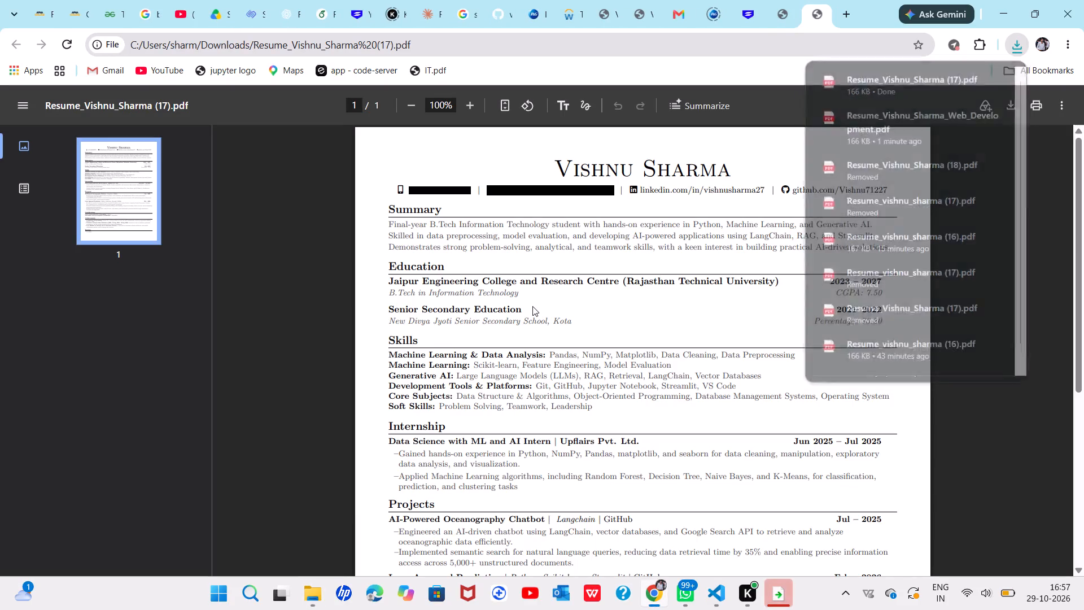
pyautogui.scroll(-1, 546, 324)
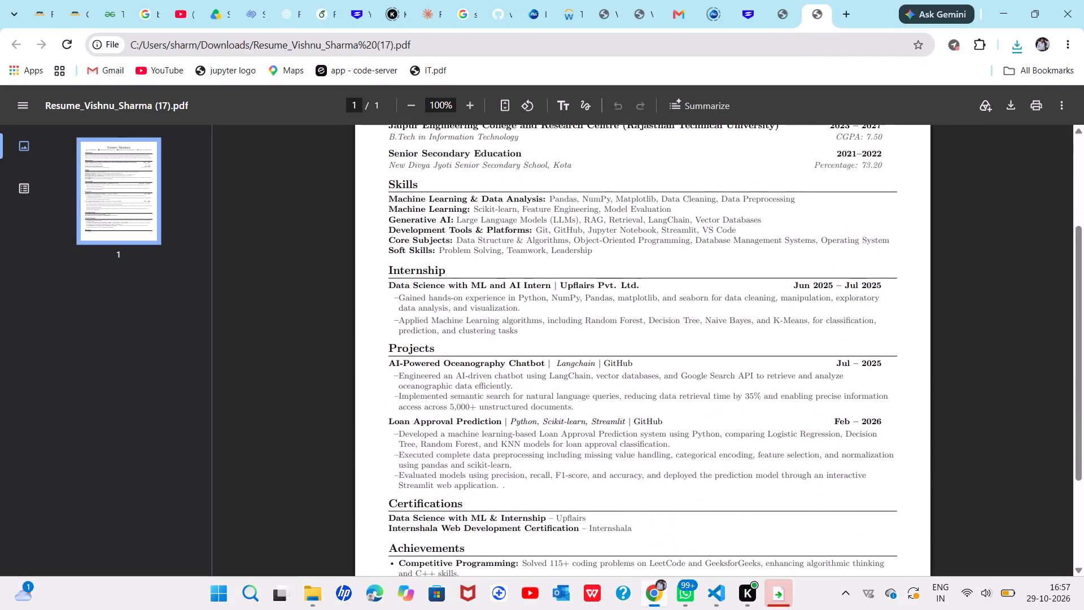
pyautogui.scroll(-3, 546, 324)
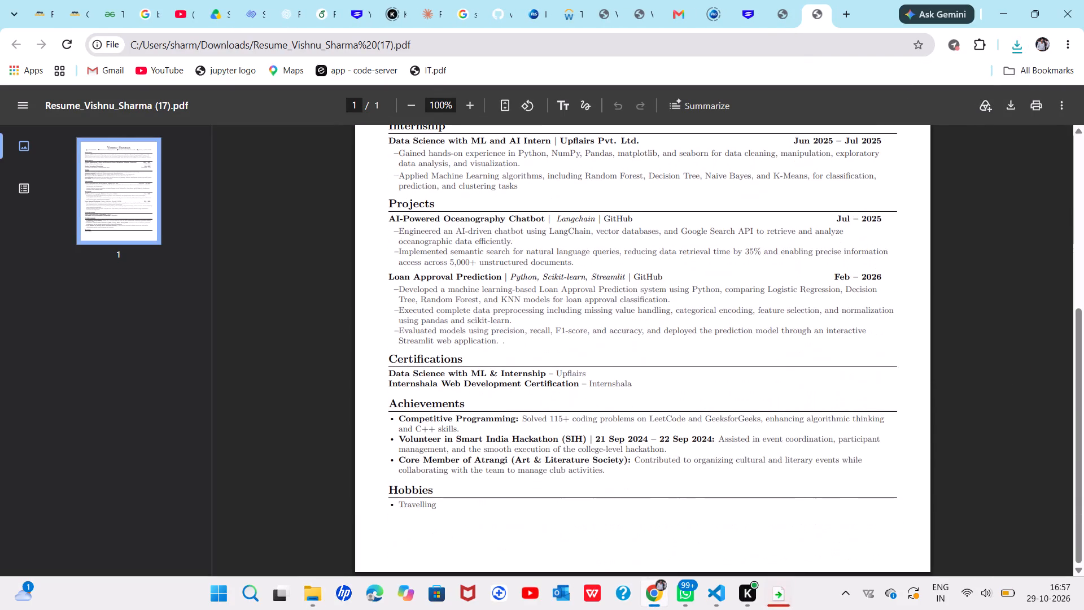
pyautogui.scroll(2, 546, 324)
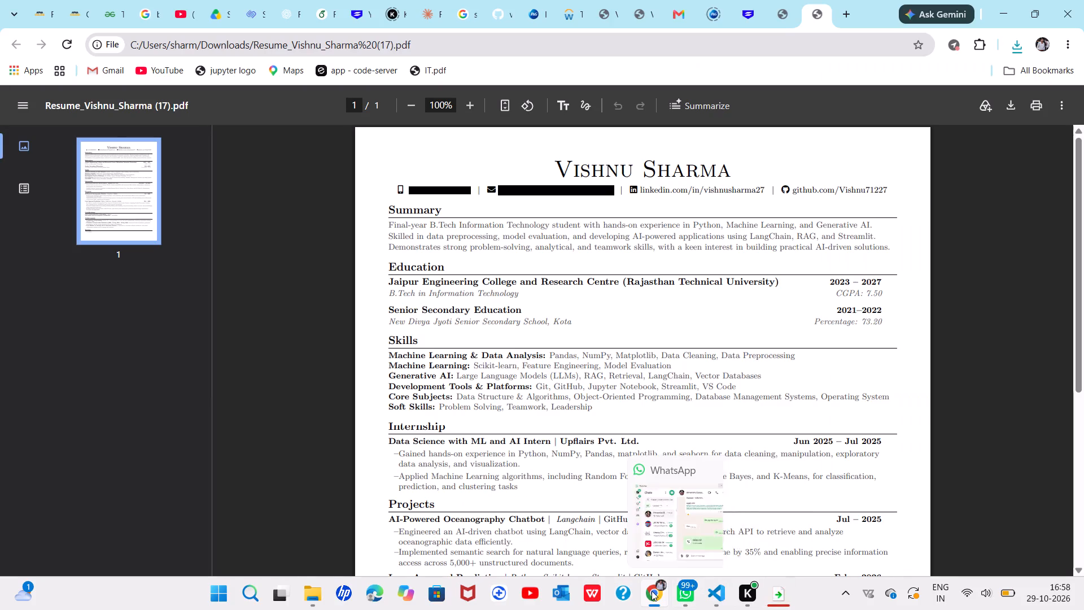
# Upload the resume PDF from the C: drive's "crop wala projectresume" folder to Superset's My Resume section, titled with the candidate's name followed by _Resume.
pyautogui.click(640, 556)
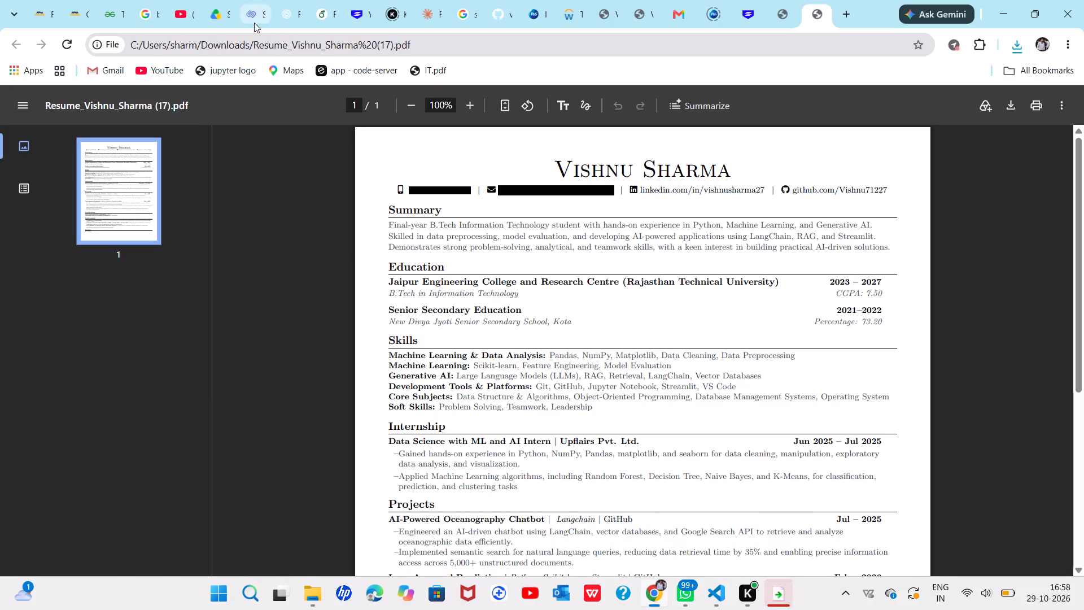
pyautogui.click(254, 23)
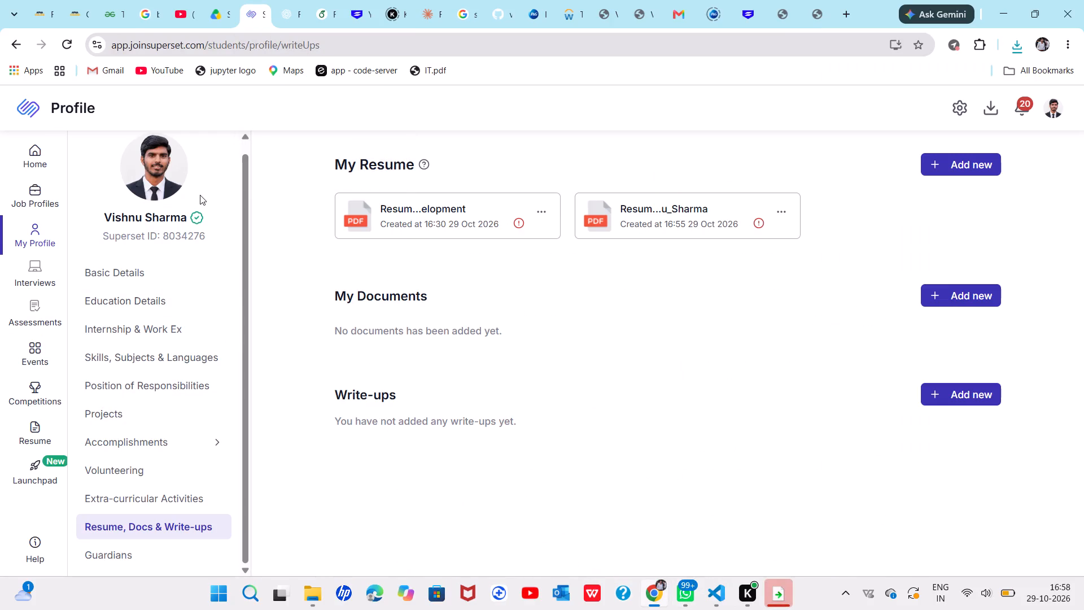
pyautogui.click(971, 159)
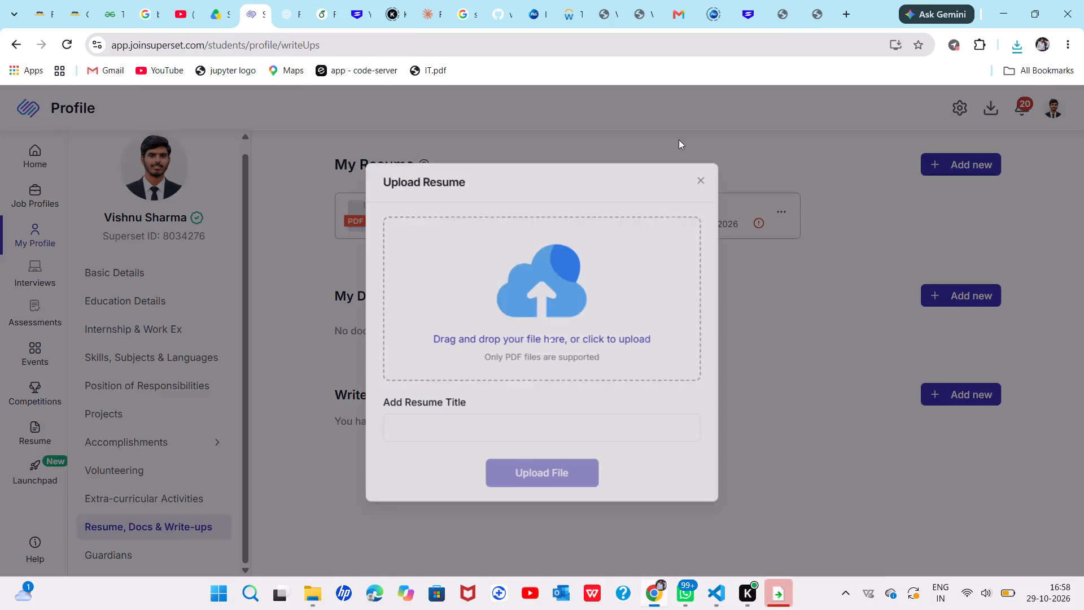
pyautogui.click(519, 329)
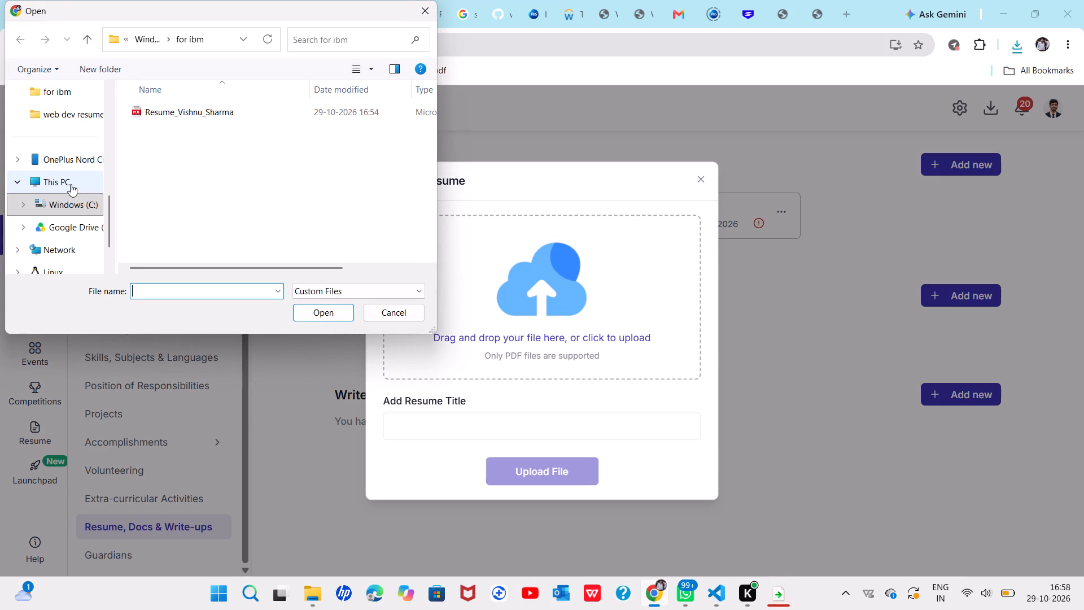
pyautogui.doubleClick(73, 198)
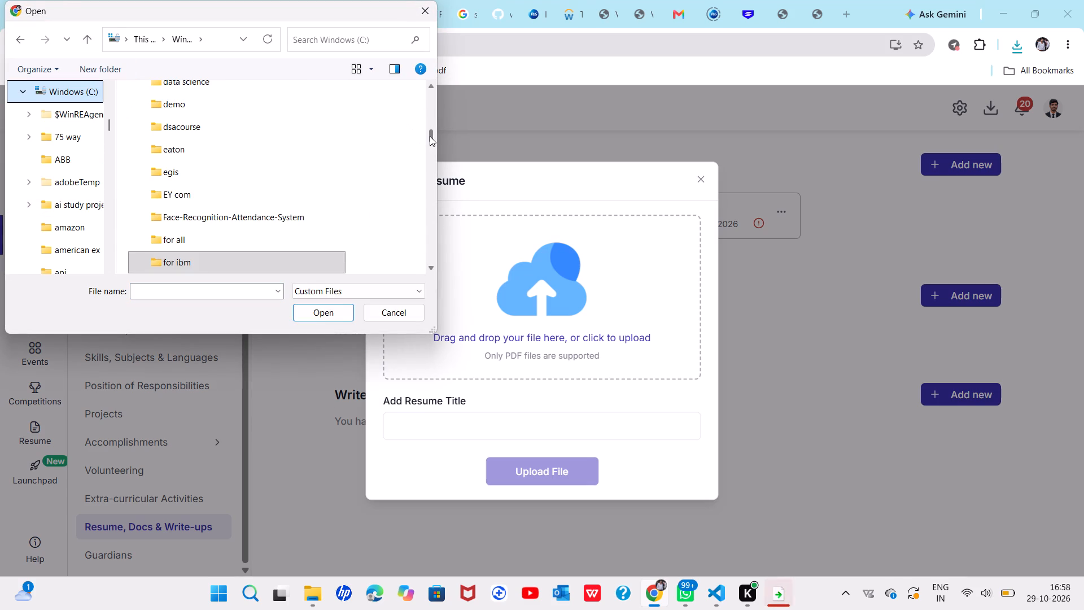
pyautogui.moveTo(430, 136); pyautogui.dragTo(431, 129)
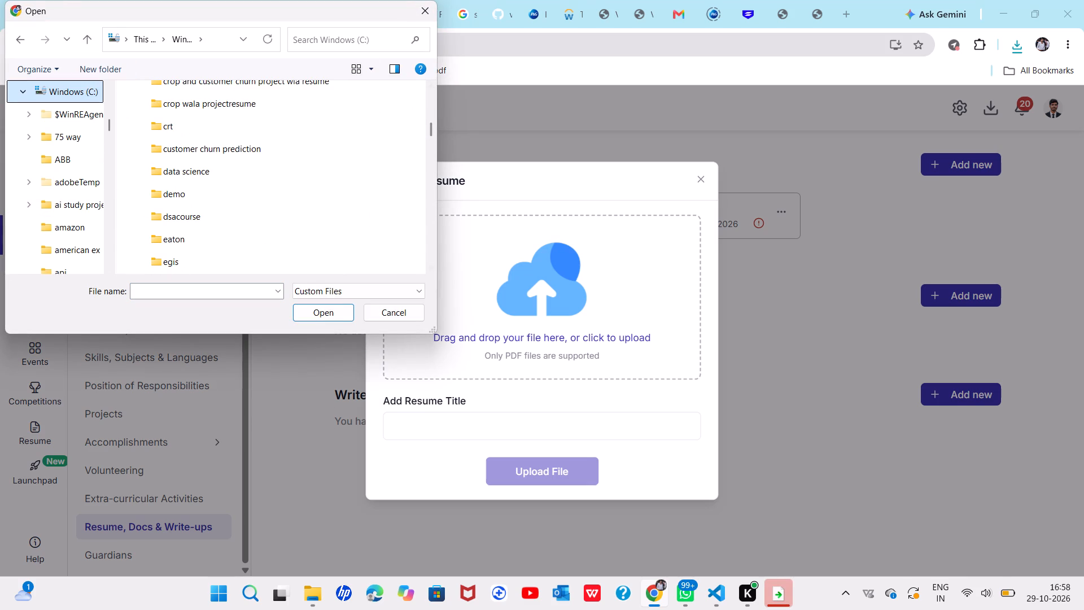
pyautogui.click(351, 36)
pyautogui.write('crop')
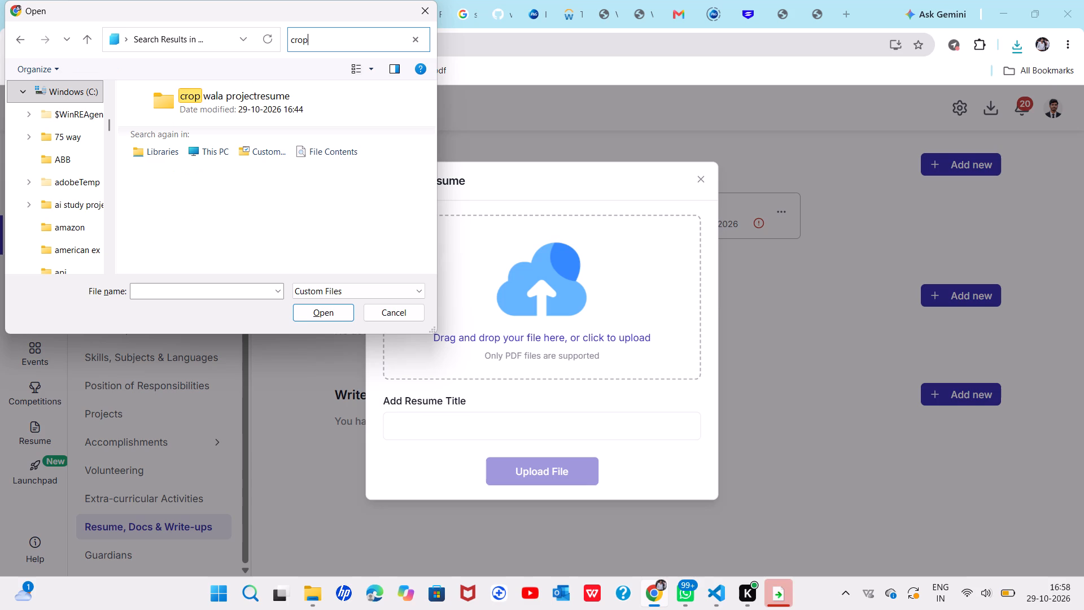
pyautogui.doubleClick(254, 101)
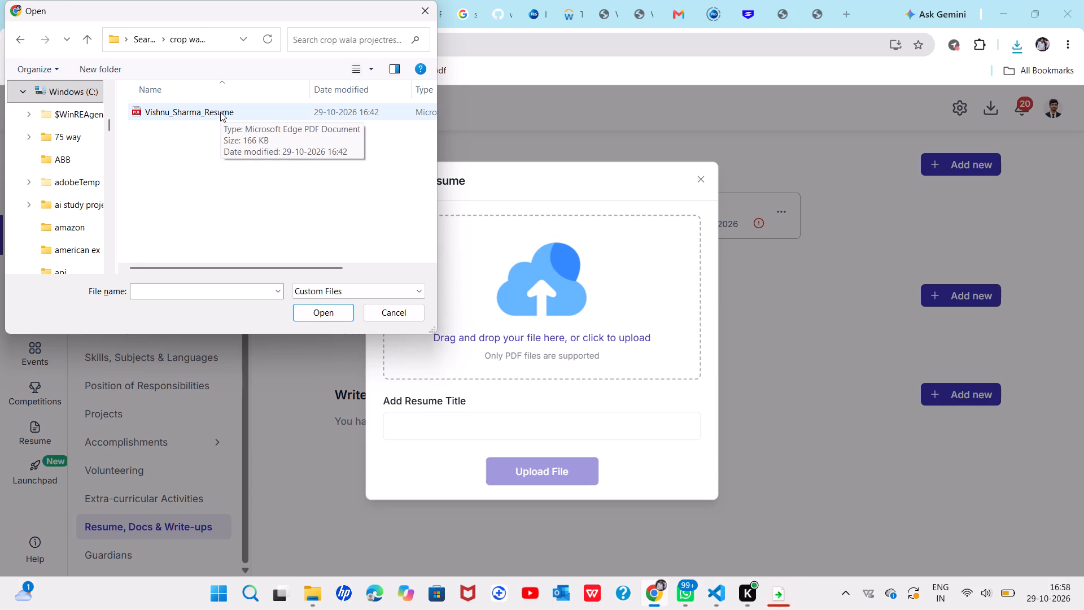
pyautogui.doubleClick(220, 112)
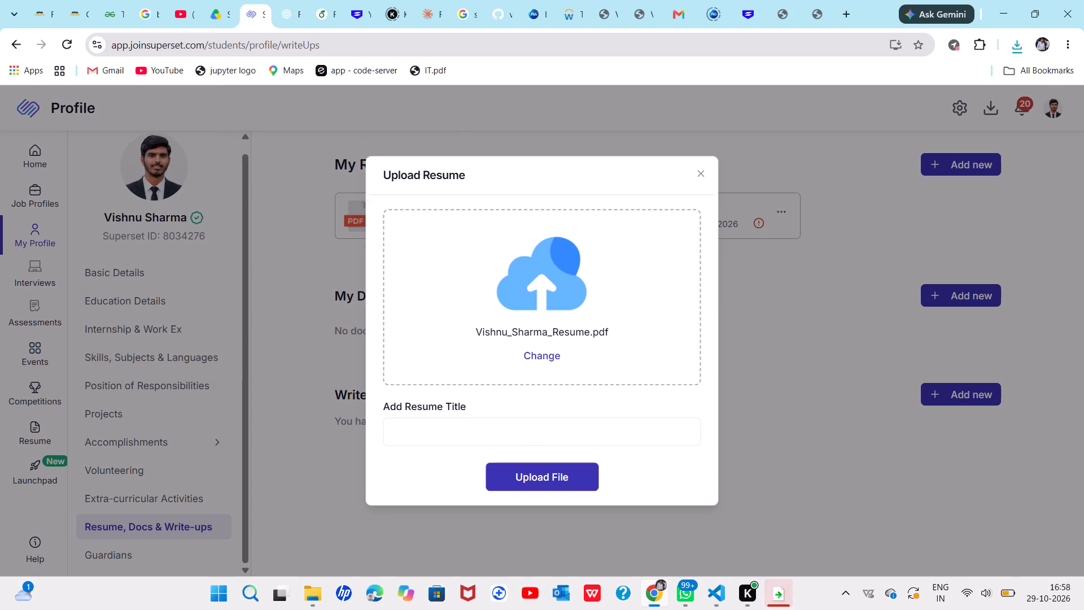
pyautogui.click(501, 419)
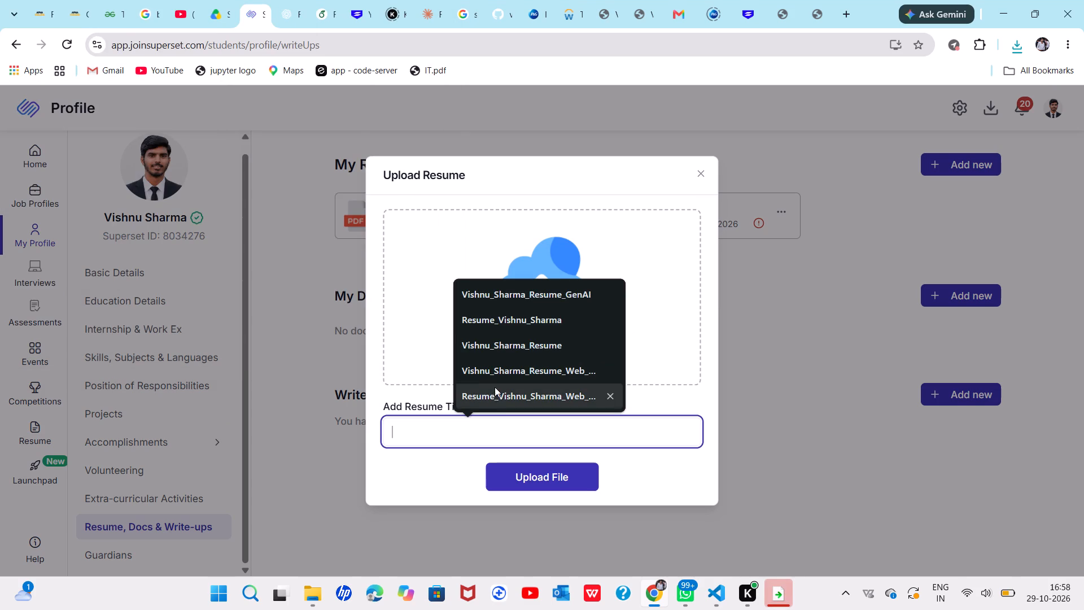
pyautogui.click(517, 349)
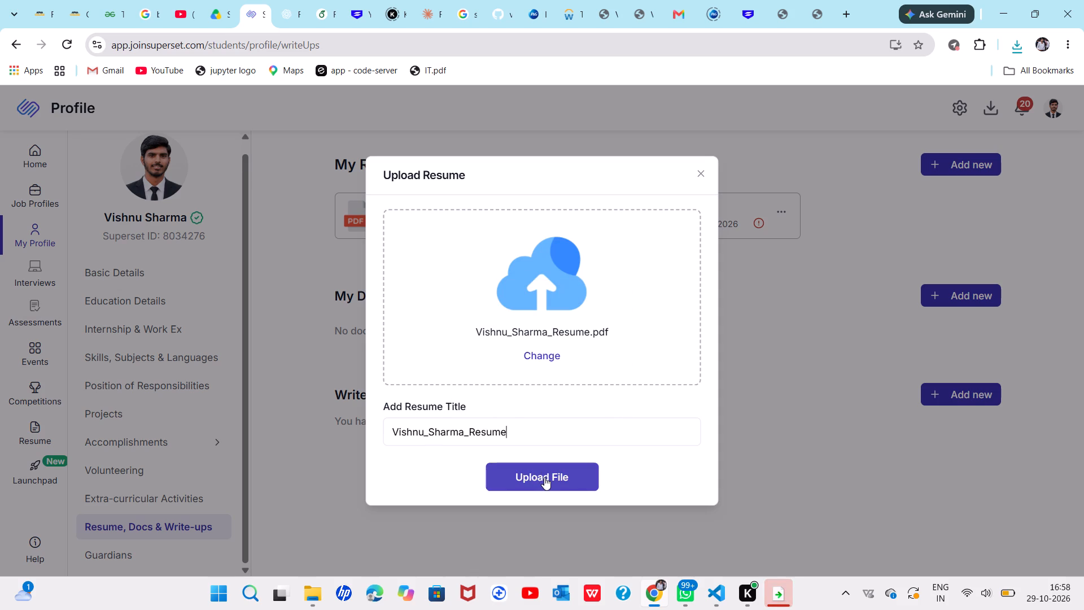
pyautogui.click(544, 477)
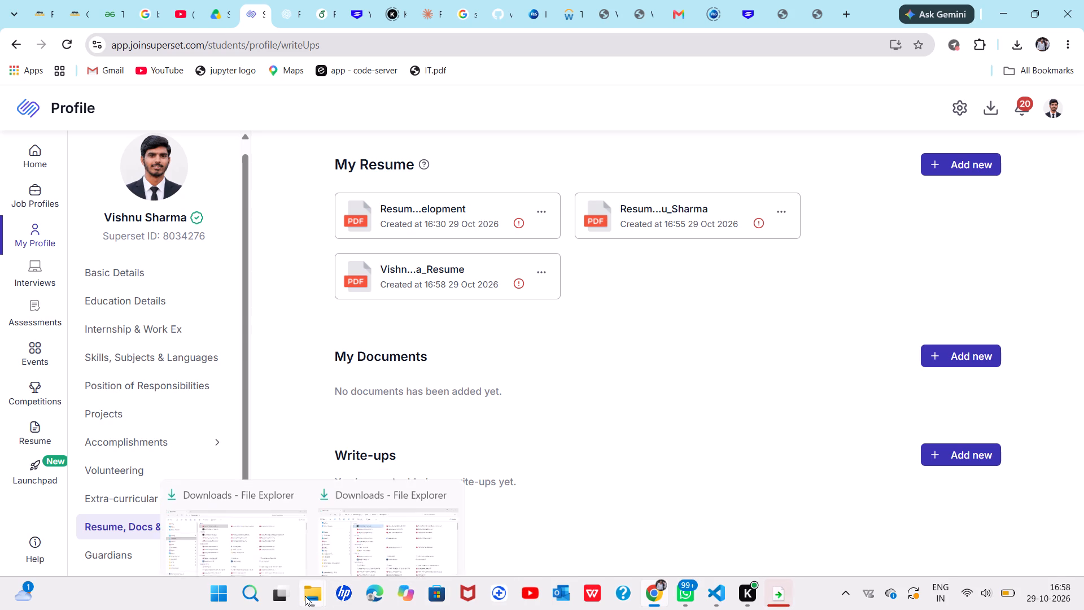
# Delete today's three resume PDFs from the Downloads folder, numbered (17), Web_Development and (16), and return to Superset.
pyautogui.click(281, 482)
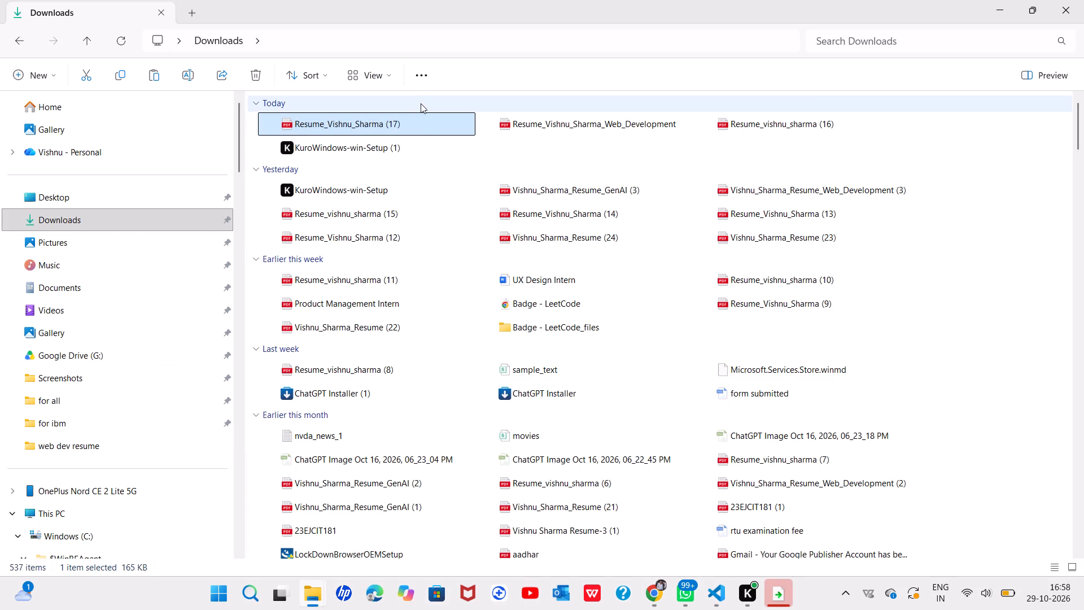
pyautogui.click(422, 118)
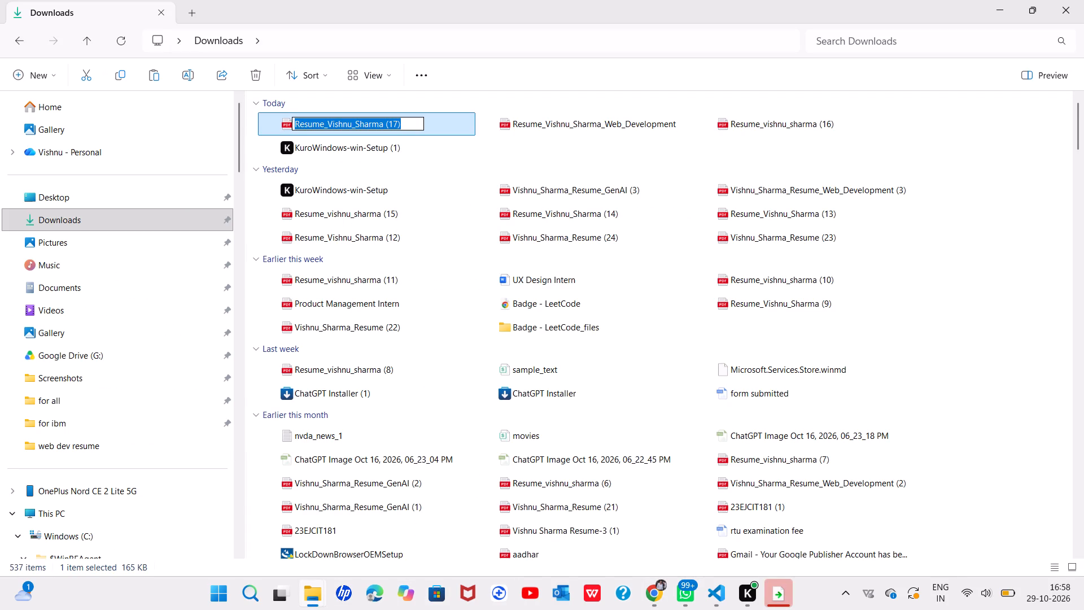
pyautogui.press('Delete')
pyautogui.press('Delete')
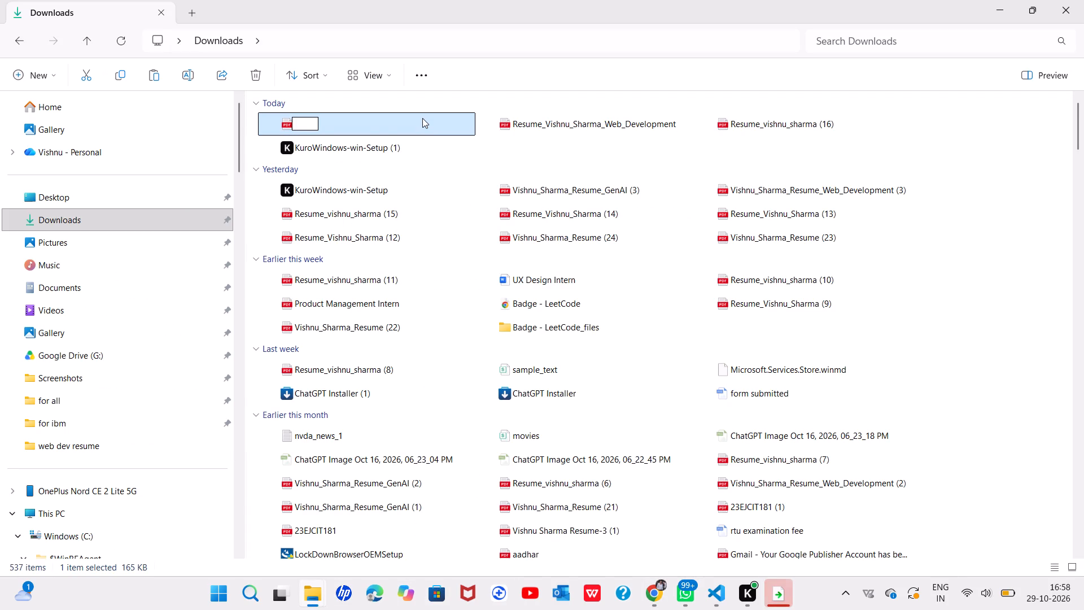
pyautogui.click(422, 118)
pyautogui.press('Delete')
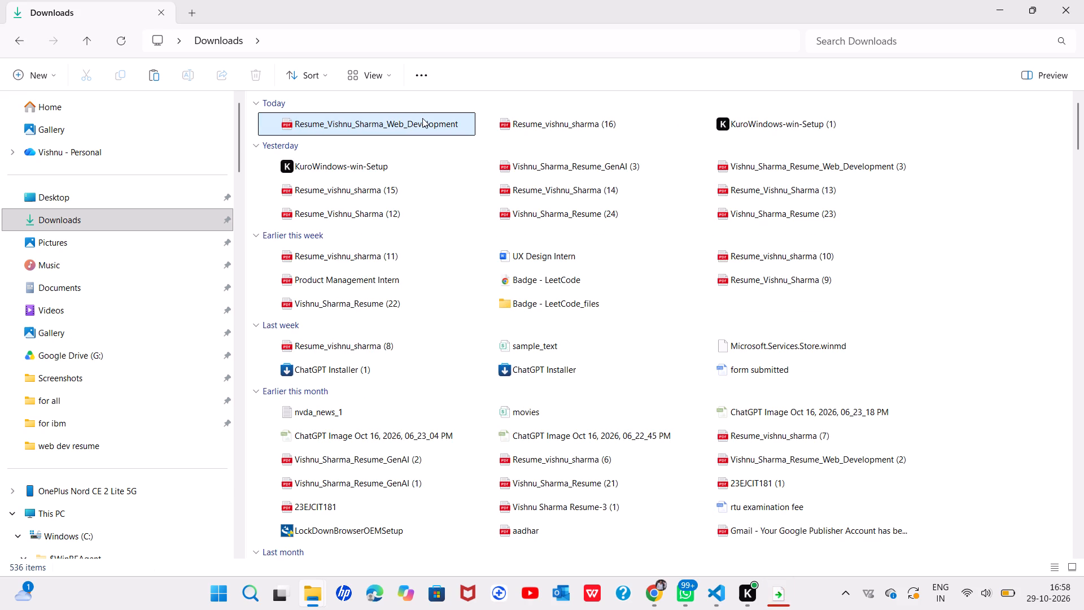
pyautogui.click(422, 118)
pyautogui.press('Delete')
pyautogui.click(422, 118)
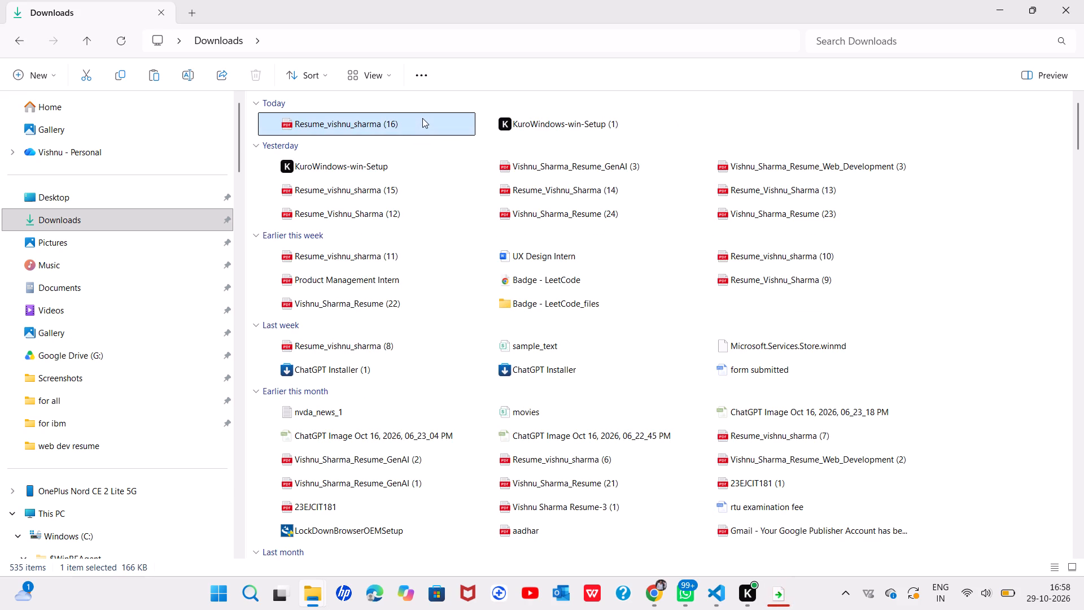
pyautogui.press('Delete')
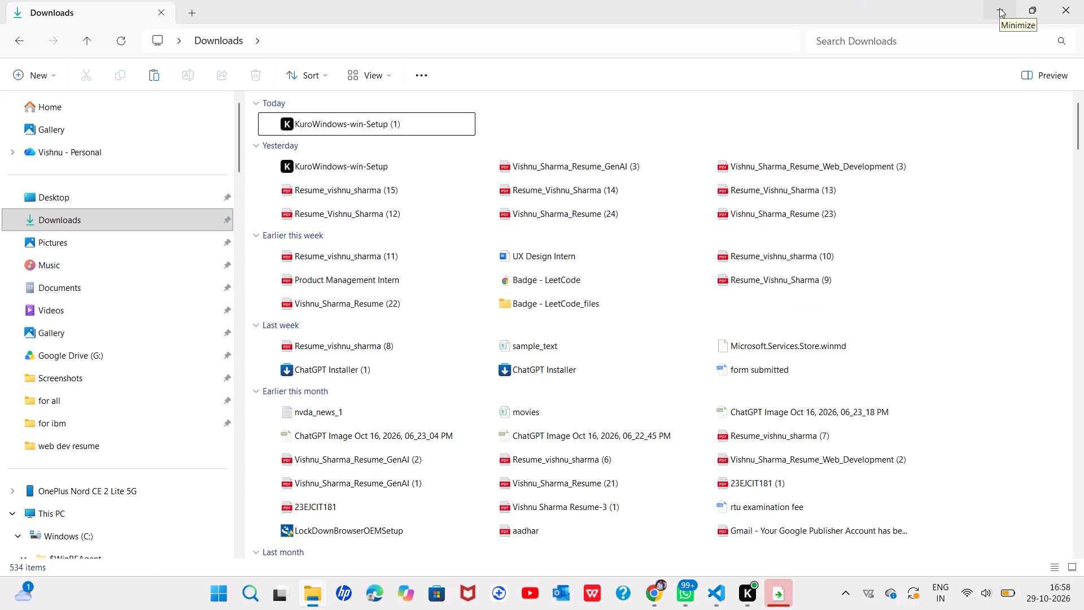
pyautogui.click(999, 8)
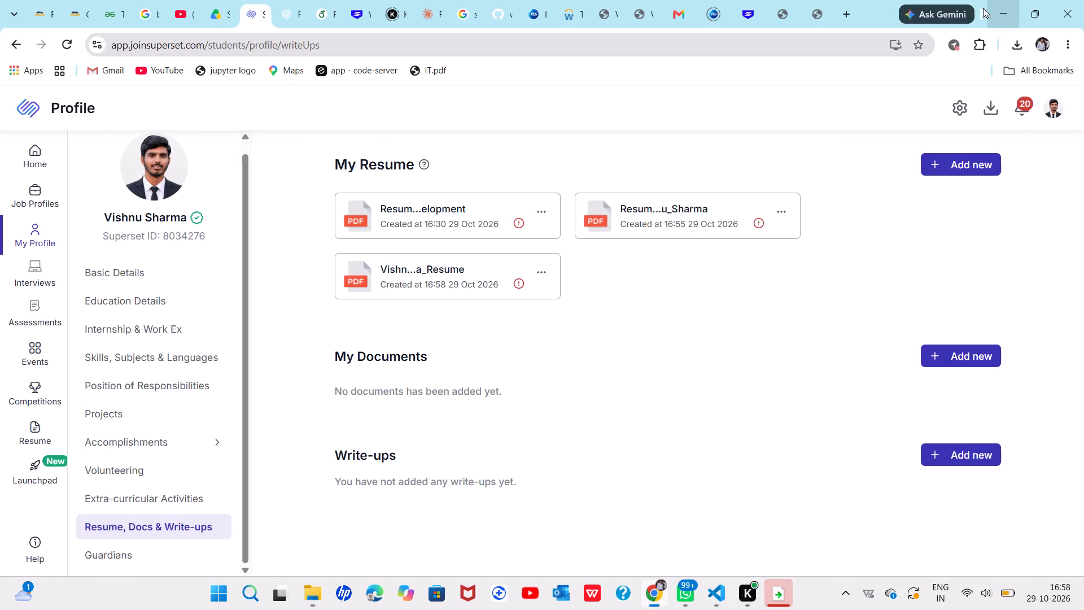